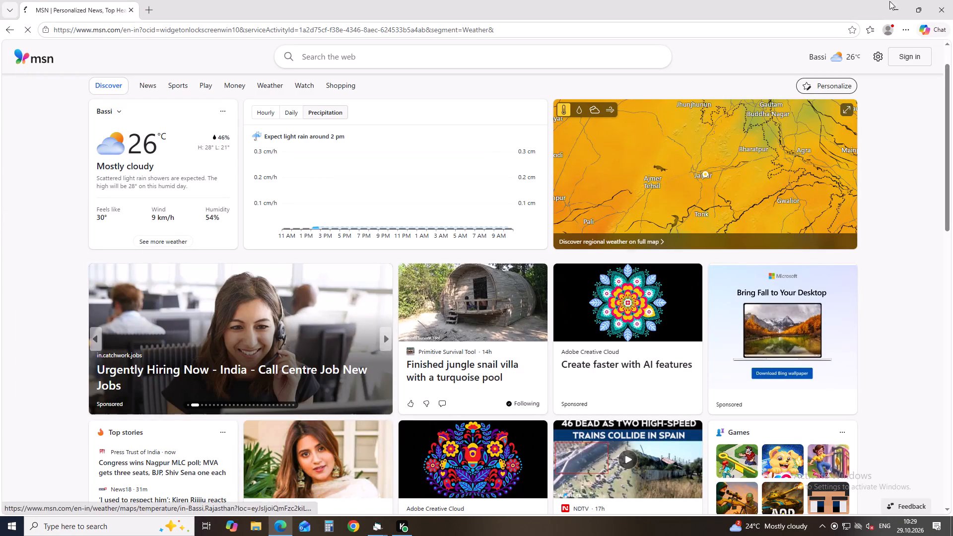
Leave the browser, close the second-operation item issue form, and switch from Production Management to the Job Work System.
{"action": "left_click", "coordinate": [938, 6]}
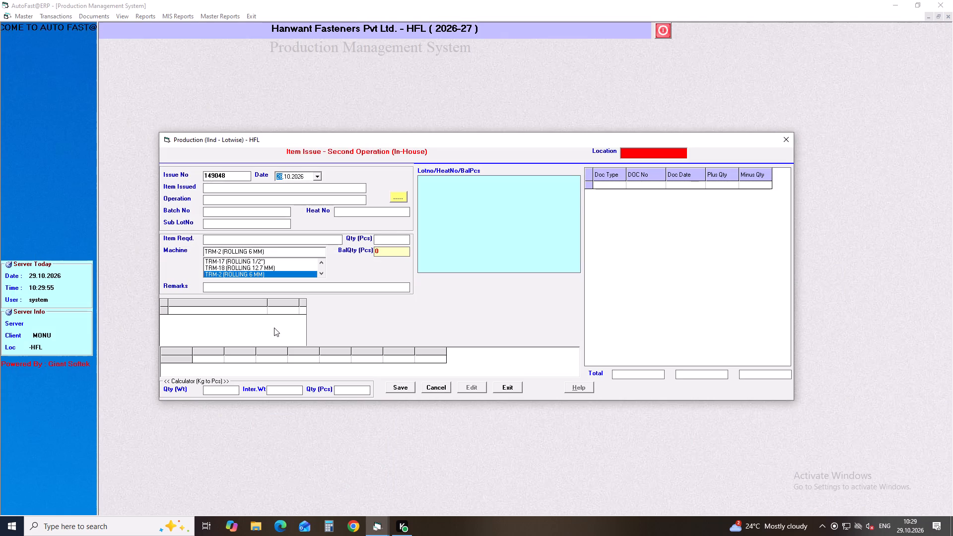
{"action": "left_click", "coordinate": [794, 139]}
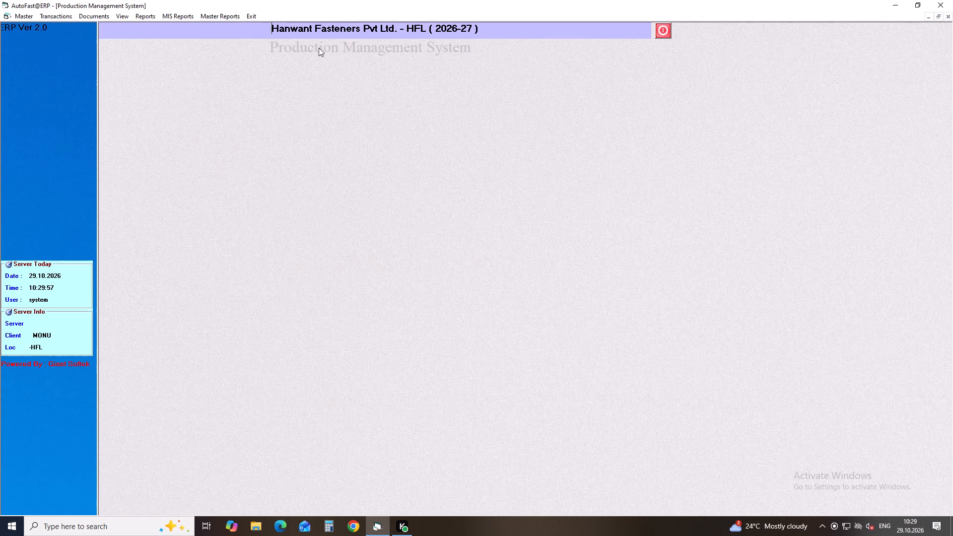
{"action": "left_click", "coordinate": [248, 15]}
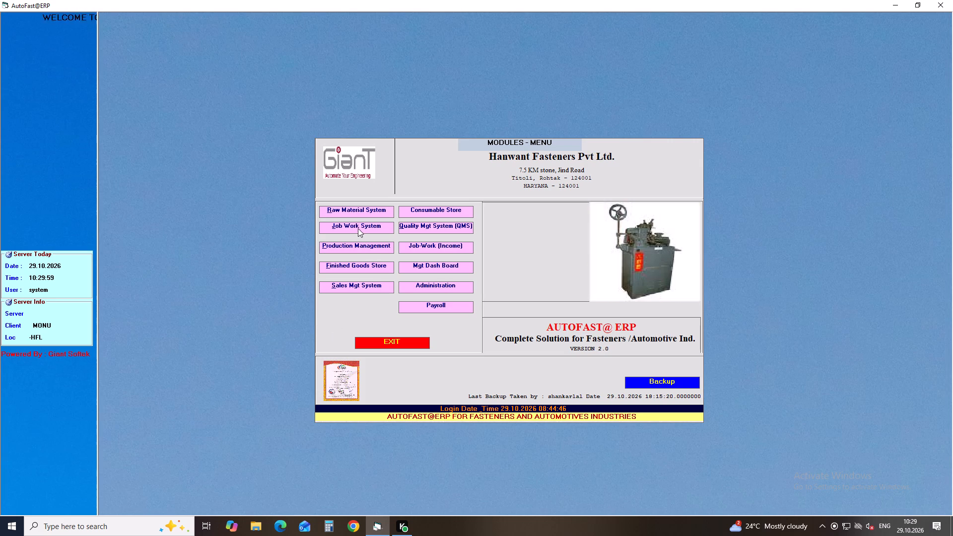
{"action": "left_click", "coordinate": [358, 228]}
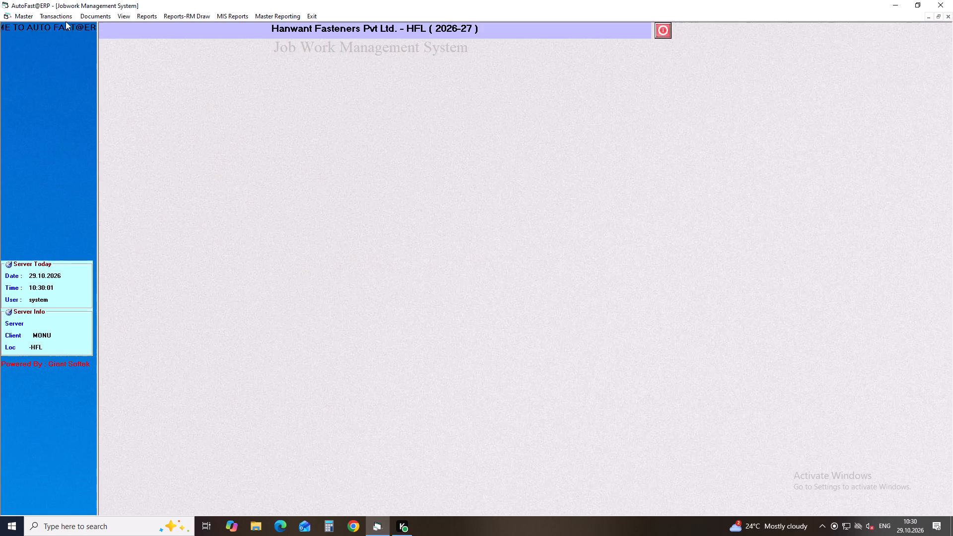
Open the second-operation job card against batch number and load job card 20265170 for editing.
{"action": "left_click", "coordinate": [62, 17]}
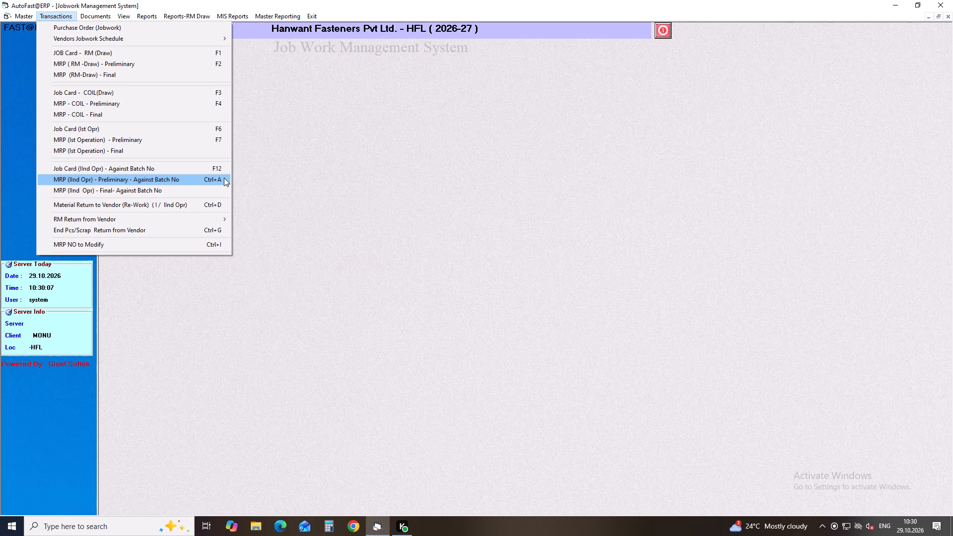
{"action": "left_click", "coordinate": [218, 169]}
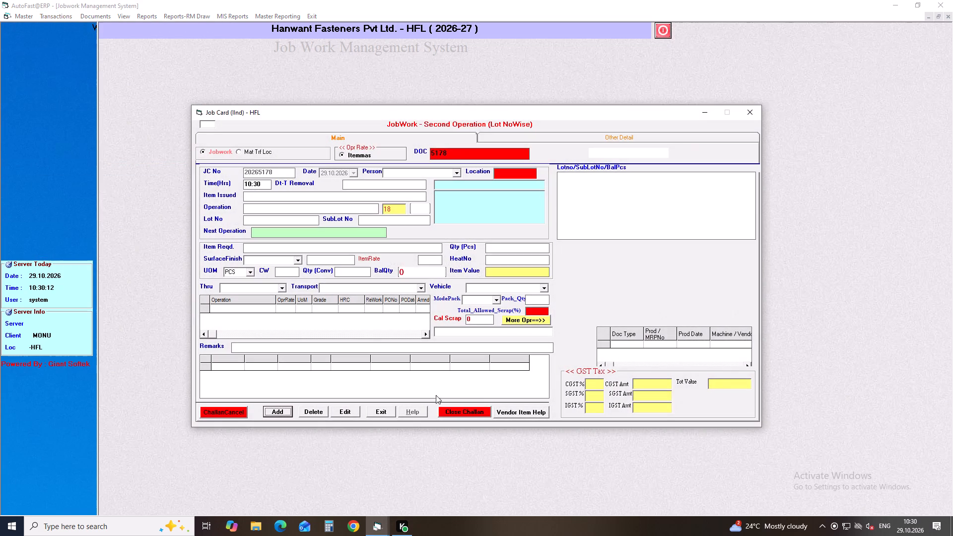
{"action": "left_click", "coordinate": [337, 412]}
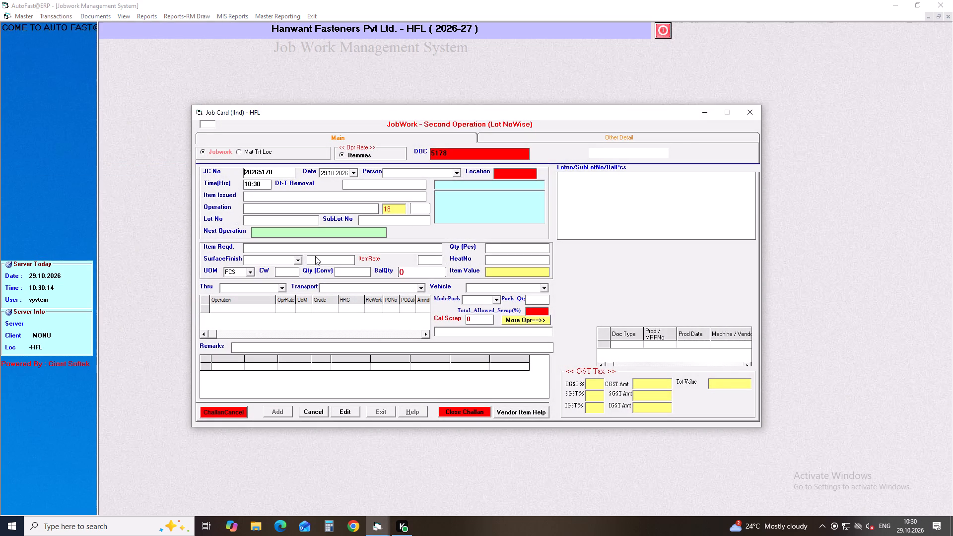
{"action": "left_click", "coordinate": [278, 174]}
{"action": "key", "text": "BackSpace"}
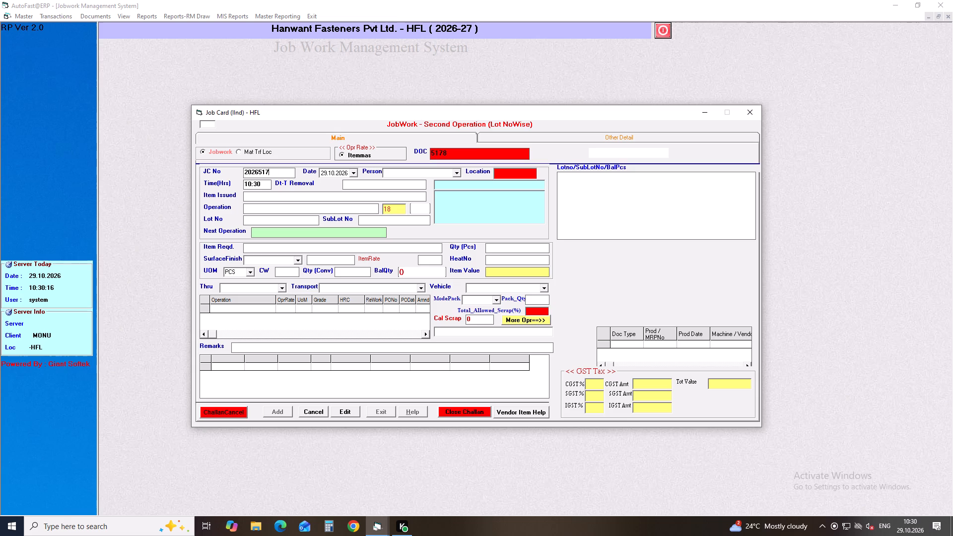
{"action": "key", "text": "0"}
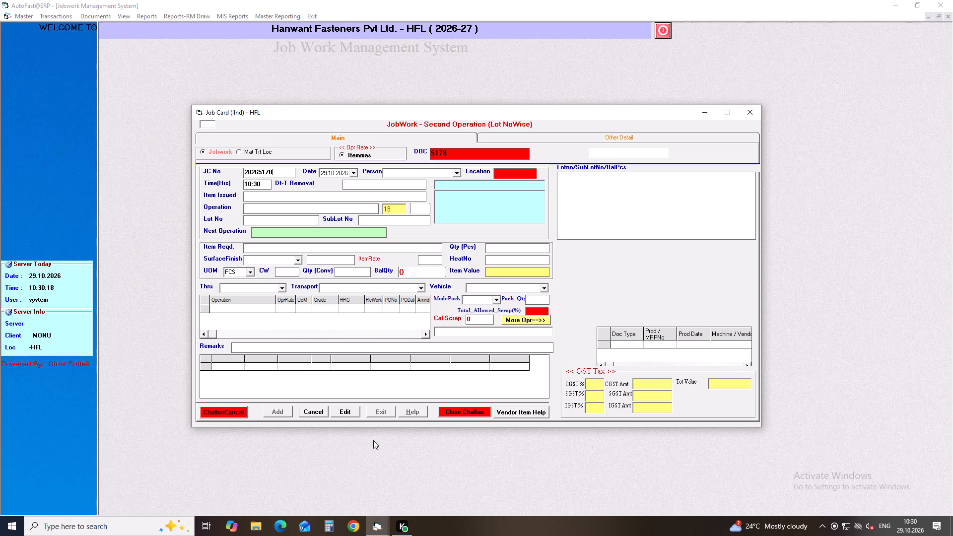
{"action": "key", "text": "Return"}
{"action": "left_click", "coordinate": [348, 408]}
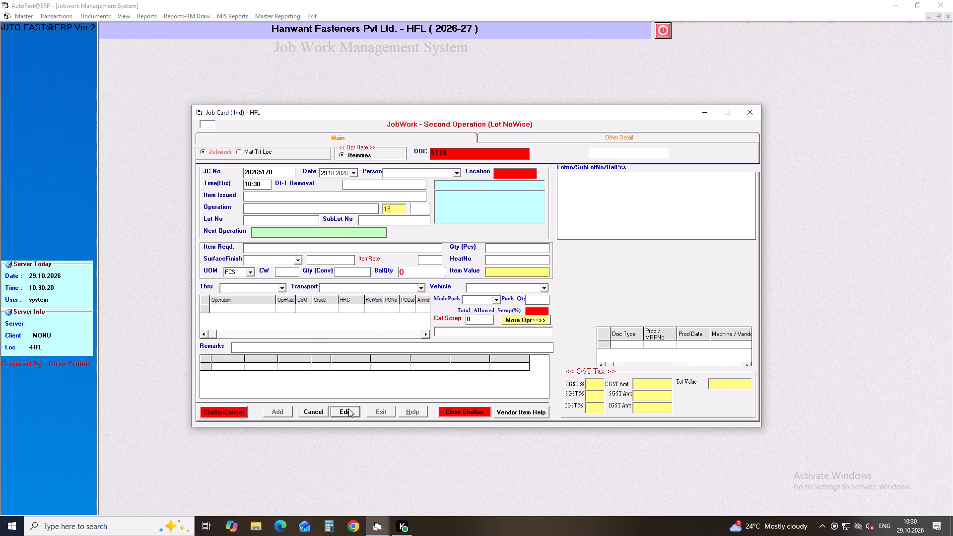
{"action": "left_click", "coordinate": [542, 290]}
{"action": "left_click", "coordinate": [542, 290]}
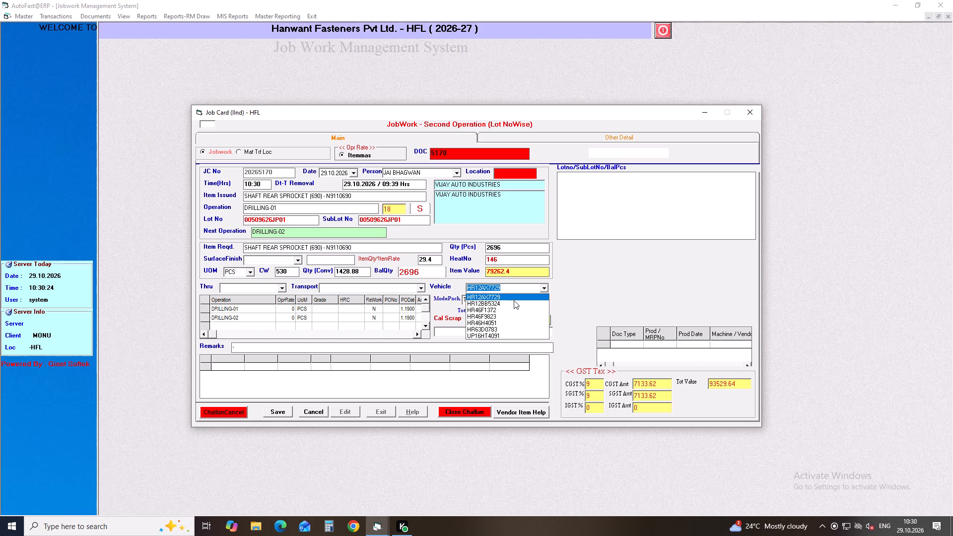
{"action": "left_click", "coordinate": [509, 302]}
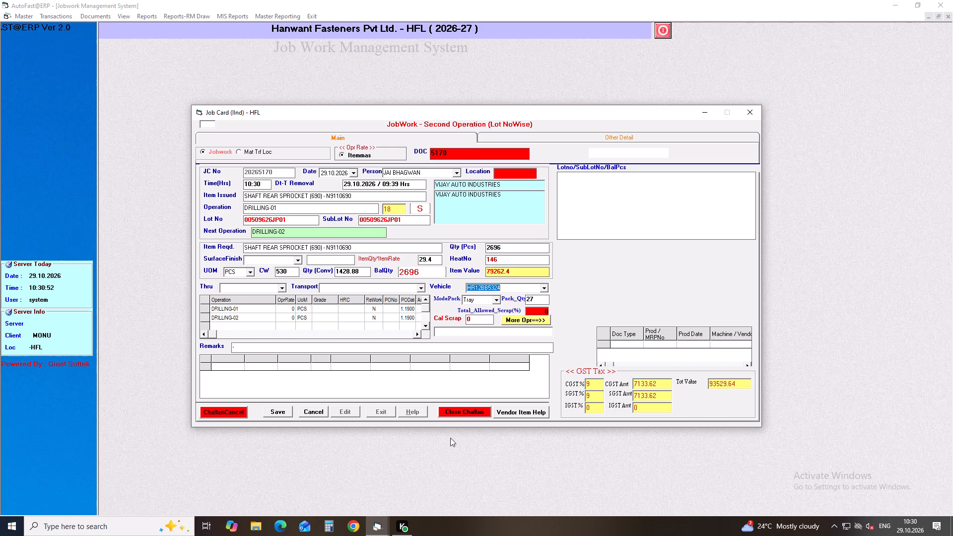
{"action": "left_click", "coordinate": [274, 412]}
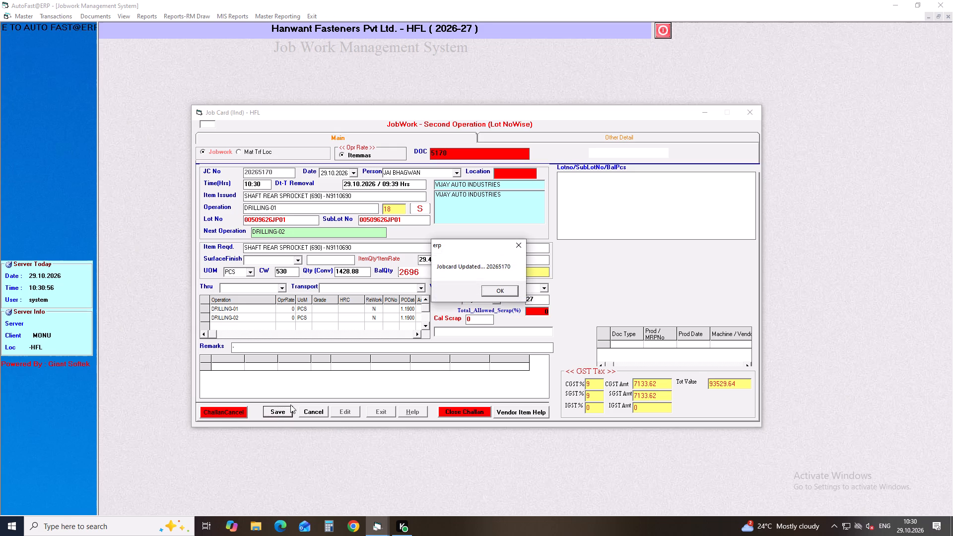
{"action": "left_click", "coordinate": [494, 288]}
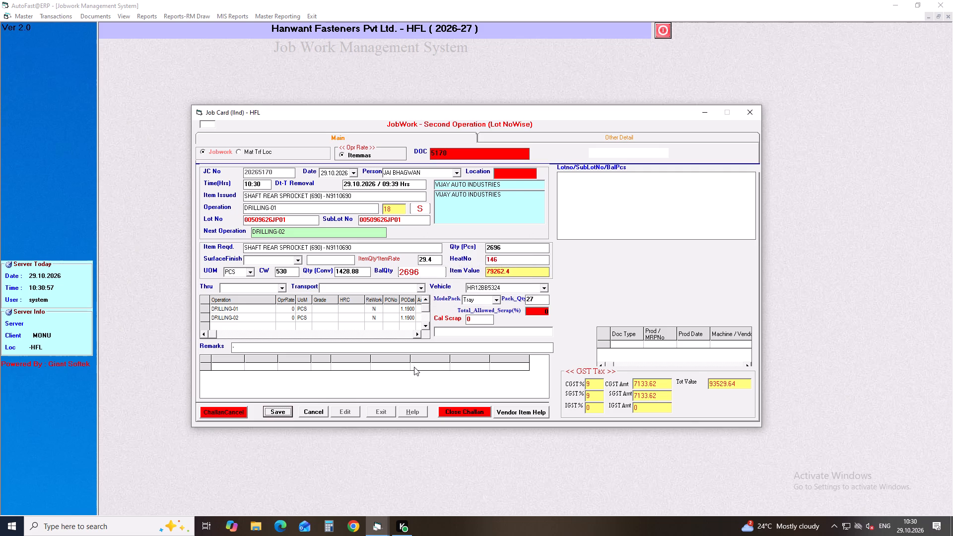
{"action": "left_click", "coordinate": [752, 109]}
{"action": "left_click", "coordinate": [60, 17]}
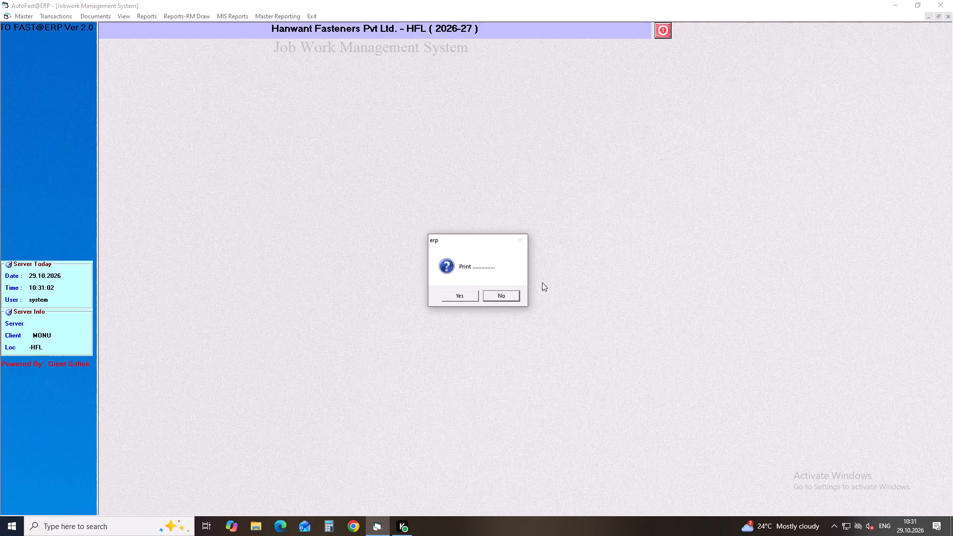
{"action": "left_click", "coordinate": [512, 295]}
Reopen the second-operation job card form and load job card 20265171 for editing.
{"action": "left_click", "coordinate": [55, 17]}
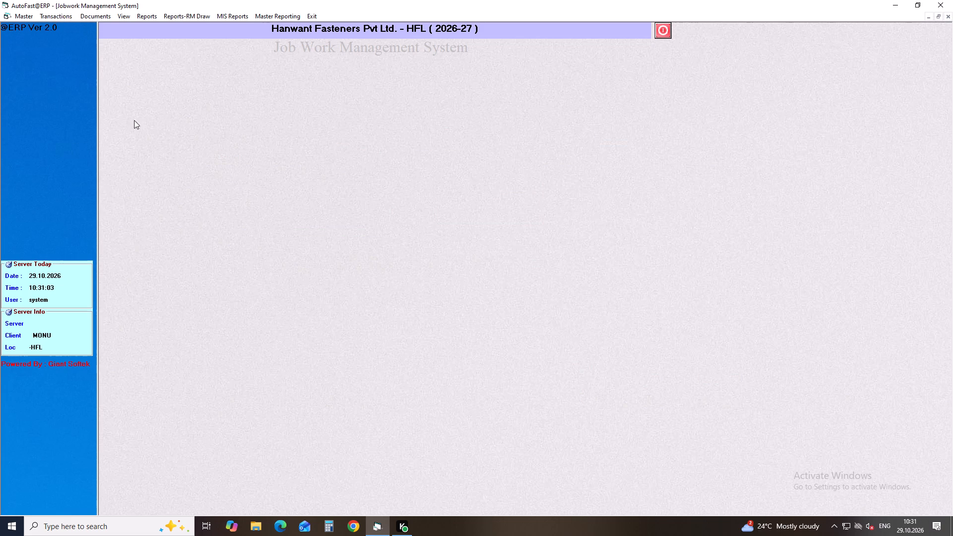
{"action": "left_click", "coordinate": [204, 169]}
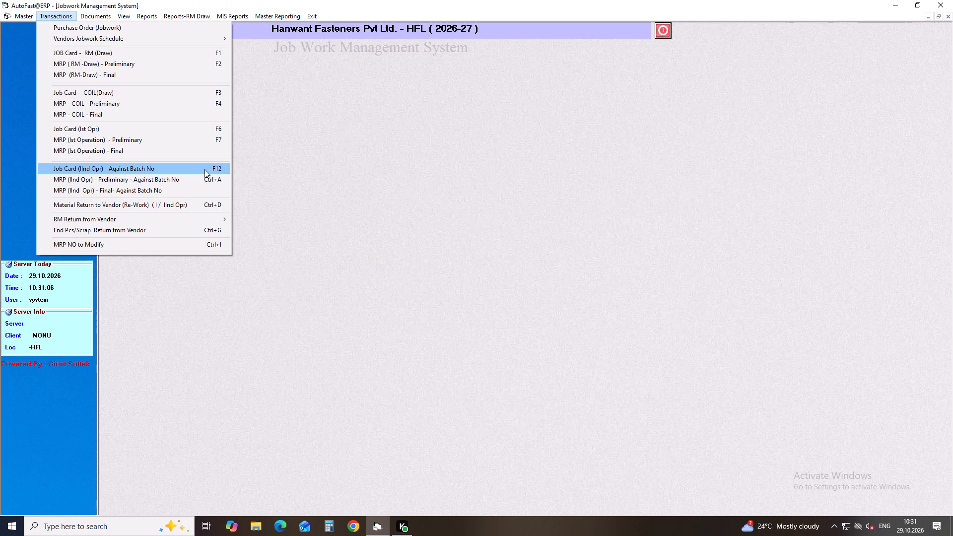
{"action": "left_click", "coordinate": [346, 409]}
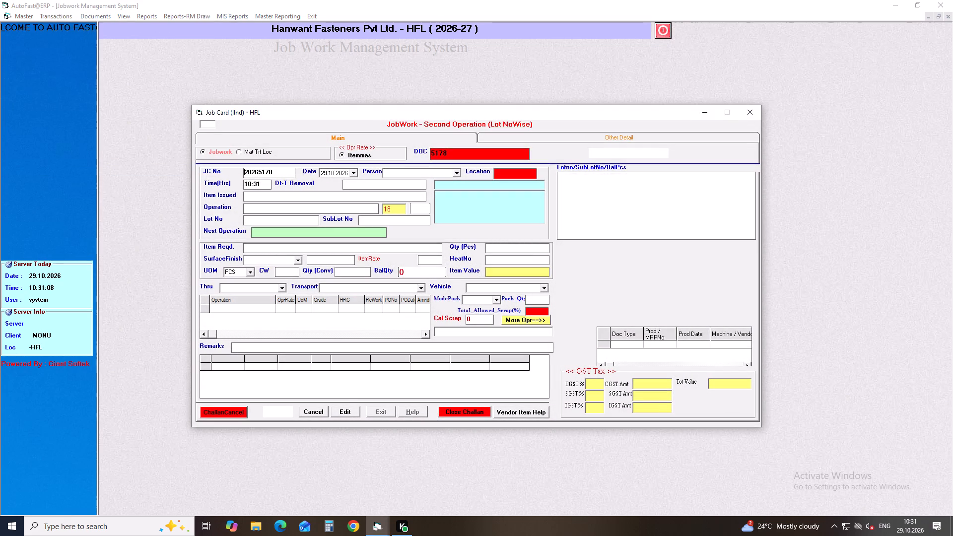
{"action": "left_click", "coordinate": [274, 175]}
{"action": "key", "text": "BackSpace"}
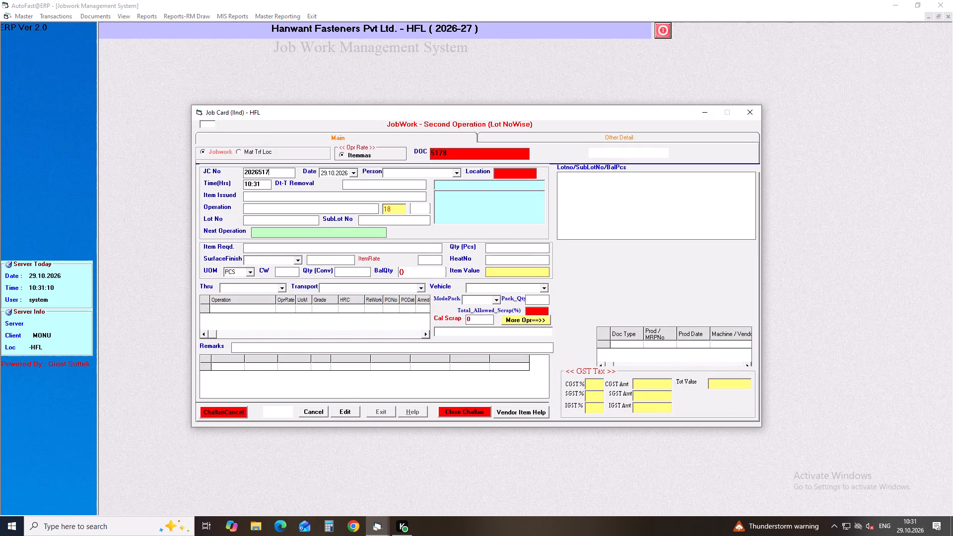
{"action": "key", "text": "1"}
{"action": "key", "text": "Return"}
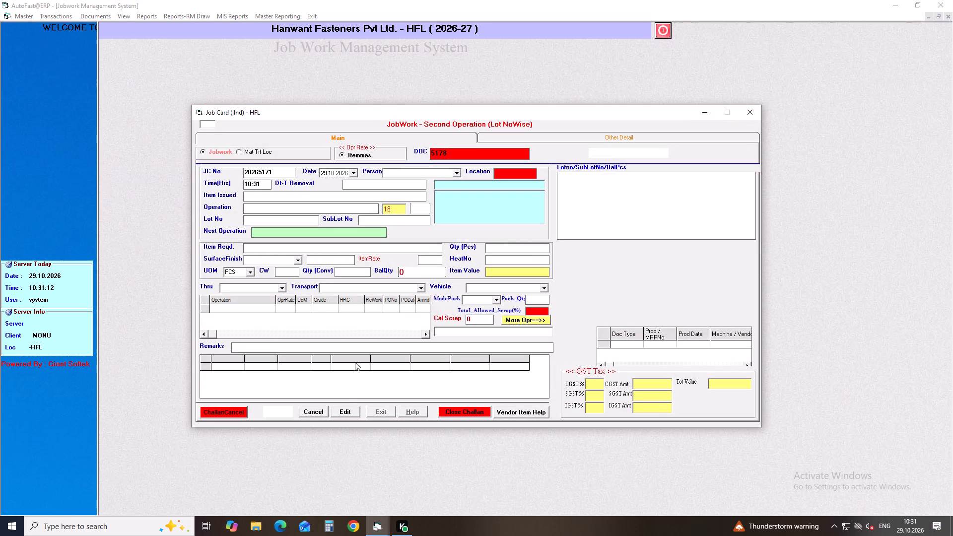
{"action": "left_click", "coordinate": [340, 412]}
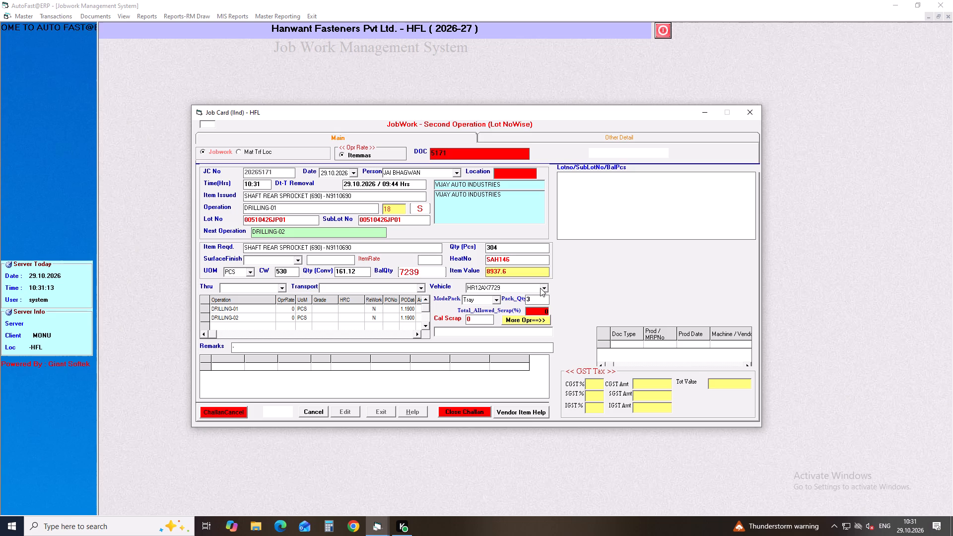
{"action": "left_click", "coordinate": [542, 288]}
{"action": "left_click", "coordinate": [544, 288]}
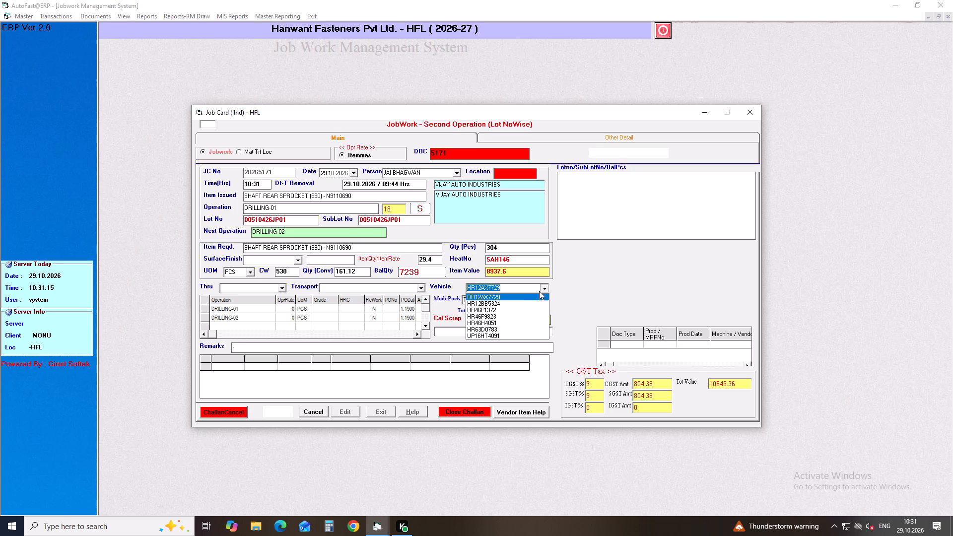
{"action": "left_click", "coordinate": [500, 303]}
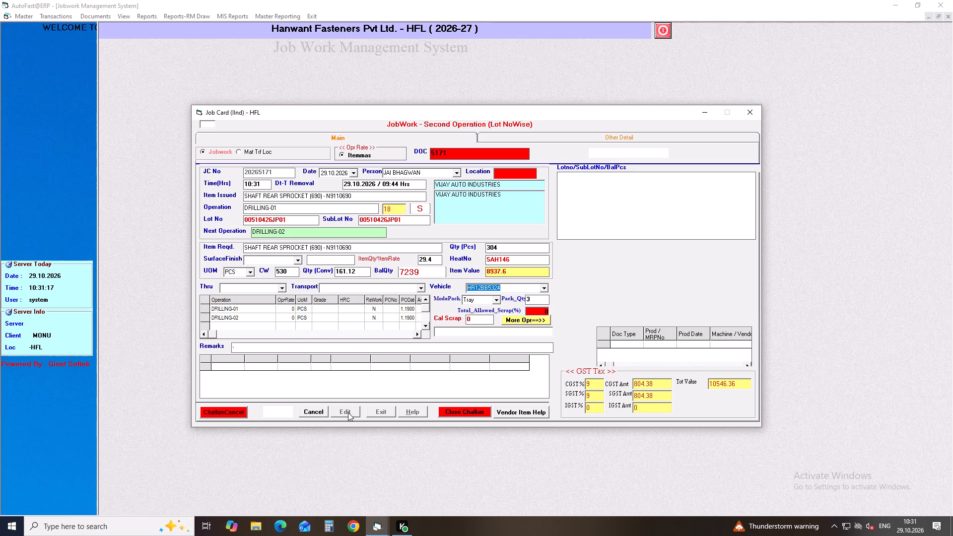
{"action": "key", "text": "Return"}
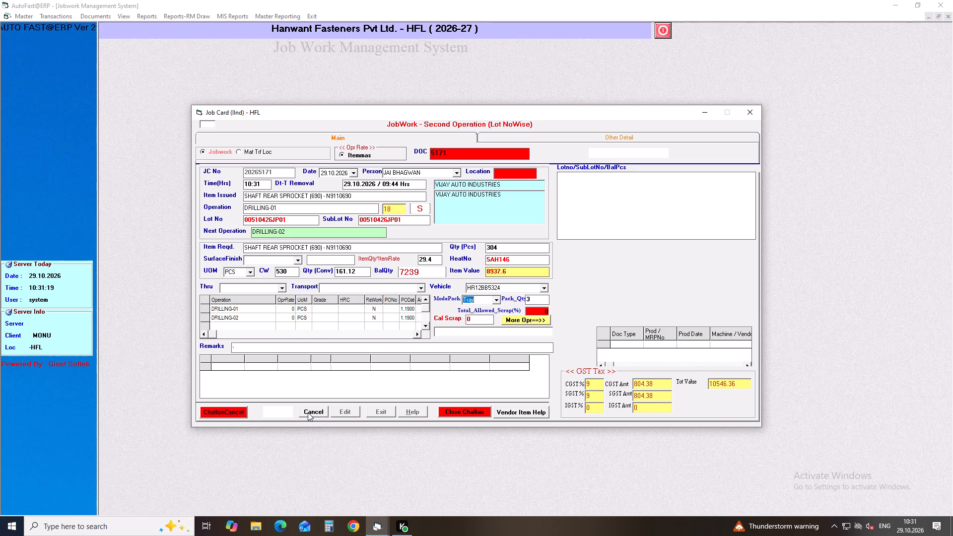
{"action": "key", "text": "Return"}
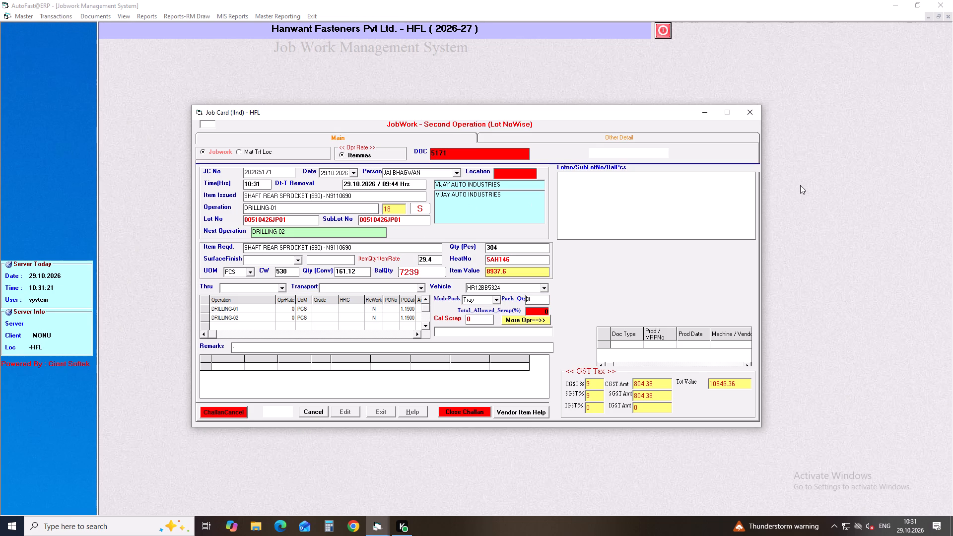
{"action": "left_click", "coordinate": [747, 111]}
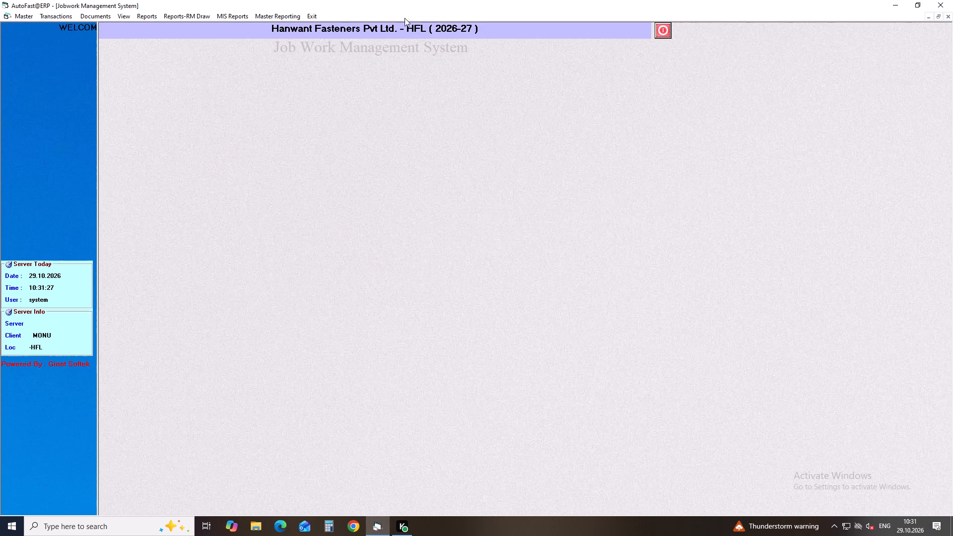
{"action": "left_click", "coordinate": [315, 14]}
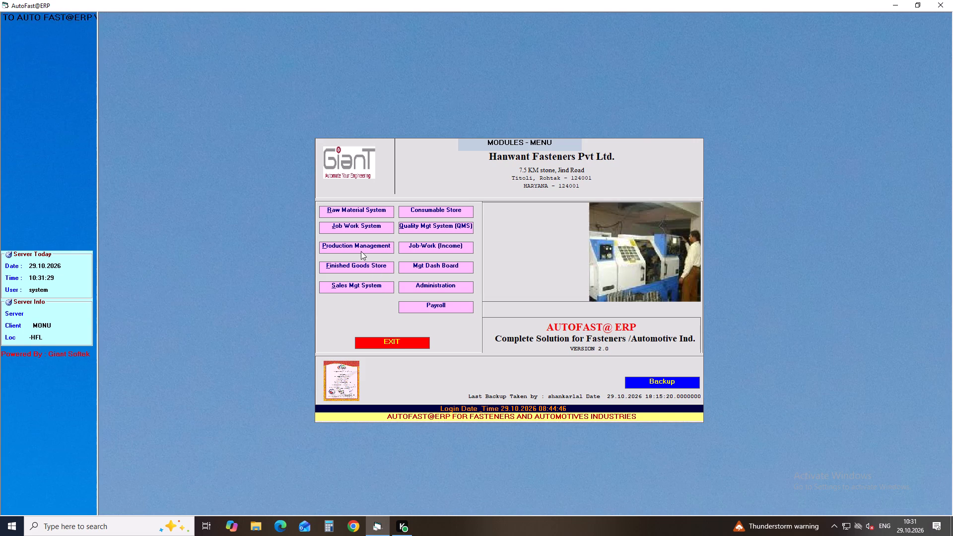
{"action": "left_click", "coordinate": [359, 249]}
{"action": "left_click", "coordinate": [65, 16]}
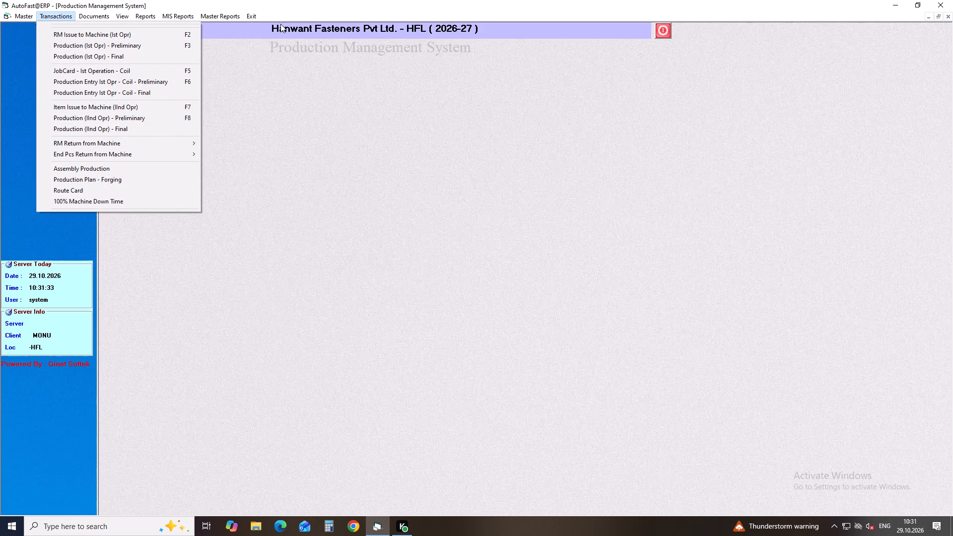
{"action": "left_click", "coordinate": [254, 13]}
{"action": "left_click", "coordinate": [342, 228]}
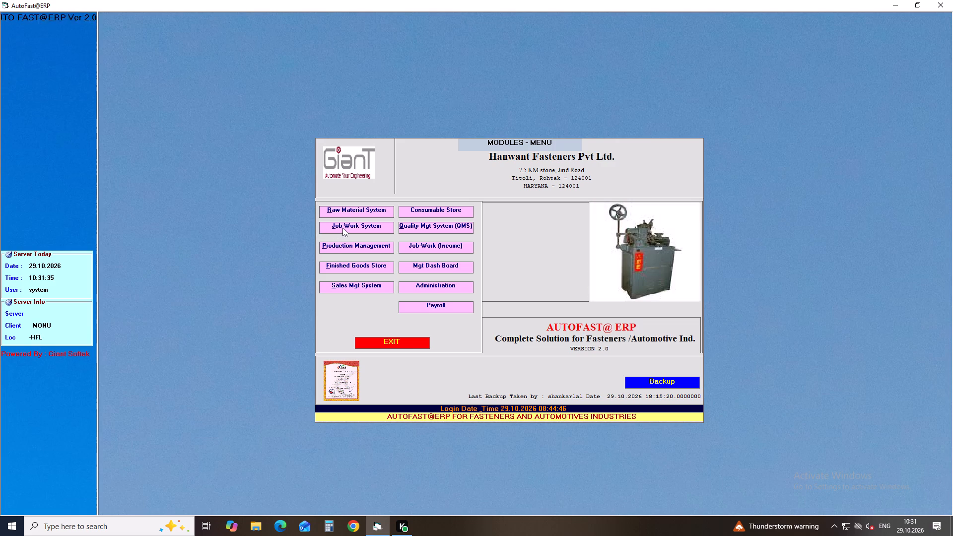
Open the second-operation job card against batch number and load job card 20265171 for editing.
{"action": "left_click", "coordinate": [61, 22]}
{"action": "left_click", "coordinate": [60, 18]}
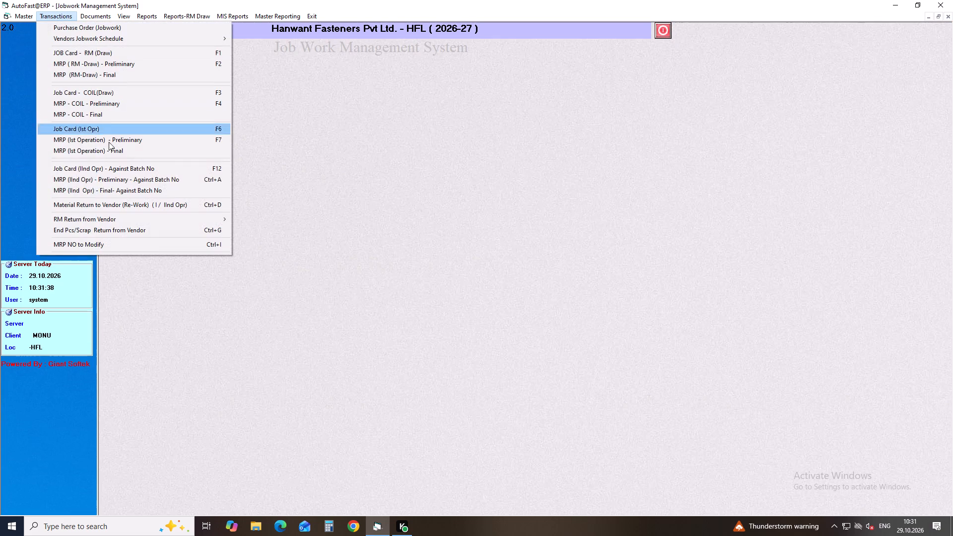
{"action": "left_click", "coordinate": [158, 171]}
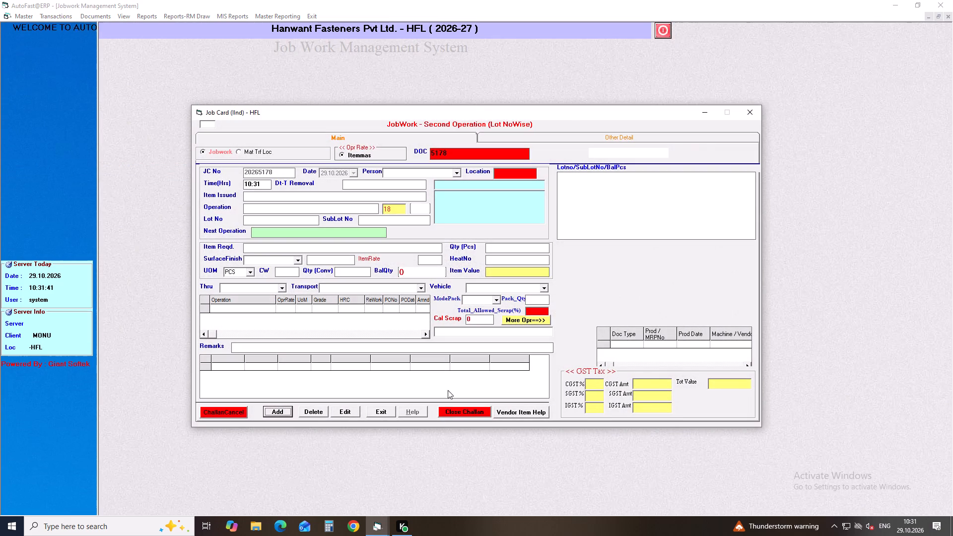
{"action": "left_click", "coordinate": [350, 410]}
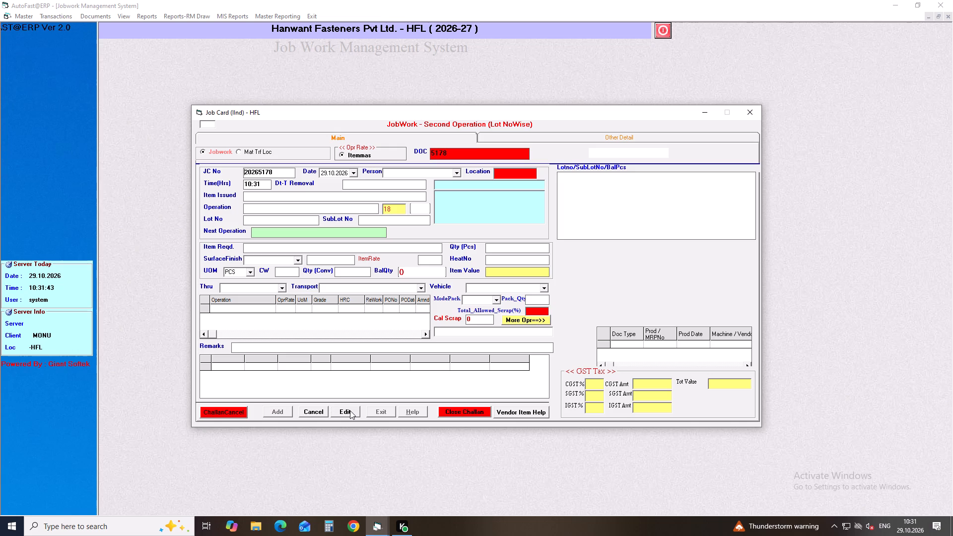
{"action": "left_click", "coordinate": [282, 172]}
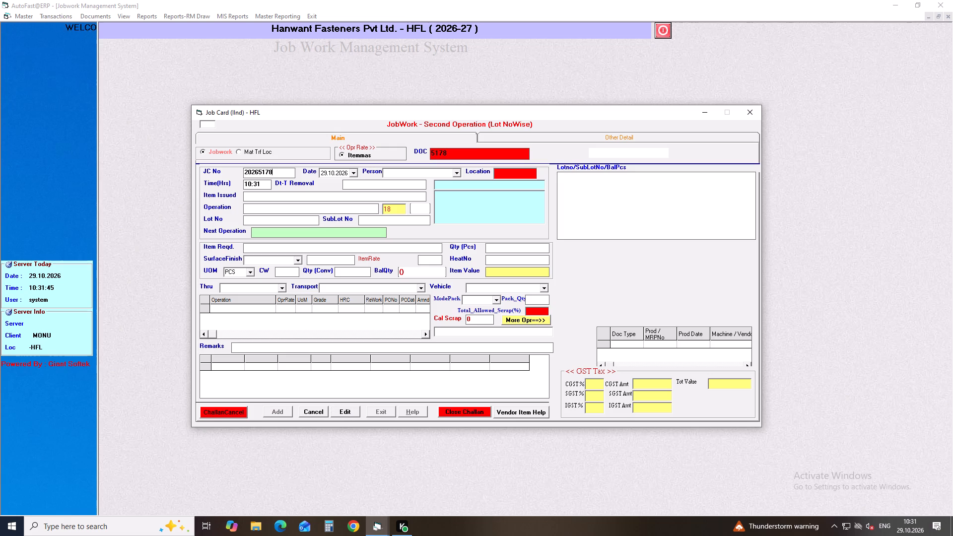
{"action": "key", "text": "BackSpace"}
{"action": "key", "text": "1"}
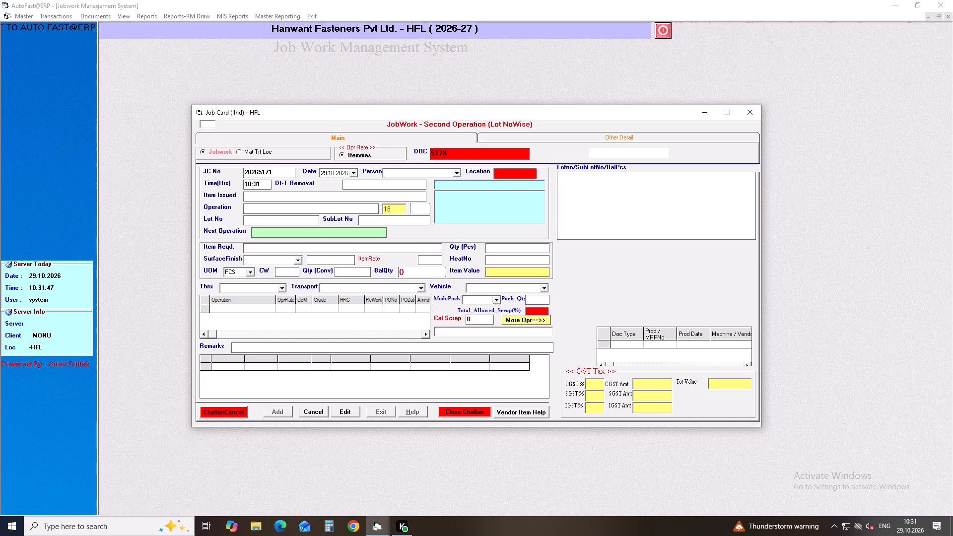
{"action": "left_click", "coordinate": [351, 411]}
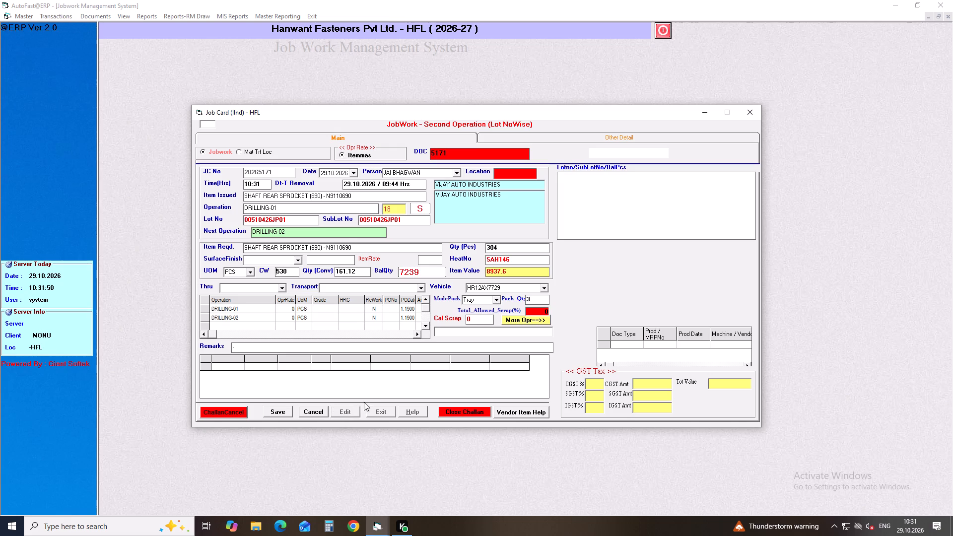
{"action": "key", "text": "Return"}
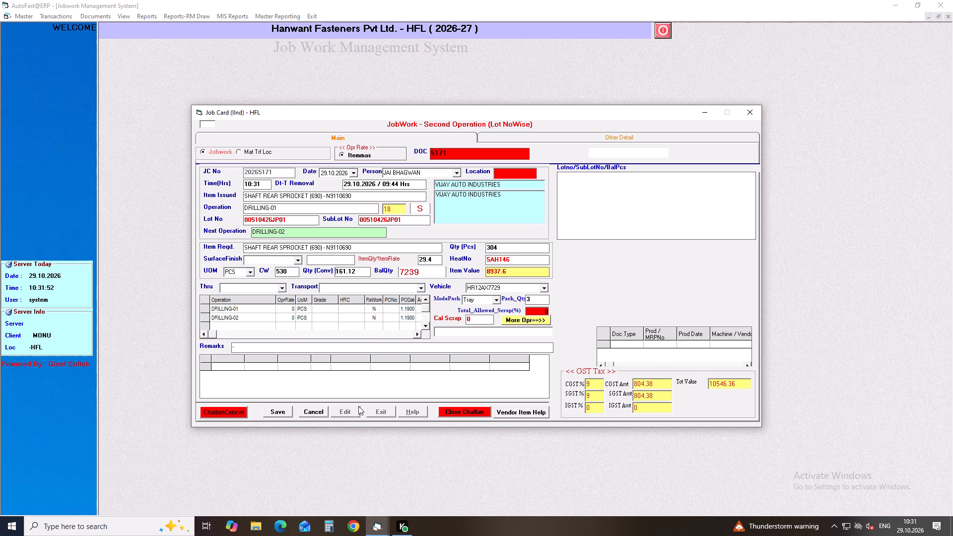
{"action": "left_click", "coordinate": [546, 288]}
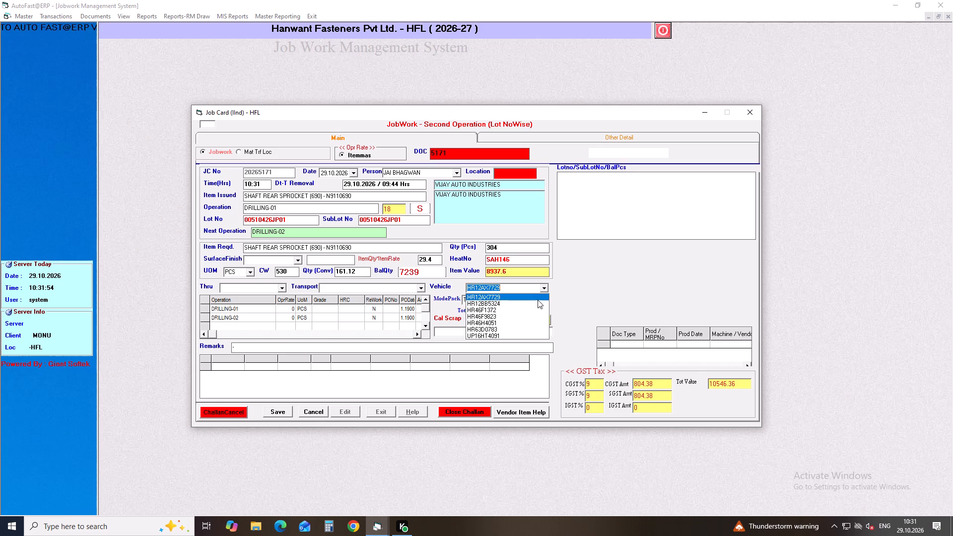
{"action": "left_click", "coordinate": [493, 302]}
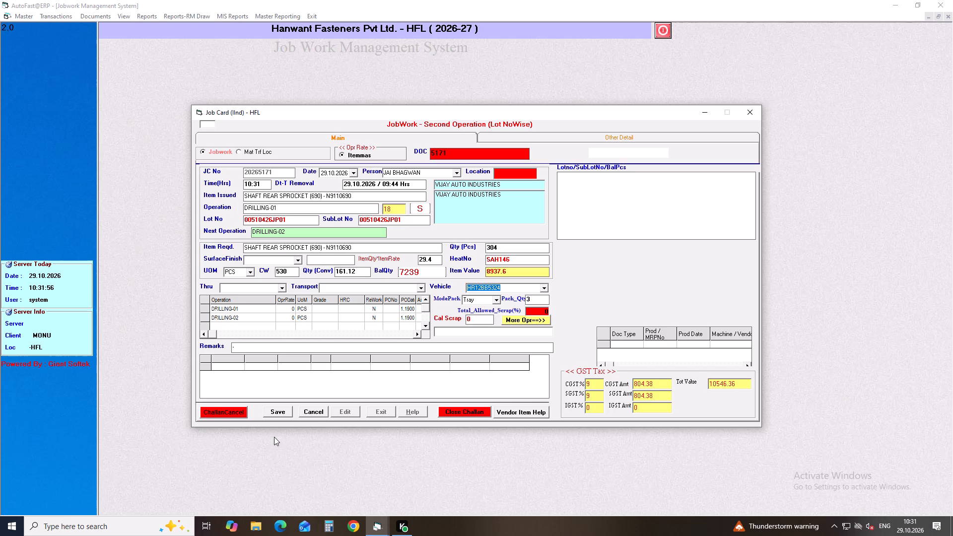
{"action": "left_click", "coordinate": [281, 411]}
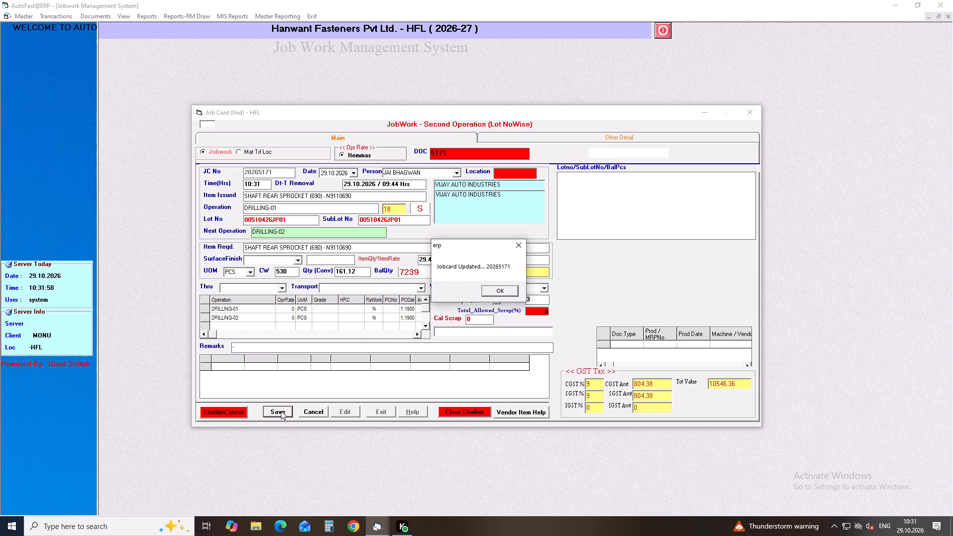
{"action": "left_click", "coordinate": [503, 289]}
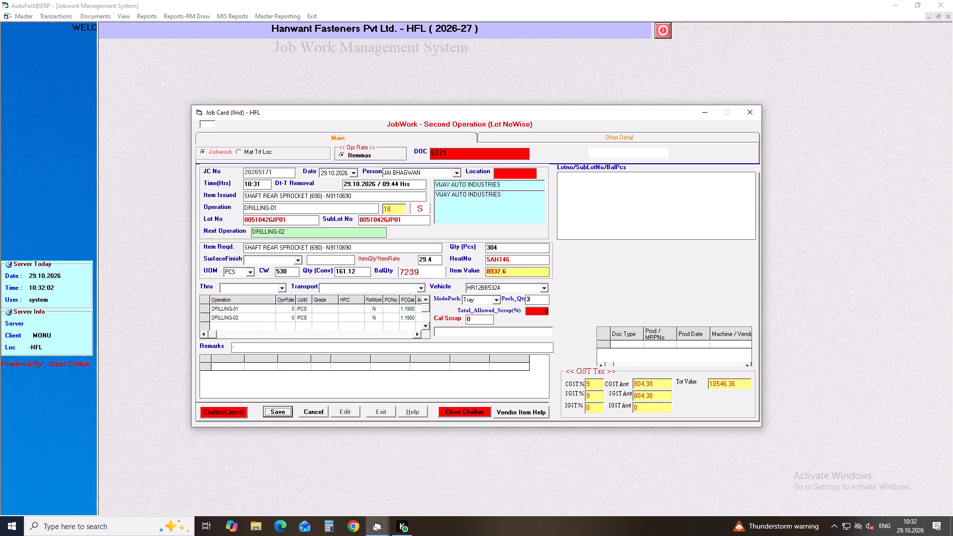
{"action": "left_click", "coordinate": [501, 294]}
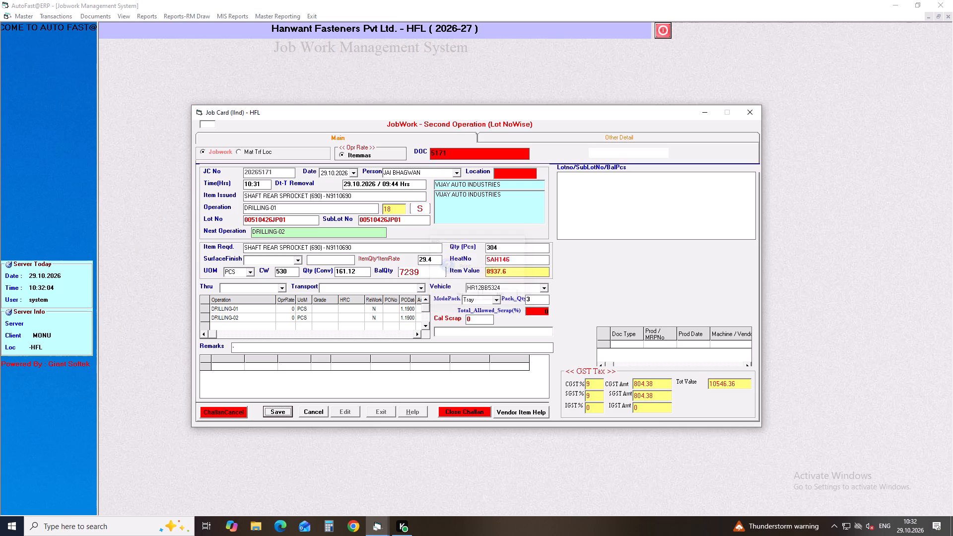
{"action": "left_click", "coordinate": [746, 111]}
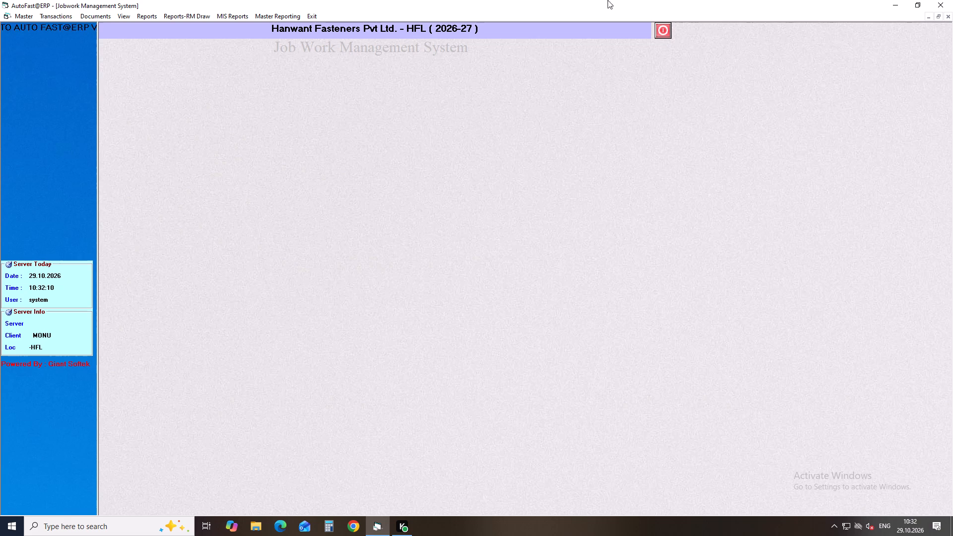
Switch to the Production Management module and start a new in-house second-operation item issue.
{"action": "left_click", "coordinate": [316, 16]}
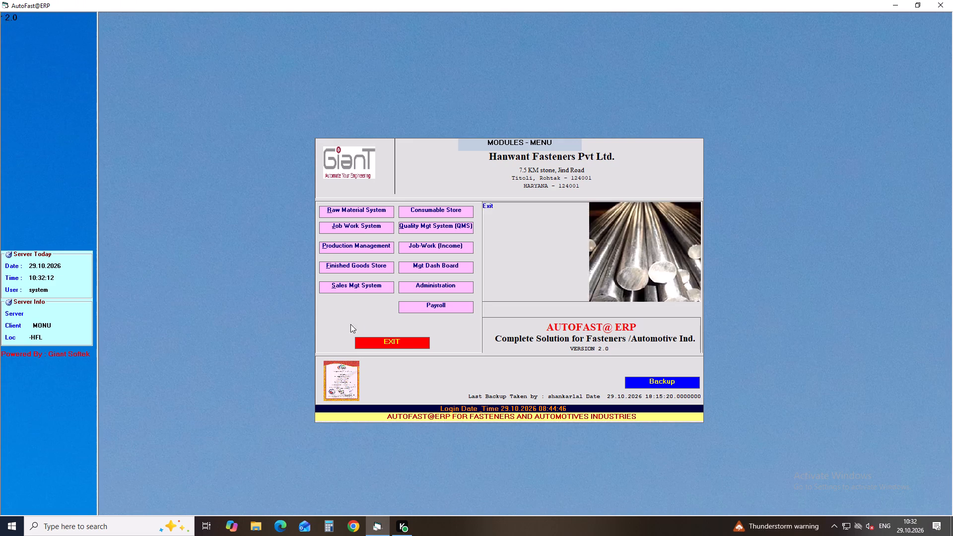
{"action": "left_click", "coordinate": [346, 251]}
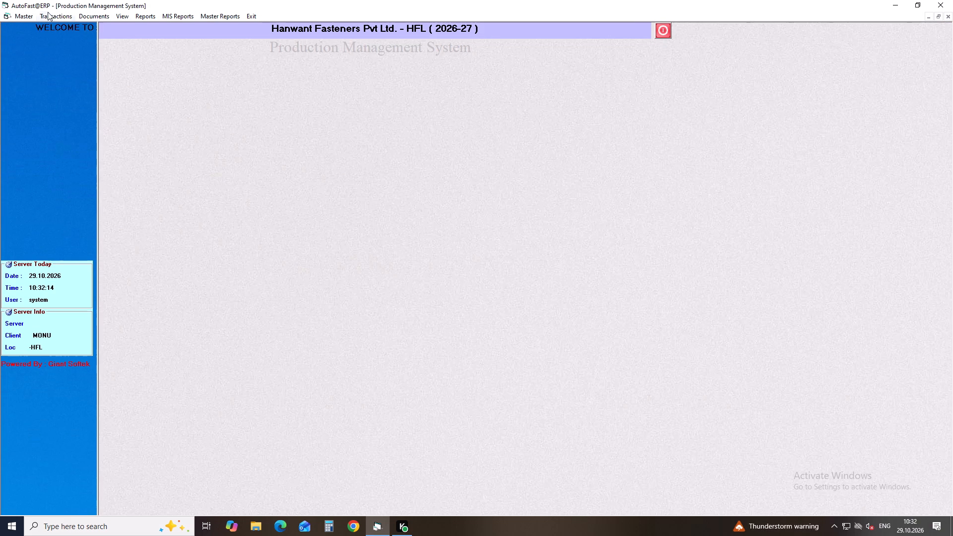
{"action": "left_click", "coordinate": [56, 14]}
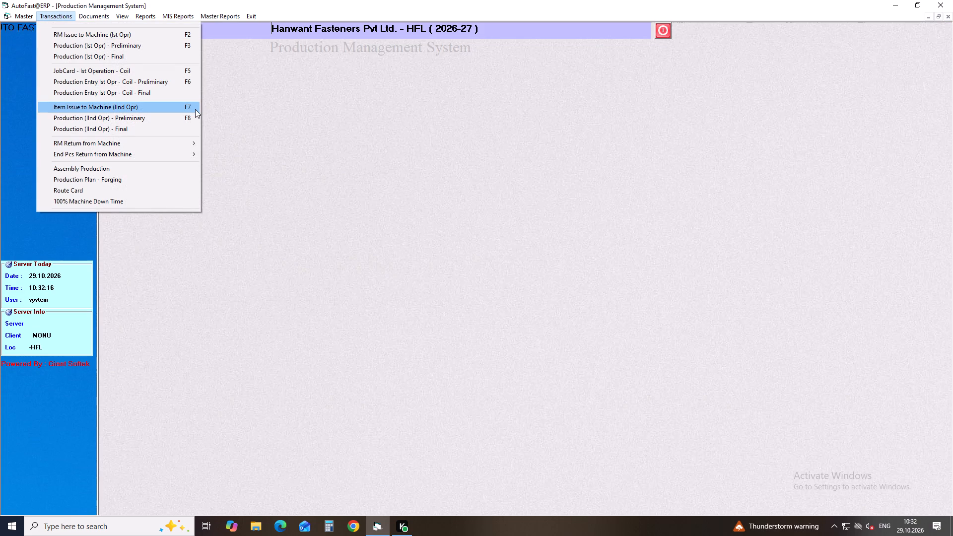
{"action": "left_click", "coordinate": [195, 109]}
{"action": "key", "text": "Return"}
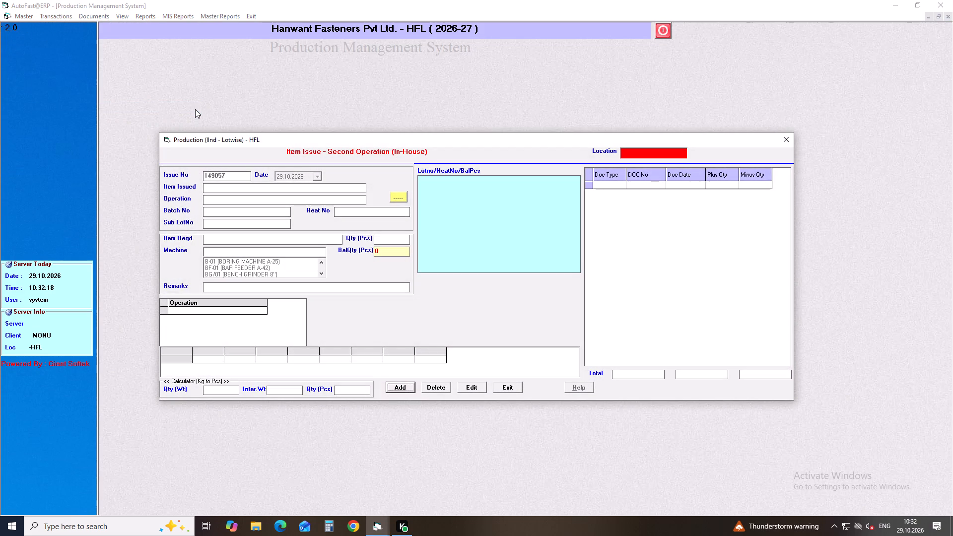
{"action": "key", "text": "Return"}
{"action": "key", "text": "Return"}
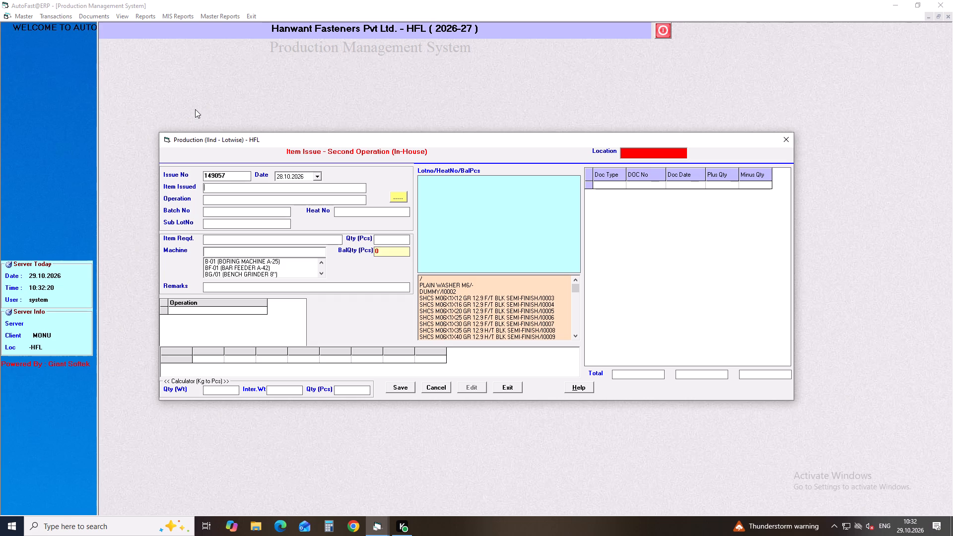
Choose SCHCS M16X2X50 GR 012.9 F/T BLK SEMI-FINISH as the item issued.
{"action": "type", "text": "SC"}
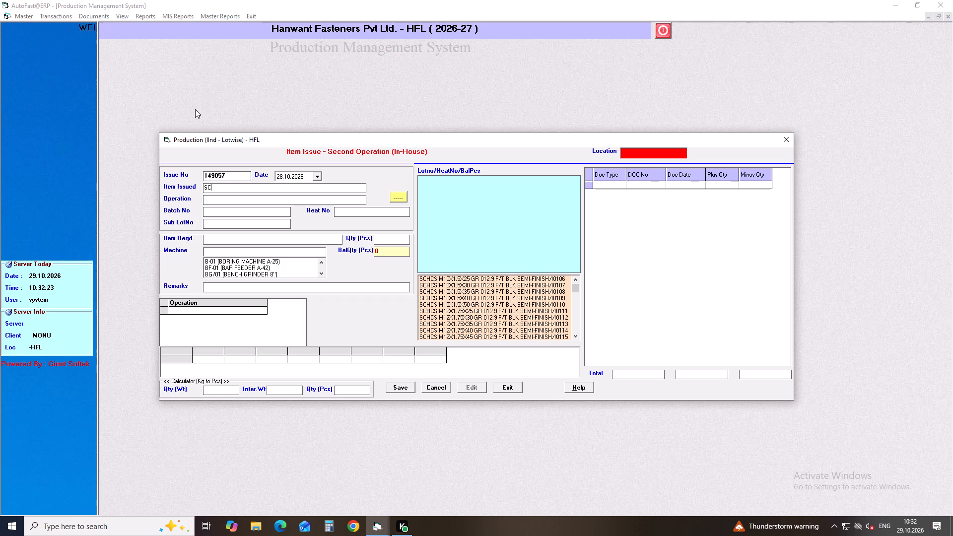
{"action": "type", "text": "HCS"}
{"action": "key", "text": "space"}
{"action": "type", "text": "M16"}
{"action": "key", "text": "Down"}
{"action": "key", "text": "Down"}
{"action": "key", "text": "Down"}
{"action": "key", "text": "Down"}
{"action": "key", "text": "Down"}
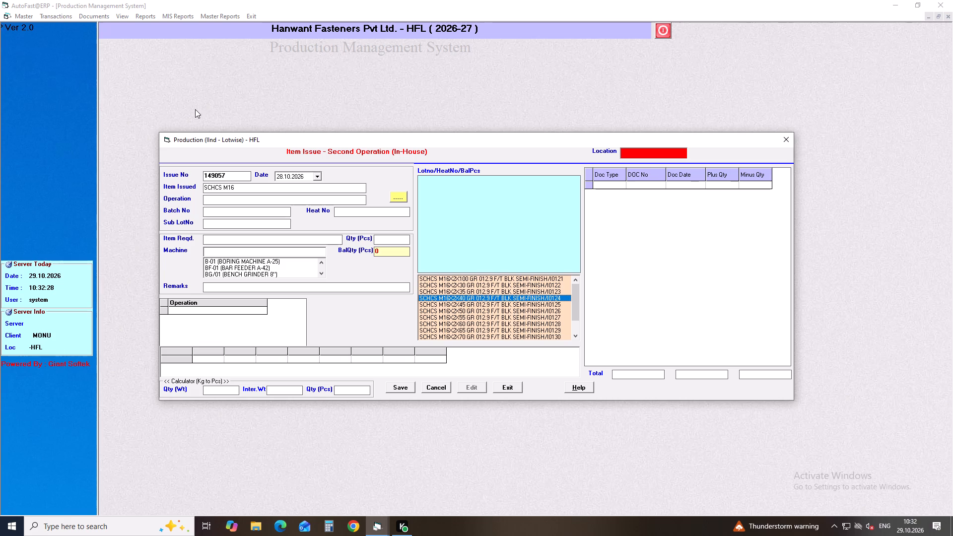
{"action": "key", "text": "Down"}
{"action": "key", "text": "Down"}
{"action": "key", "text": "Return"}
{"action": "key", "text": "Return"}
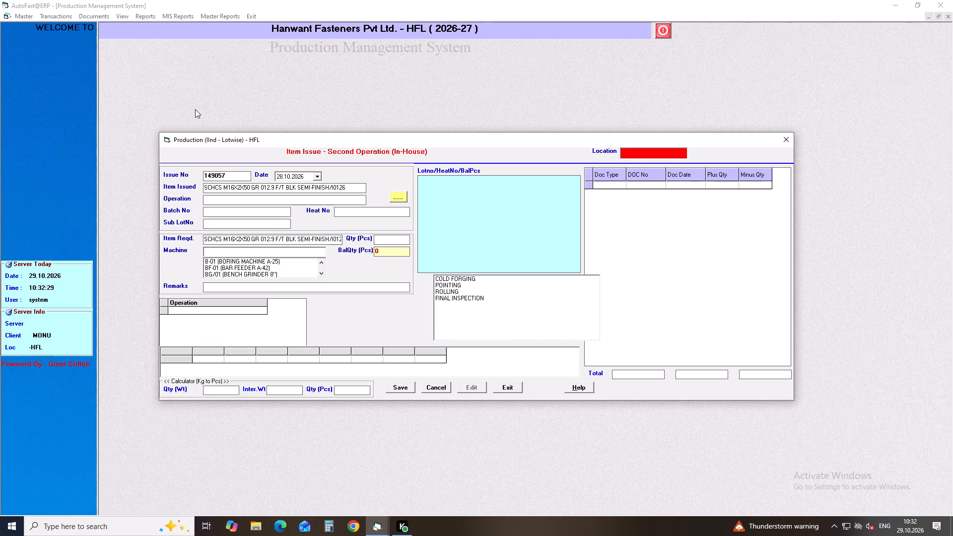
Select the ROLLING operation and lot 00507226JJ02, and set the issue quantity to 9380 pieces.
{"action": "key", "text": "Down"}
{"action": "key", "text": "Down"}
{"action": "key", "text": "Down"}
{"action": "key", "text": "Down"}
{"action": "key", "text": "Return"}
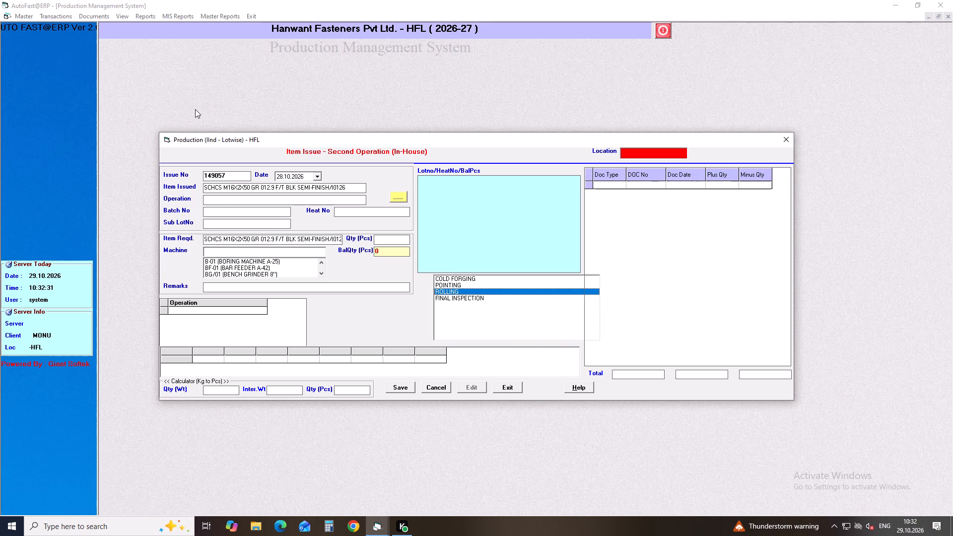
{"action": "left_click", "coordinate": [423, 179]}
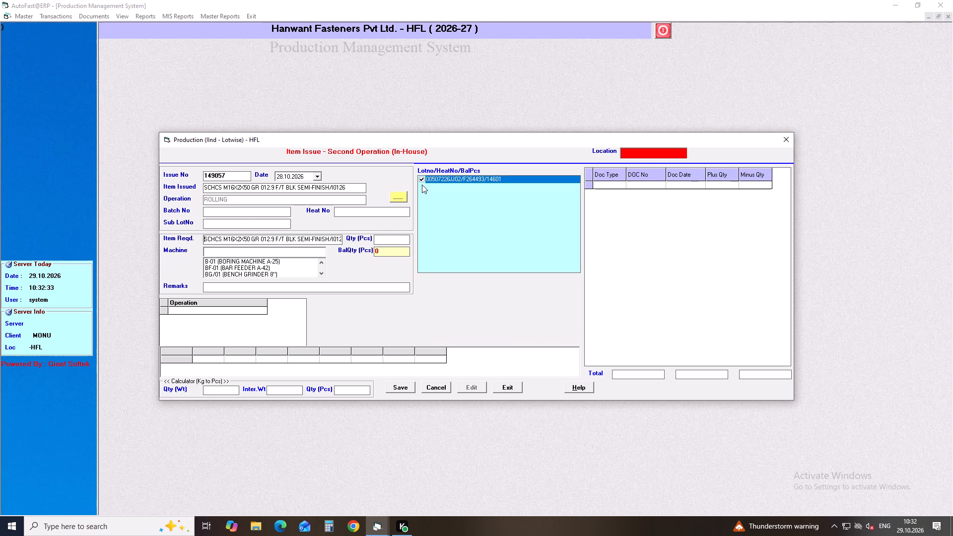
{"action": "left_click_drag", "start_coordinate": [403, 237], "coordinate": [286, 243]}
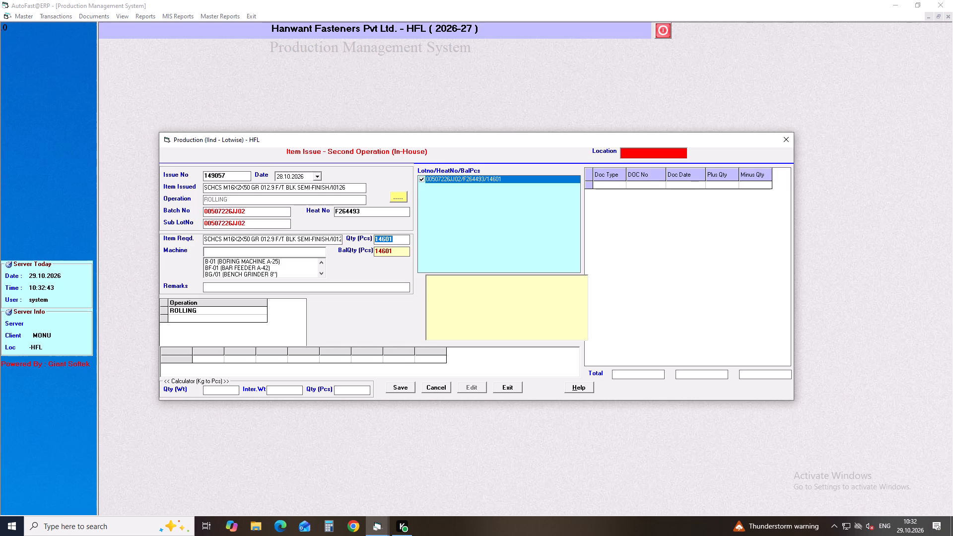
{"action": "type", "text": "938"}
{"action": "key", "text": "0"}
{"action": "key", "text": "Return"}
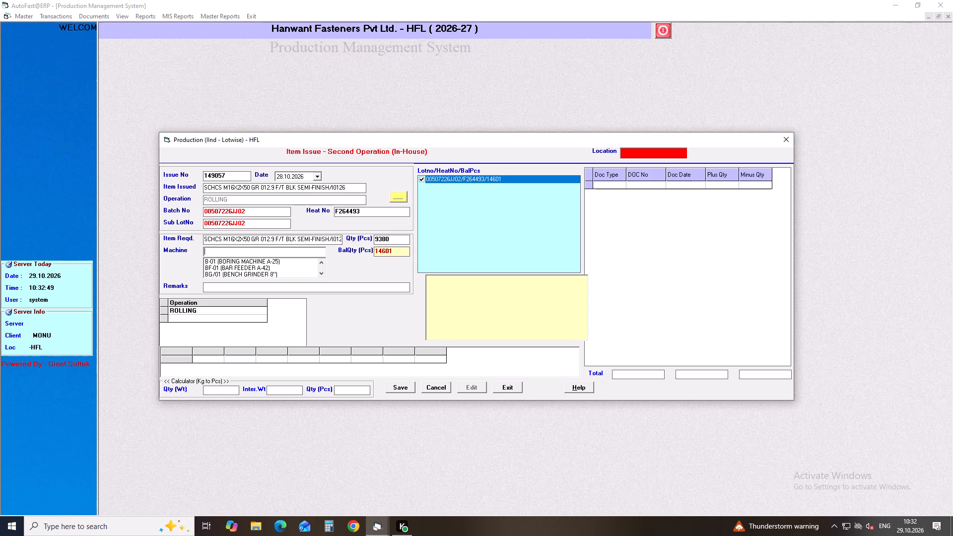
Assign machine TRM-3 (ROLLING 5/8") to the M16 item issue and save it.
{"action": "type", "text": "TRM"}
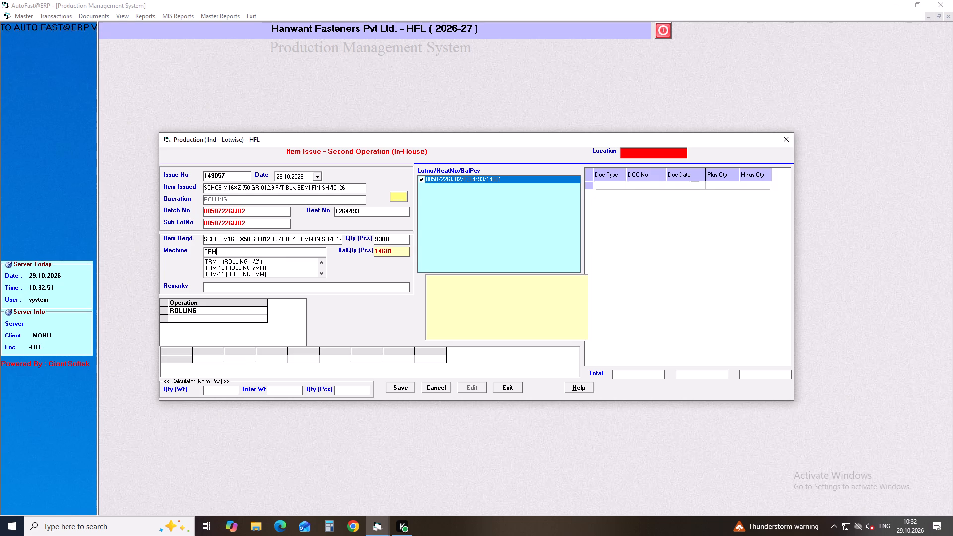
{"action": "key", "text": "Down"}
{"action": "key", "text": "Down"}
{"action": "key", "text": "Down"}
{"action": "key", "text": "Down"}
{"action": "key", "text": "Down"}
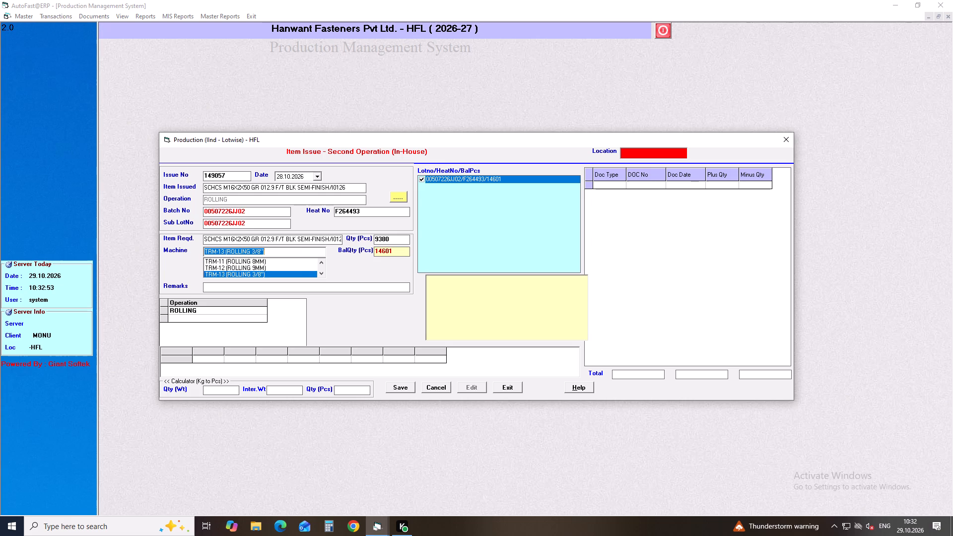
{"action": "key", "text": "Down"}
{"action": "key", "text": "Down"}
{"action": "key", "text": "Down"}
{"action": "key", "text": "Down"}
{"action": "key", "text": "Down"}
{"action": "key", "text": "Down"}
{"action": "key", "text": "Down"}
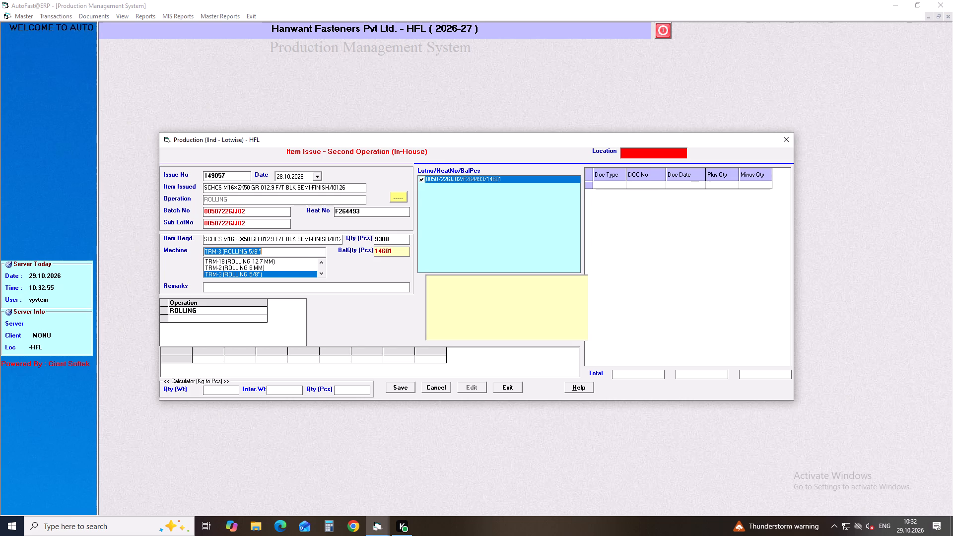
{"action": "key", "text": "Return"}
{"action": "key", "text": "Return"}
{"action": "key", "text": "Return"}
{"action": "key", "text": "Return"}
{"action": "key", "text": "Return"}
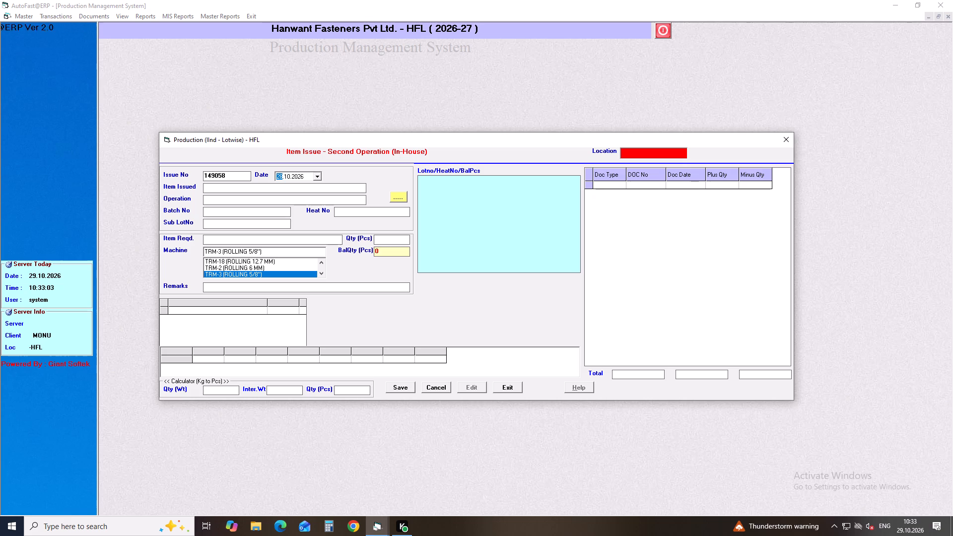
Choose SHCS M10X1.5X35 GR 12.9 F/T BLK SEMI-FINISH as the item of the new issue.
{"action": "key", "text": "Return"}
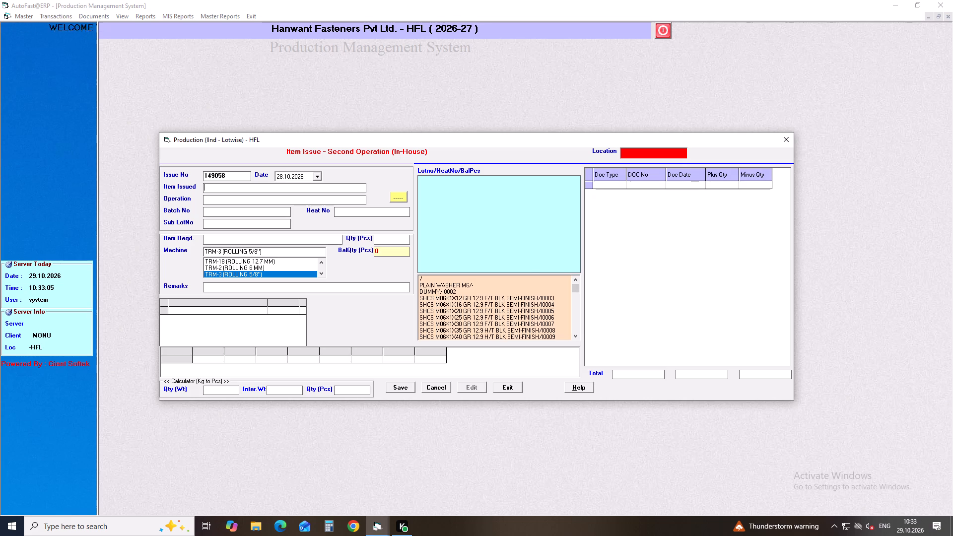
{"action": "type", "text": "SHCS"}
{"action": "key", "text": "space"}
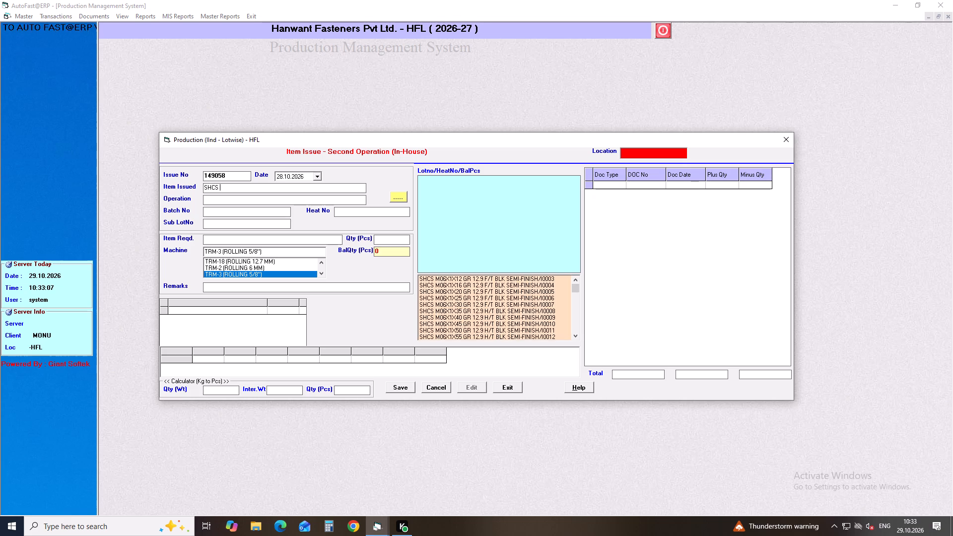
{"action": "type", "text": "M10"}
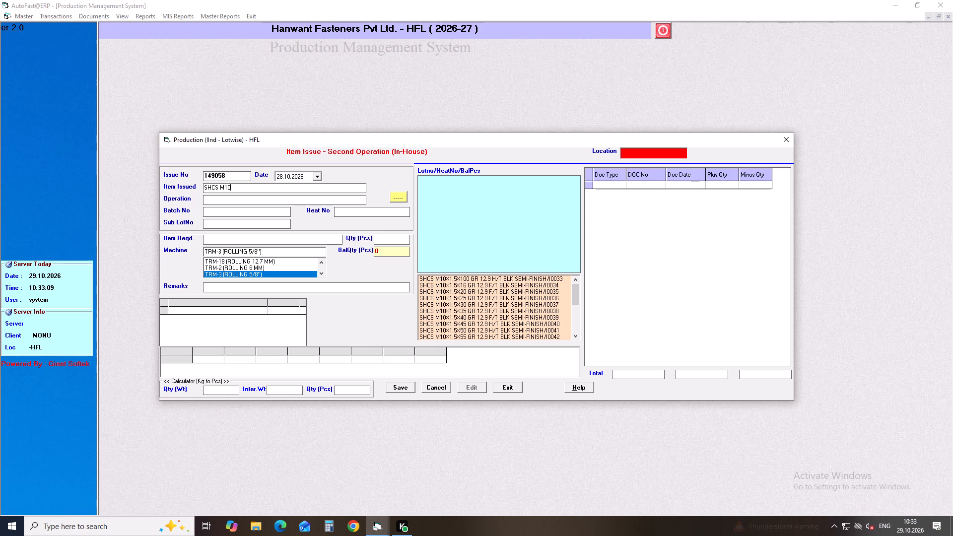
{"action": "key", "text": "Down"}
{"action": "key", "text": "Down"}
{"action": "key", "text": "Down"}
{"action": "key", "text": "Down"}
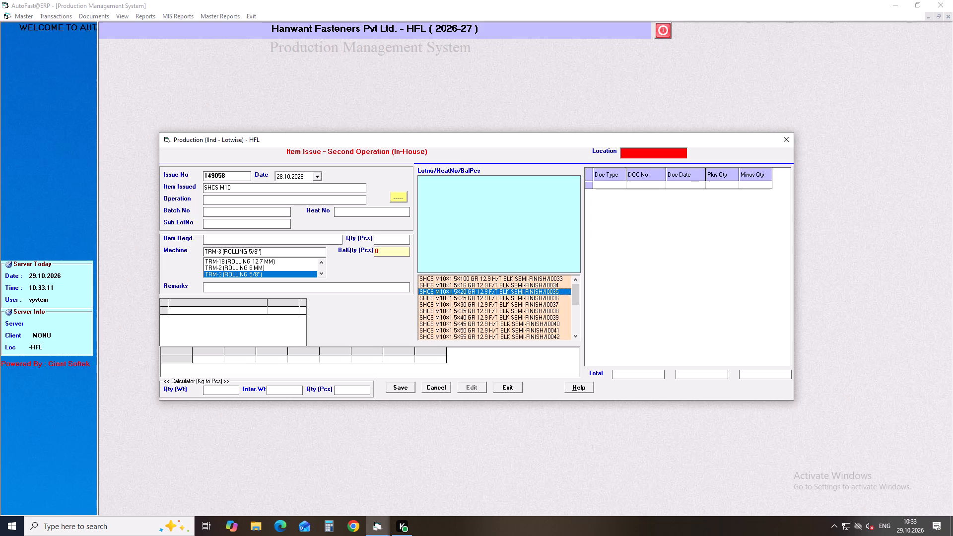
{"action": "key", "text": "Down"}
{"action": "key", "text": "Down"}
{"action": "key", "text": "Down"}
{"action": "key", "text": "Return"}
{"action": "key", "text": "Return"}
Select the ROLLING operation and lot 00496926JP02, and set the issue quantity to 16623 pieces.
{"action": "key", "text": "Down"}
{"action": "key", "text": "Down"}
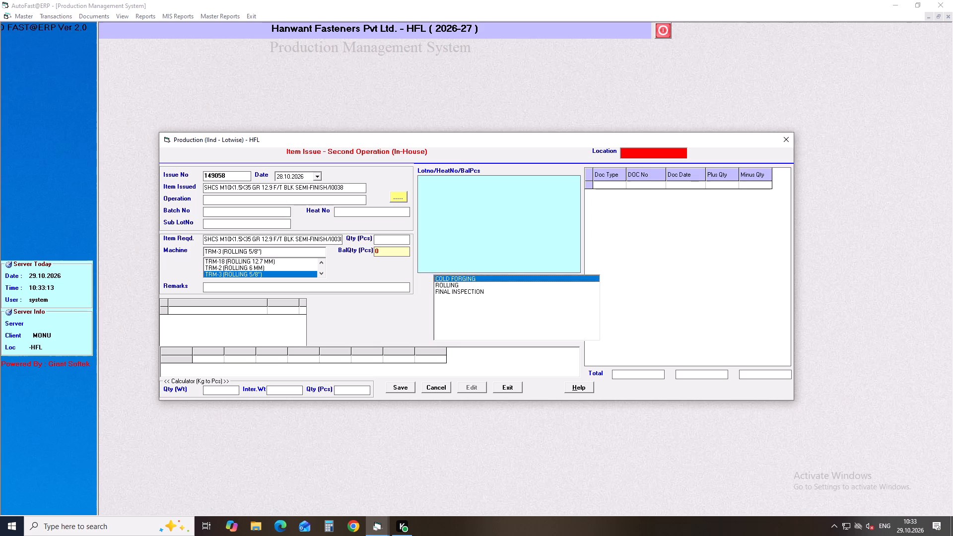
{"action": "key", "text": "Down"}
{"action": "key", "text": "Return"}
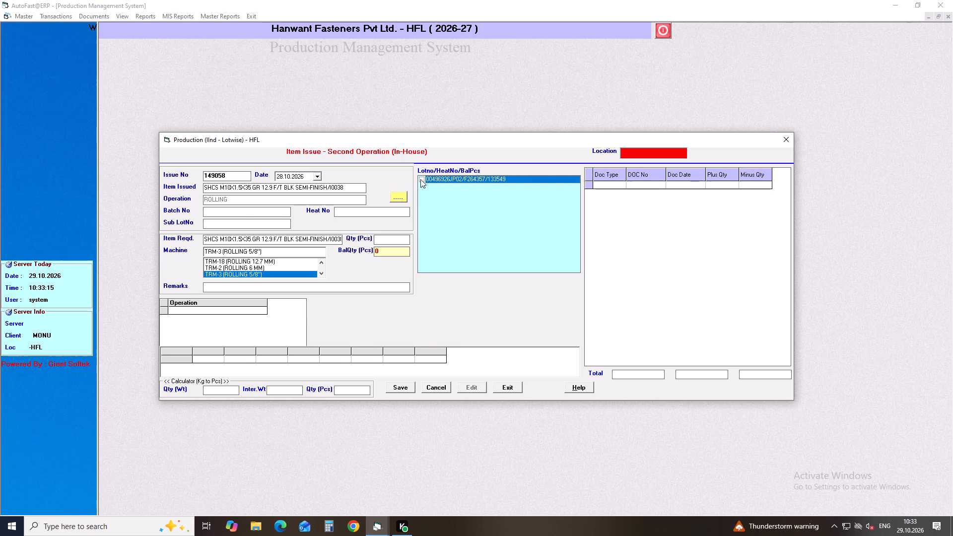
{"action": "left_click", "coordinate": [421, 179]}
{"action": "left_click_drag", "start_coordinate": [404, 236], "coordinate": [355, 238]}
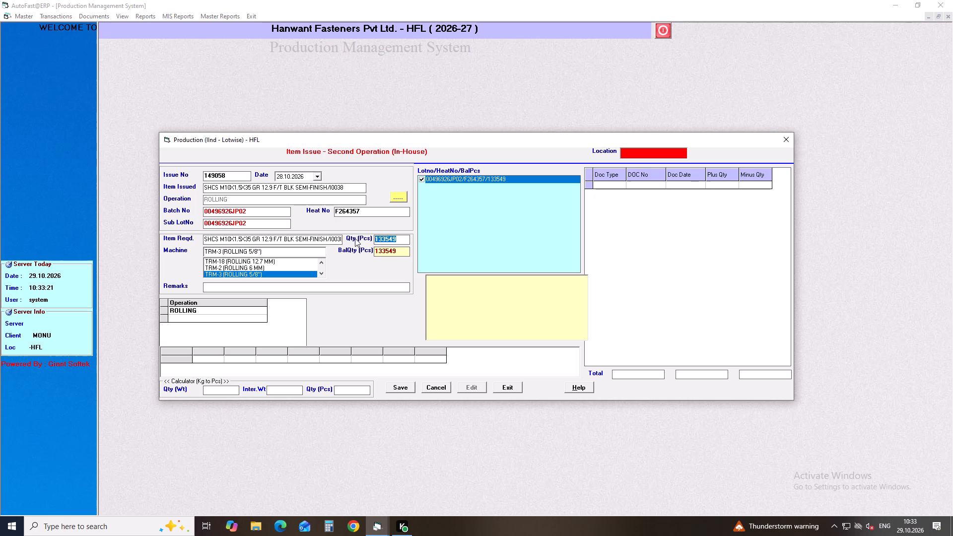
{"action": "type", "text": "16623"}
{"action": "key", "text": "Return"}
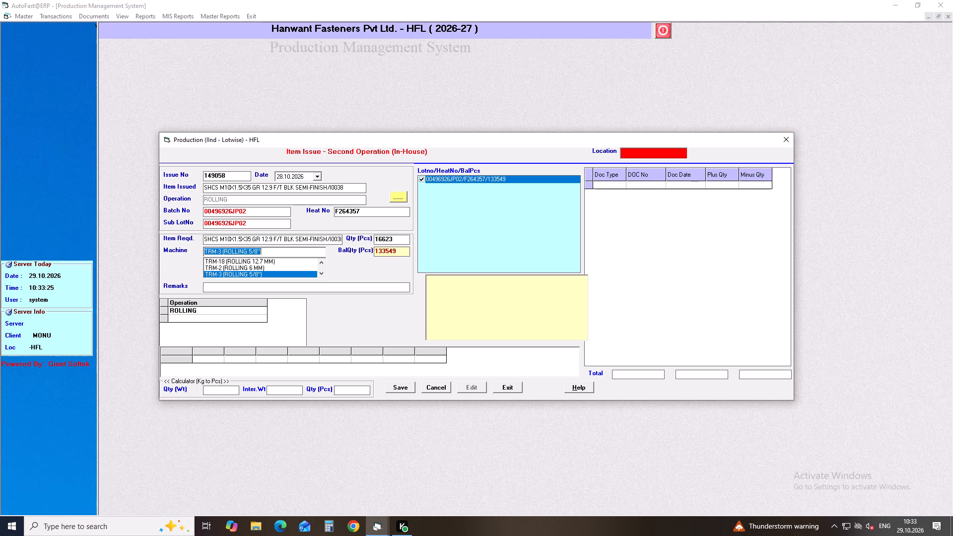
Assign machine TRM-4 (ROLLING 3/8") to the M10 item issue and save it.
{"action": "key", "text": "Down"}
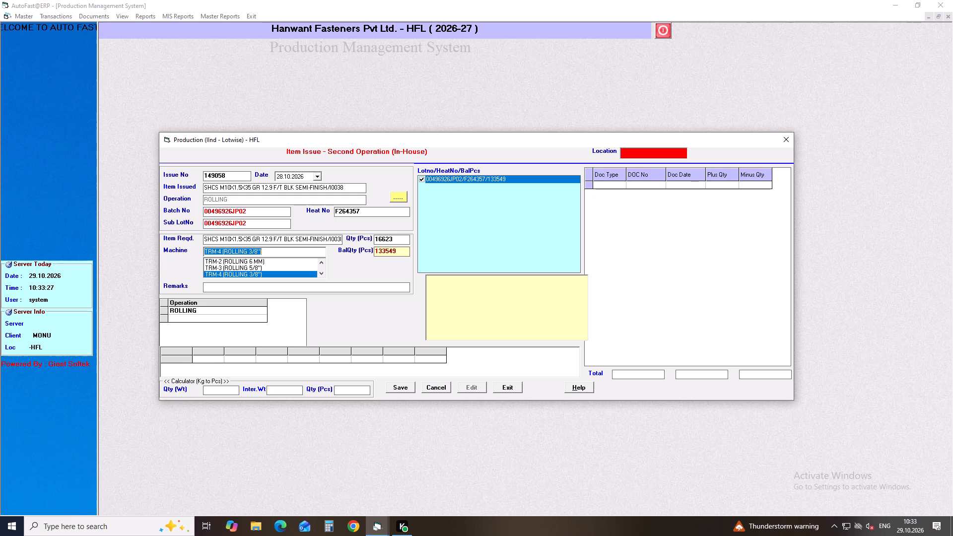
{"action": "key", "text": "Return"}
{"action": "key", "text": "Return"}
{"action": "key", "text": "Return"}
{"action": "key", "text": "Return"}
{"action": "key", "text": "Return"}
{"action": "key", "text": "Return"}
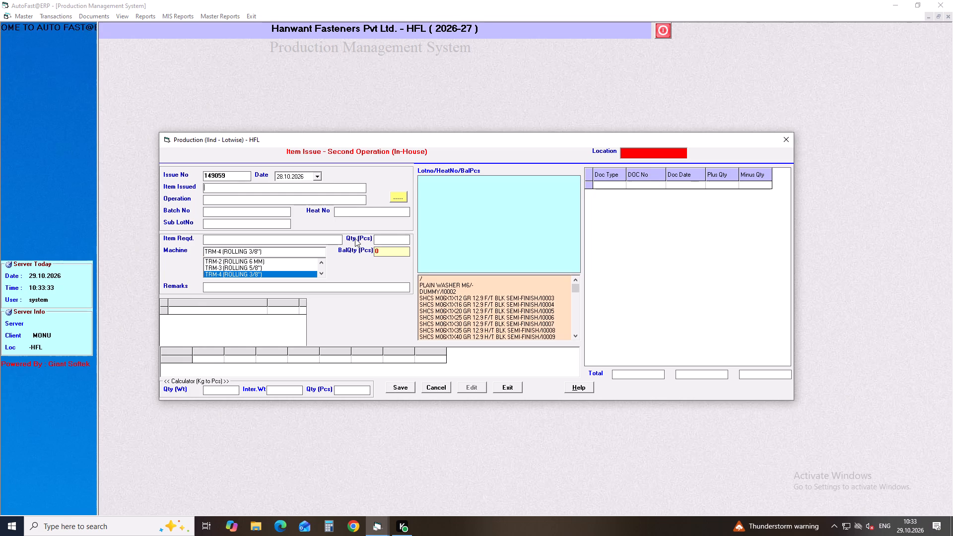
{"action": "key", "text": "Return"}
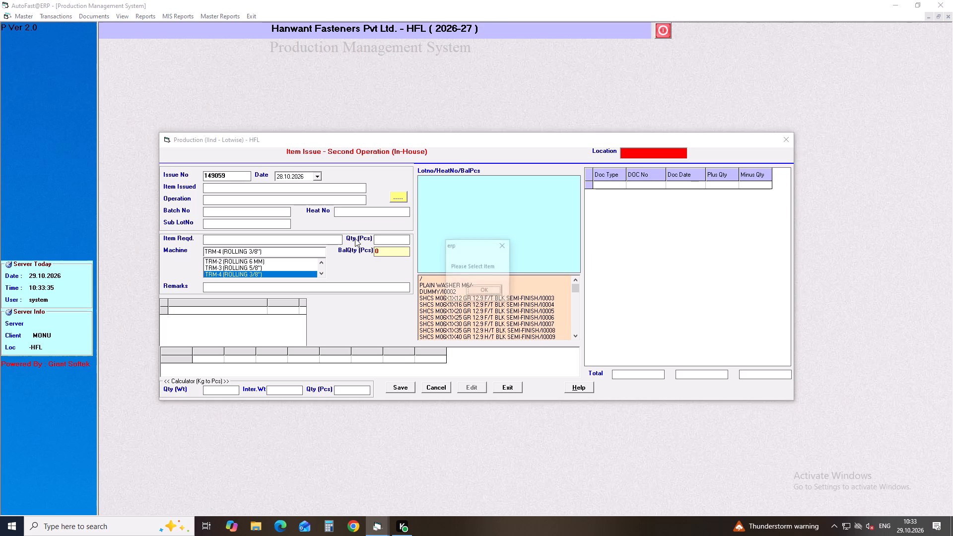
{"action": "key", "text": "Return"}
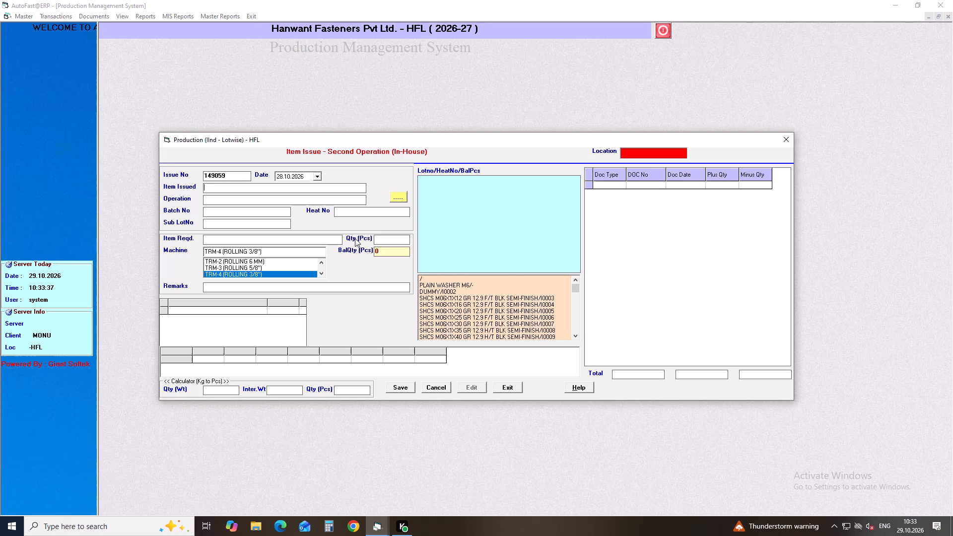
Choose BOLT FLANGE M8X28 as the item of the new issue.
{"action": "type", "text": "BOLT"}
{"action": "key", "text": "space"}
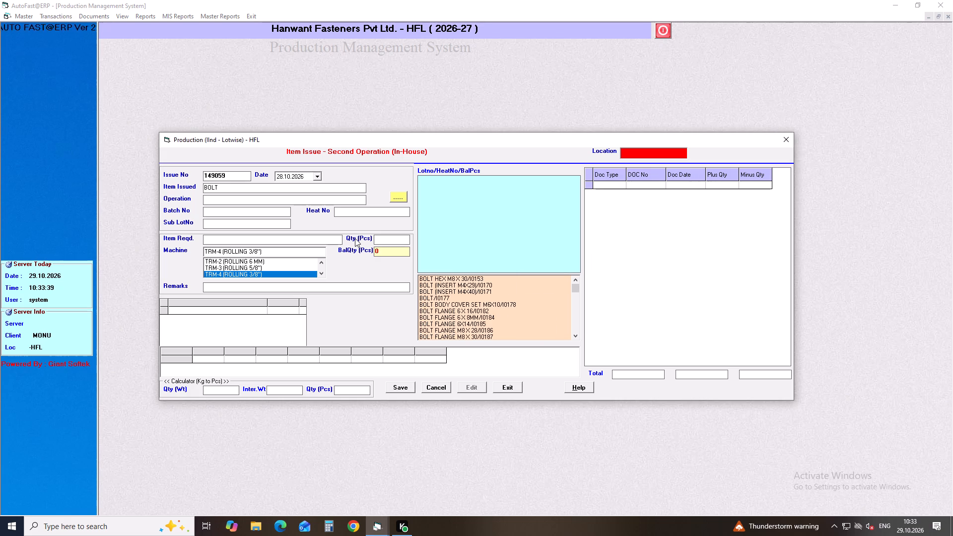
{"action": "key", "text": "d"}
{"action": "key", "text": "BackSpace"}
{"action": "key", "text": "s"}
{"action": "key", "text": "BackSpace"}
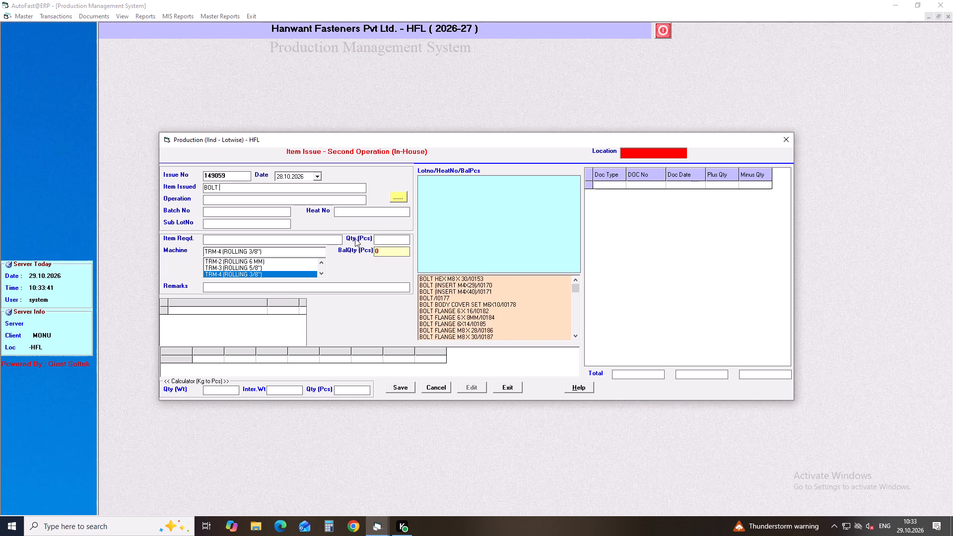
{"action": "type", "text": "FLA"}
{"action": "key", "text": "n"}
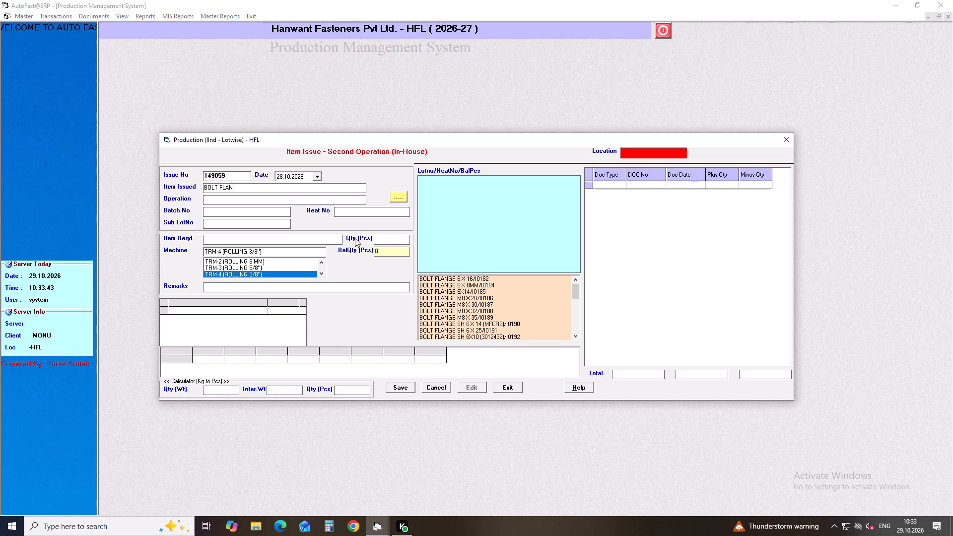
{"action": "key", "text": "BackSpace"}
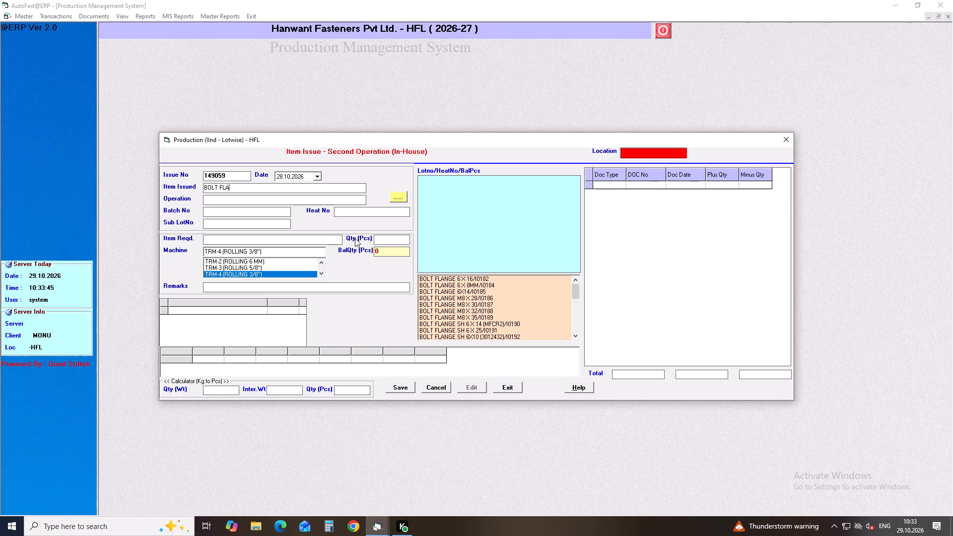
{"action": "type", "text": "NGE"}
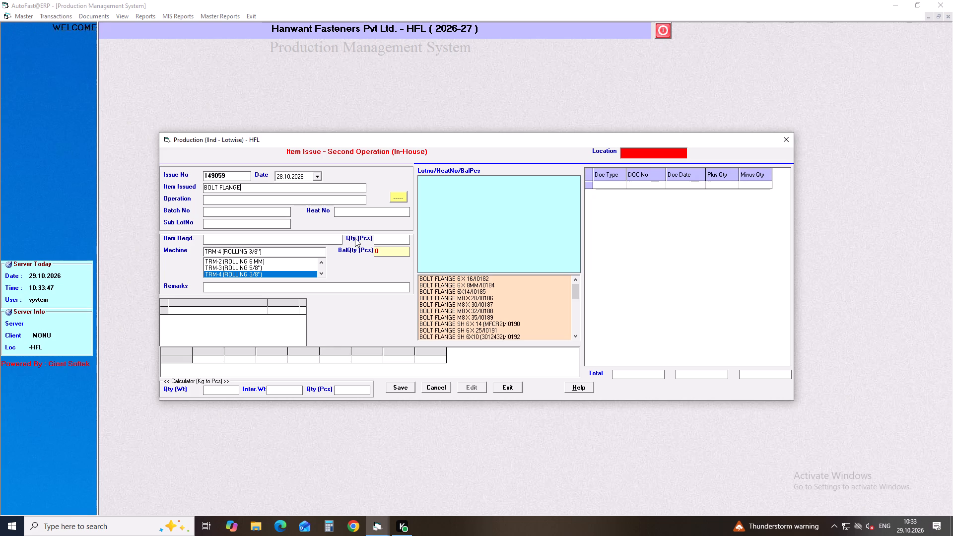
{"action": "key", "text": "space"}
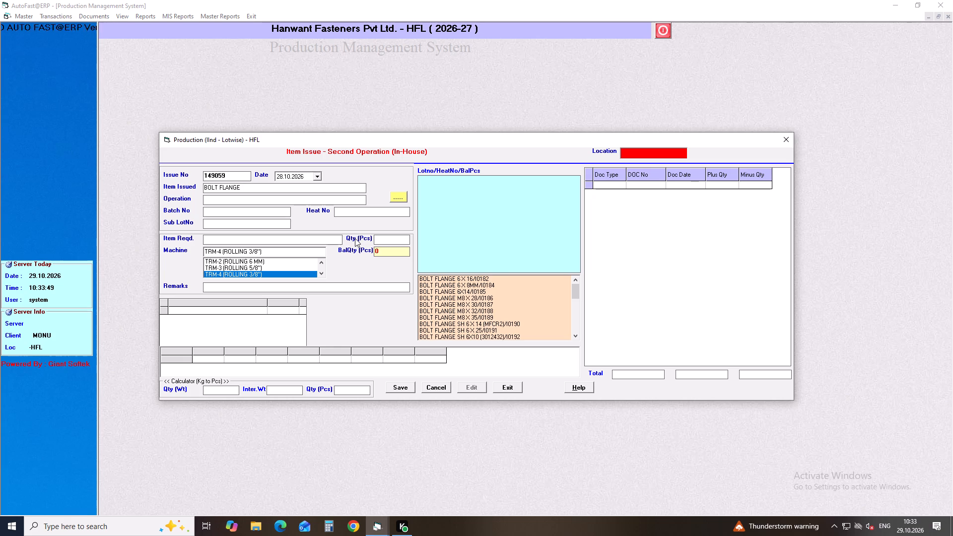
{"action": "type", "text": "M8"}
{"action": "key", "text": "Down"}
{"action": "key", "text": "Down"}
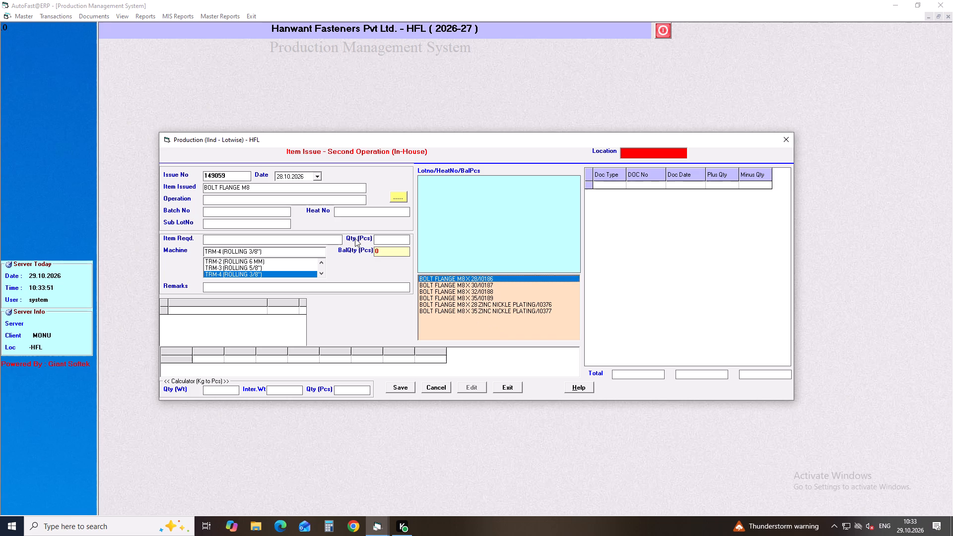
{"action": "key", "text": "Return"}
{"action": "key", "text": "Return"}
Select the ROLLING operation and lot 00507426JP01 for the M8X28 flange bolt, and accept the lot's full balance as the issue quantity.
{"action": "key", "text": "Down"}
{"action": "key", "text": "Down"}
{"action": "key", "text": "Down"}
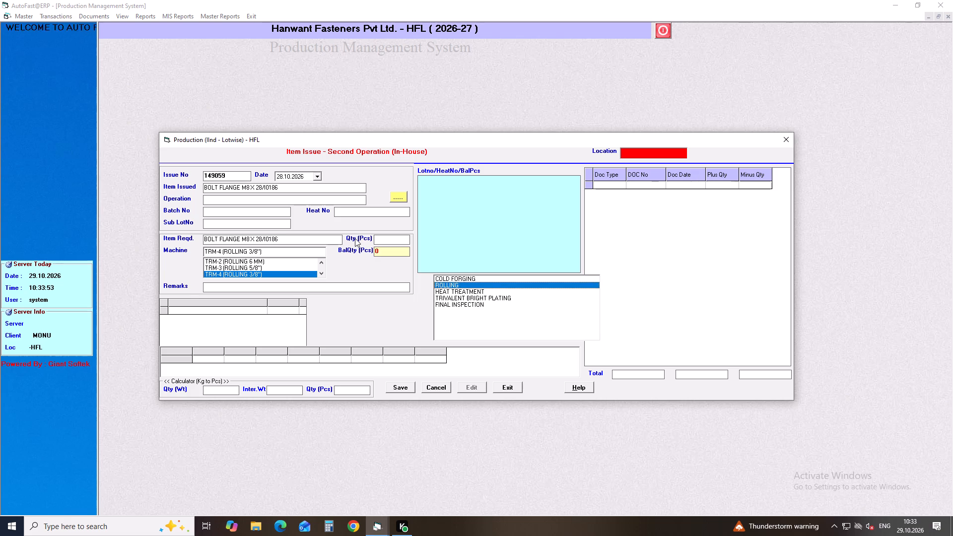
{"action": "key", "text": "Return"}
{"action": "scroll", "coordinate": [355, 238], "scroll_direction": "up", "scroll_amount": 1}
{"action": "left_click", "coordinate": [422, 177]}
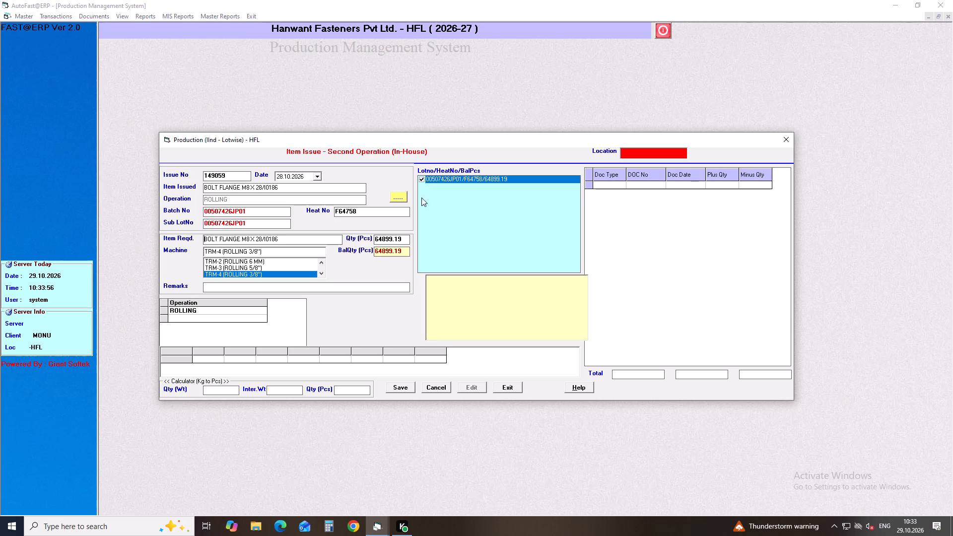
{"action": "left_click_drag", "start_coordinate": [406, 240], "coordinate": [339, 247]}
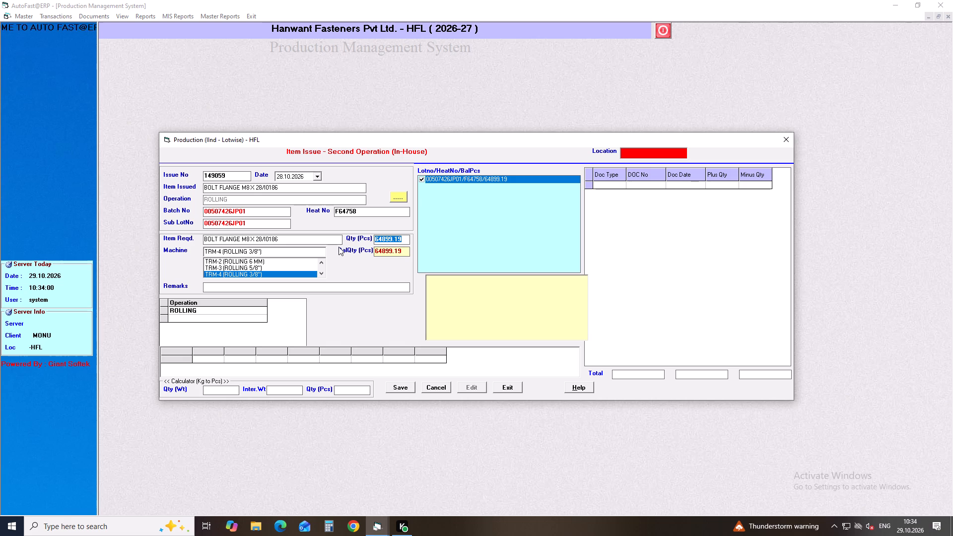
{"action": "key", "text": "Return"}
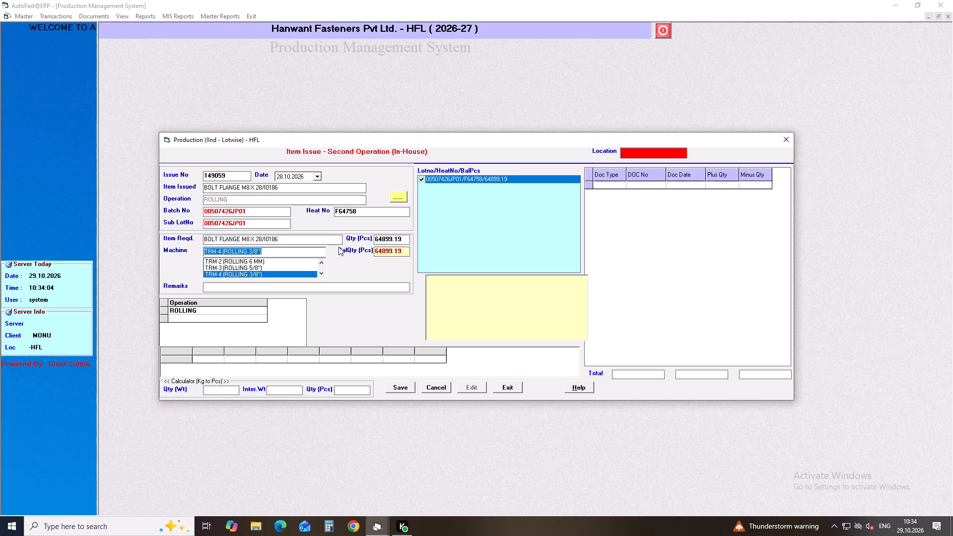
Assign machine TRM-6 (ROLLING 8M) to the M8X28 flange bolt issue and save it.
{"action": "key", "text": "Down"}
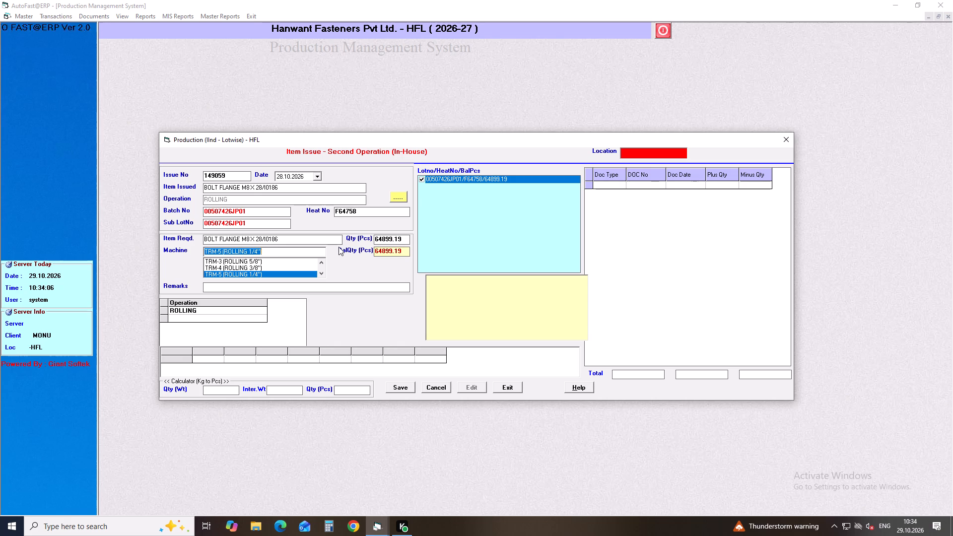
{"action": "key", "text": "Down"}
{"action": "key", "text": "Return"}
{"action": "key", "text": "Return"}
{"action": "key", "text": "Return"}
{"action": "key", "text": "Return"}
{"action": "key", "text": "Return"}
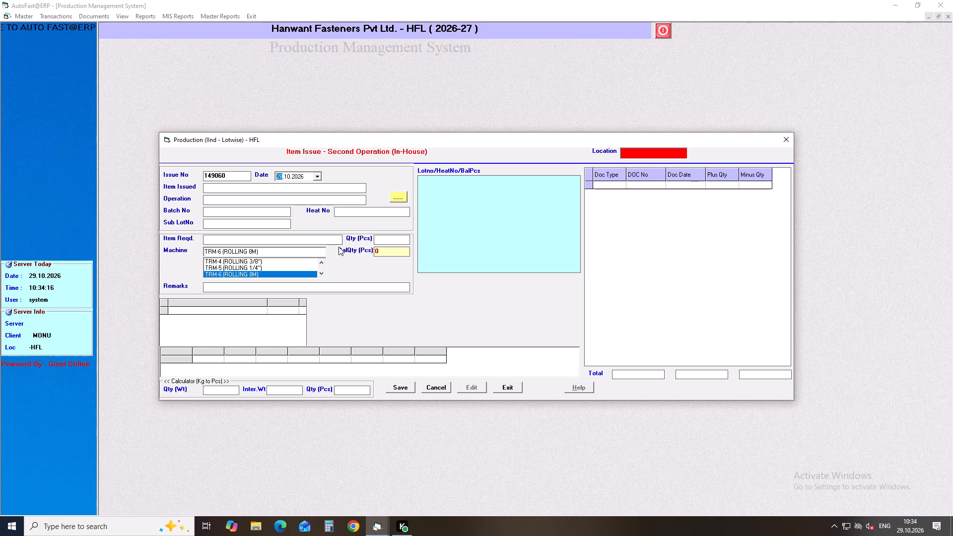
Choose BOLT BODY COVER SET M6X10 as the item of the new issue.
{"action": "key", "text": "Return"}
{"action": "type", "text": "BOLT BO"}
{"action": "key", "text": "Down"}
{"action": "key", "text": "Down"}
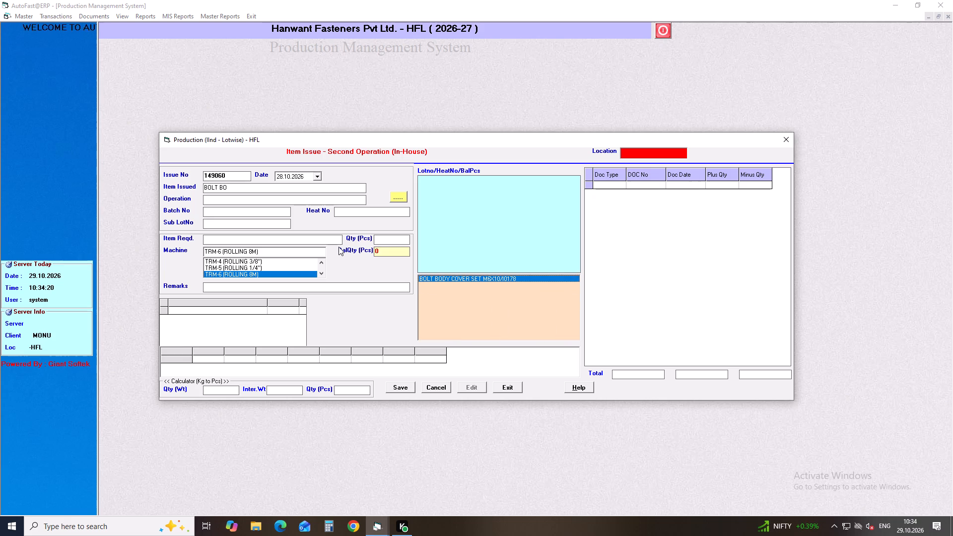
{"action": "key", "text": "Return"}
{"action": "key", "text": "Return"}
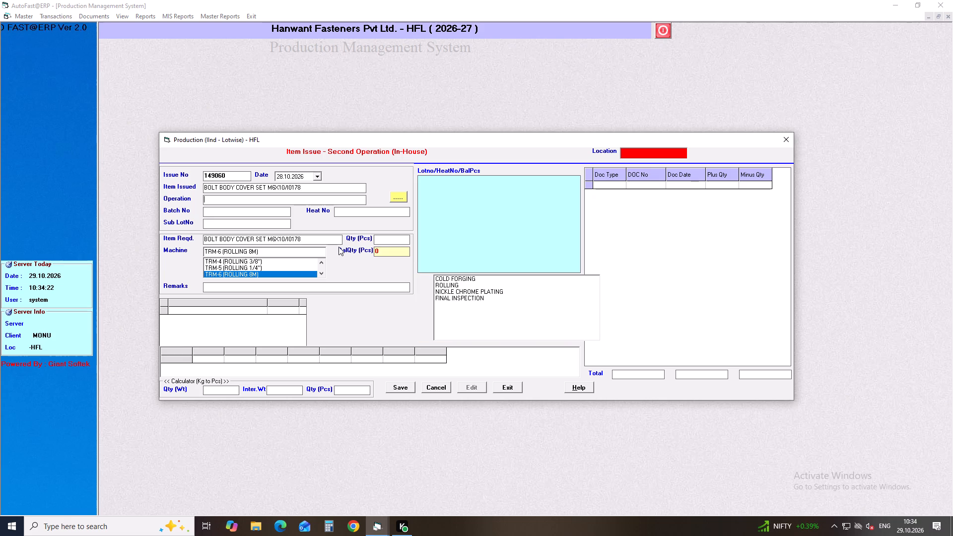
Select the ROLLING operation and lot 00509726JP02, and set the issue quantity to 47260 pieces.
{"action": "key", "text": "Down"}
{"action": "key", "text": "Down"}
{"action": "key", "text": "Down"}
{"action": "key", "text": "Return"}
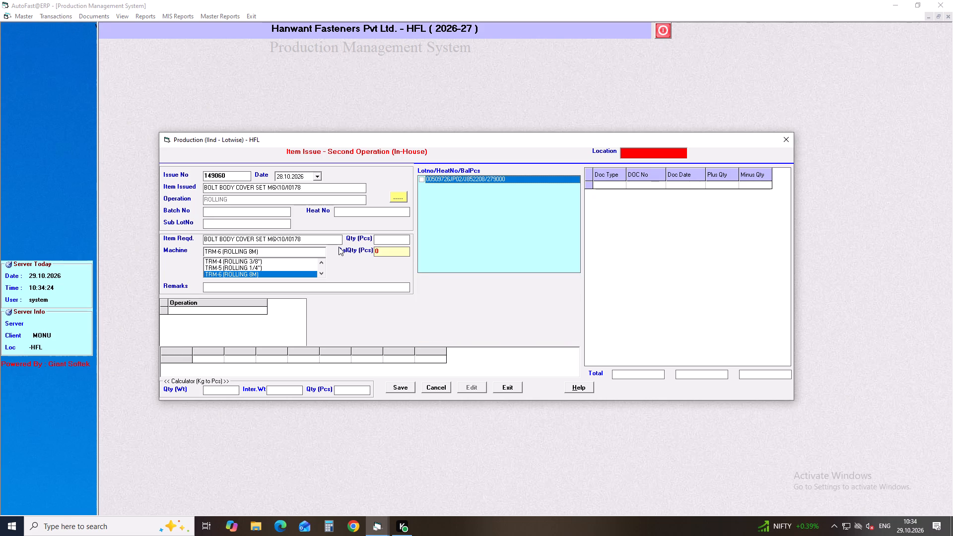
{"action": "left_click", "coordinate": [419, 180]}
{"action": "left_click_drag", "start_coordinate": [404, 240], "coordinate": [374, 249]}
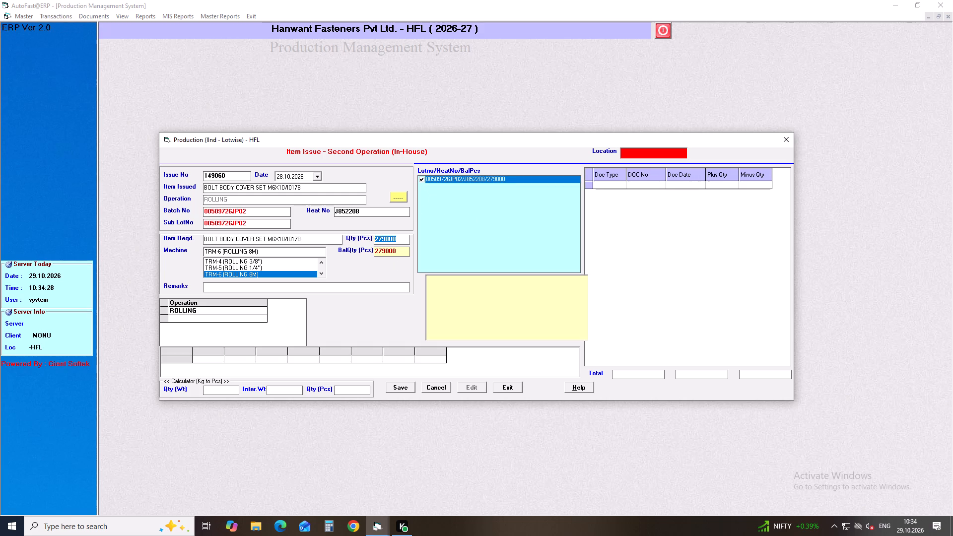
{"action": "type", "text": "47"}
{"action": "type", "text": "260"}
{"action": "key", "text": "Return"}
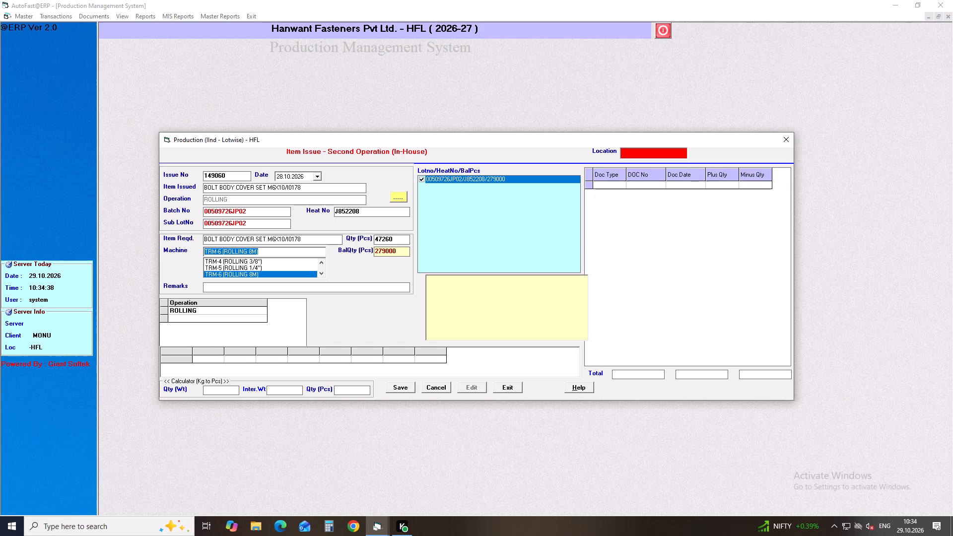
Assign machine TRM-8 (ROLLING 6MM) to the body cover bolt issue and save it.
{"action": "key", "text": "Down"}
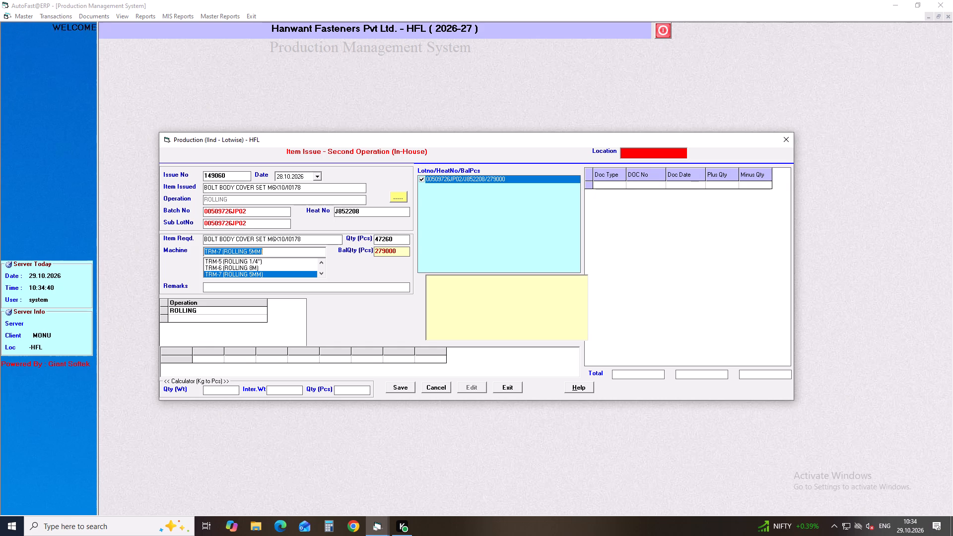
{"action": "key", "text": "Down"}
{"action": "key", "text": "Return"}
{"action": "key", "text": "Return"}
{"action": "key", "text": "Return"}
{"action": "key", "text": "Return"}
{"action": "key", "text": "Return"}
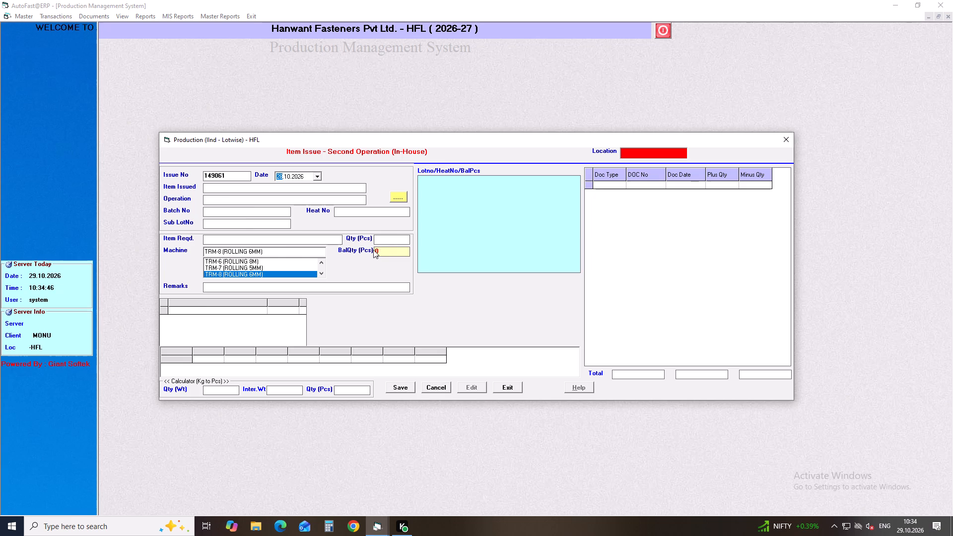
Choose SCREW PAN 5X13 as the item of the new issue.
{"action": "key", "text": "Return"}
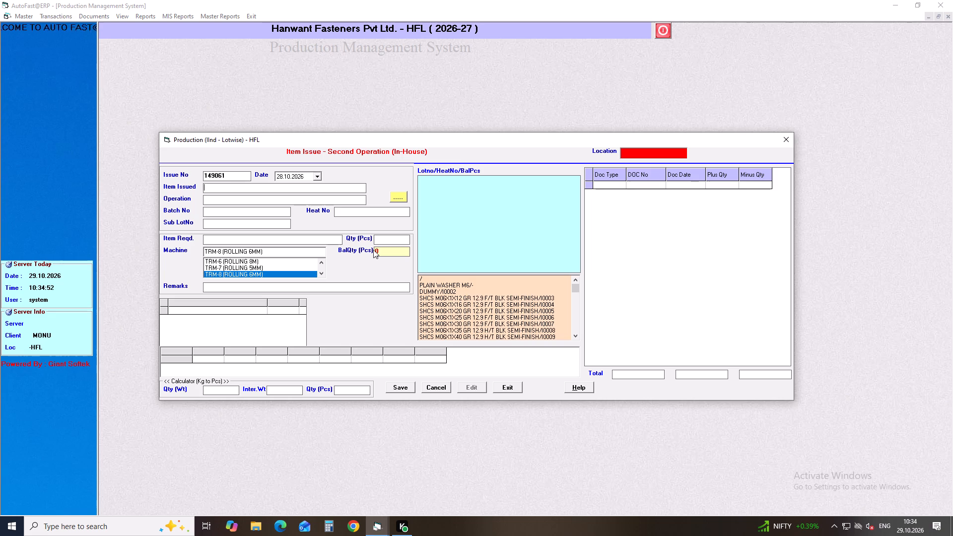
{"action": "type", "text": "SCREW"}
{"action": "key", "text": "space"}
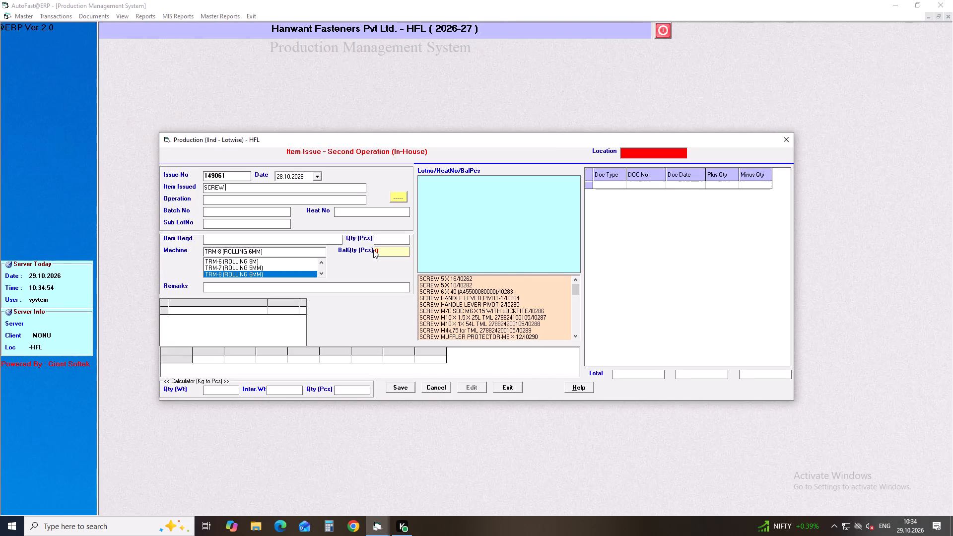
{"action": "type", "text": "PAB"}
{"action": "key", "text": "BackSpace"}
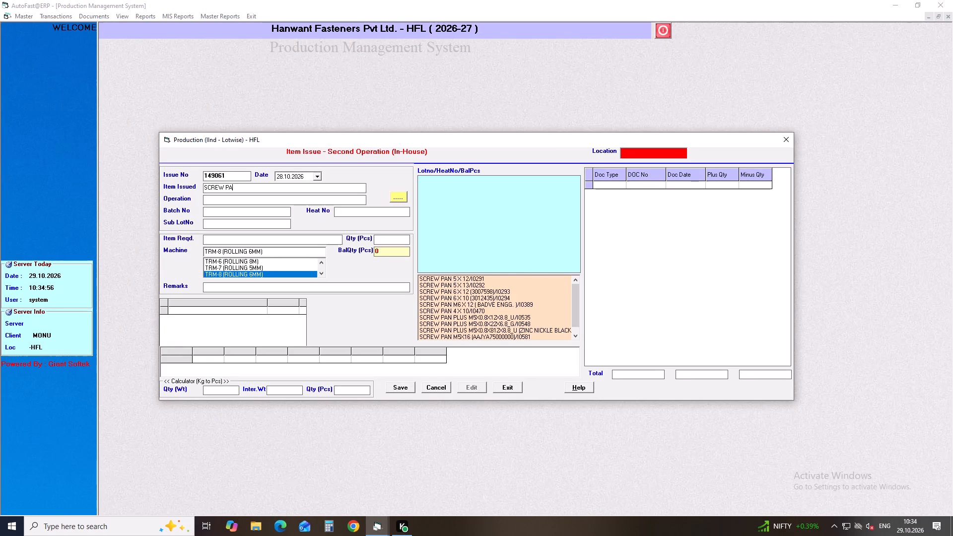
{"action": "key", "text": "n"}
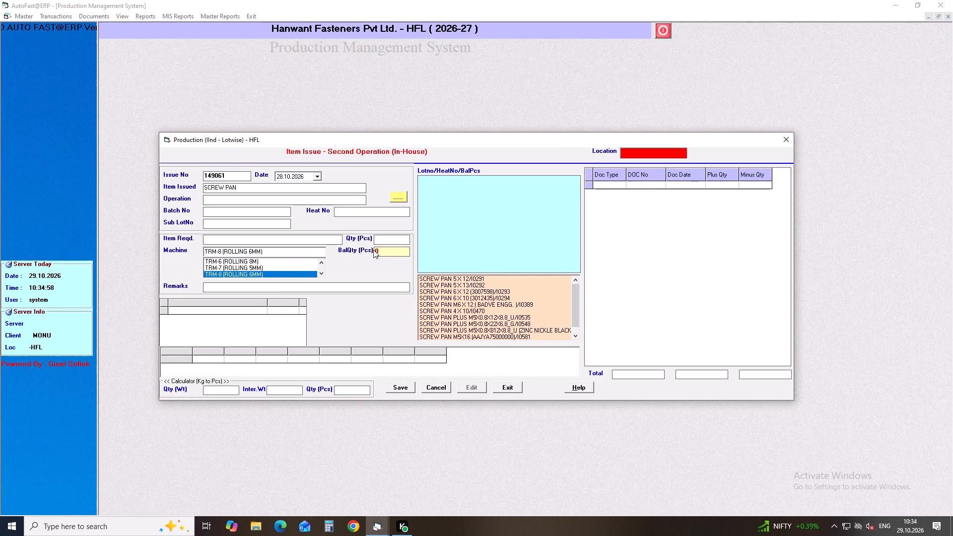
{"action": "key", "text": "5"}
{"action": "key", "text": "BackSpace"}
{"action": "key", "text": "space"}
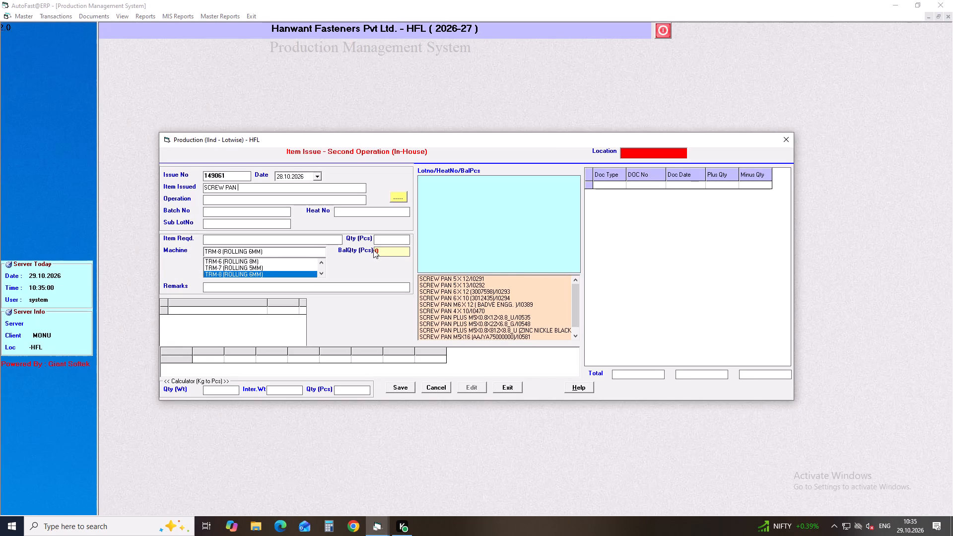
{"action": "key", "text": "Down"}
{"action": "key", "text": "Down"}
{"action": "key", "text": "Down"}
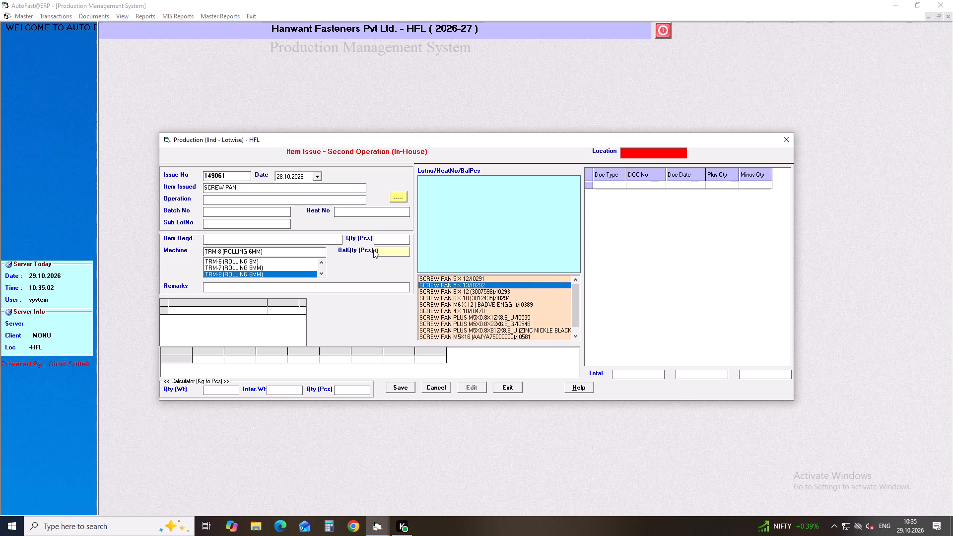
{"action": "key", "text": "Return"}
{"action": "key", "text": "Return"}
Select the ROLLING operation and lot 00486326IP01, and set the issue quantity to 40100 pieces.
{"action": "key", "text": "Down"}
{"action": "key", "text": "Down"}
{"action": "key", "text": "Down"}
{"action": "key", "text": "Return"}
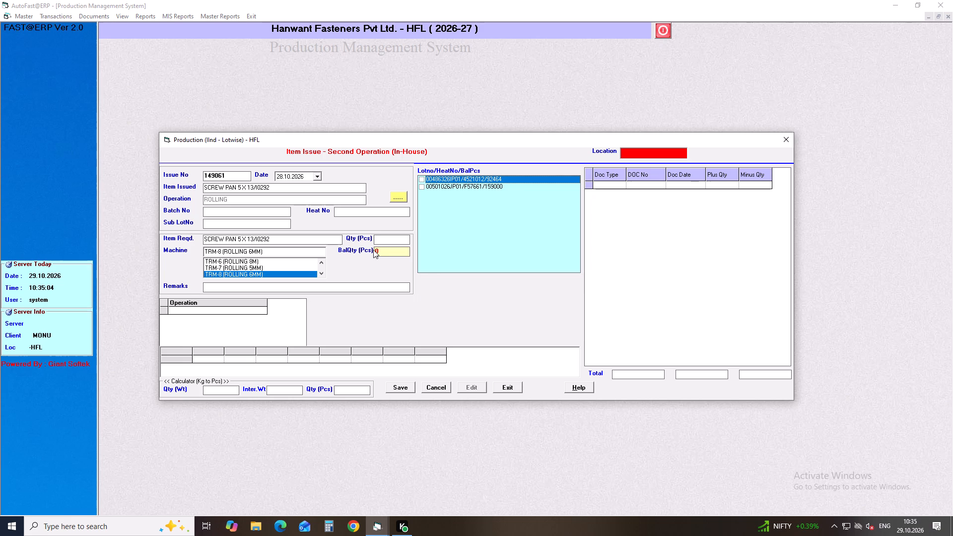
{"action": "left_click", "coordinate": [426, 177]}
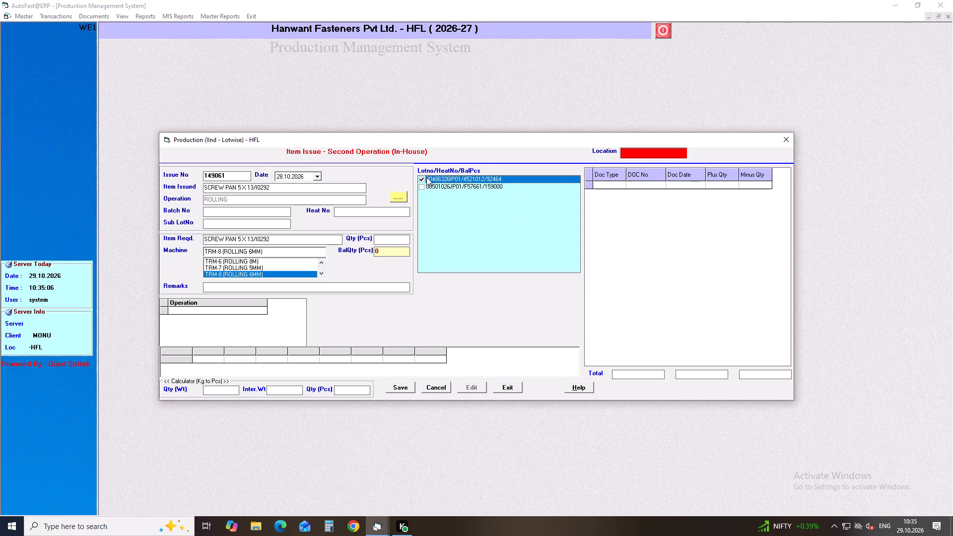
{"action": "left_click_drag", "start_coordinate": [406, 238], "coordinate": [369, 256]}
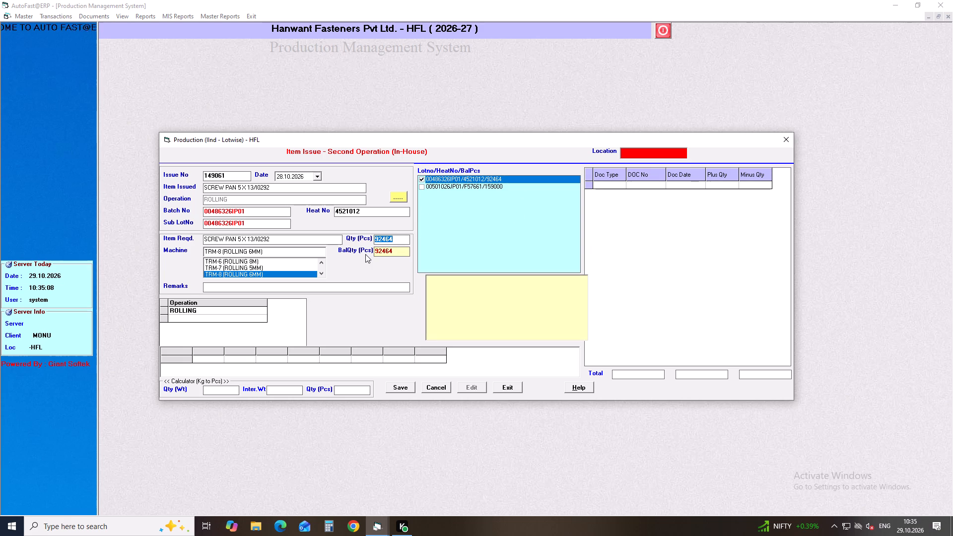
{"action": "type", "text": "40100"}
{"action": "key", "text": "Return"}
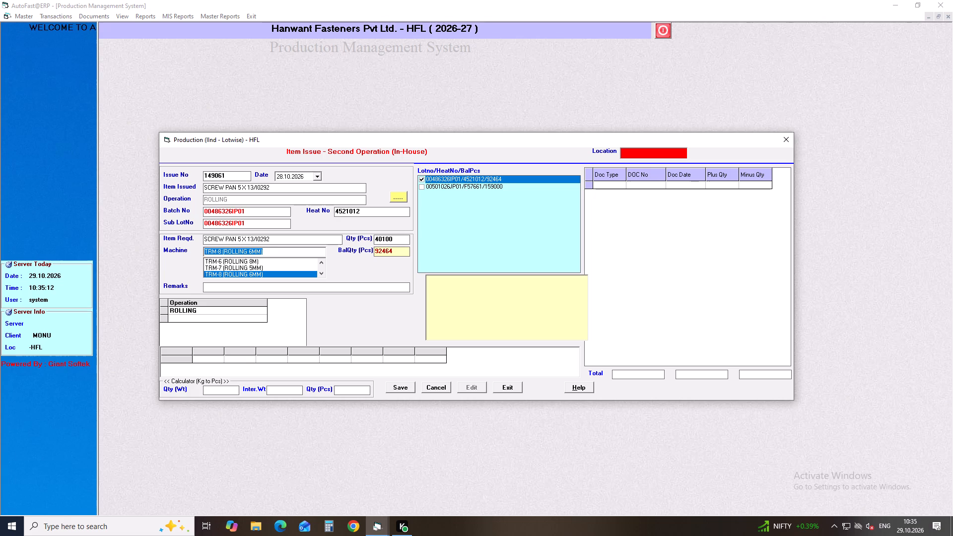
Assign machine TRM-10 (ROLLING 7MM) to the pan screw issue and save it.
{"action": "key", "text": "Up"}
{"action": "key", "text": "Up"}
{"action": "key", "text": "Up"}
{"action": "key", "text": "Up"}
{"action": "key", "text": "Up"}
{"action": "key", "text": "Up"}
{"action": "key", "text": "Up"}
{"action": "key", "text": "Up"}
{"action": "key", "text": "Up"}
{"action": "key", "text": "Up"}
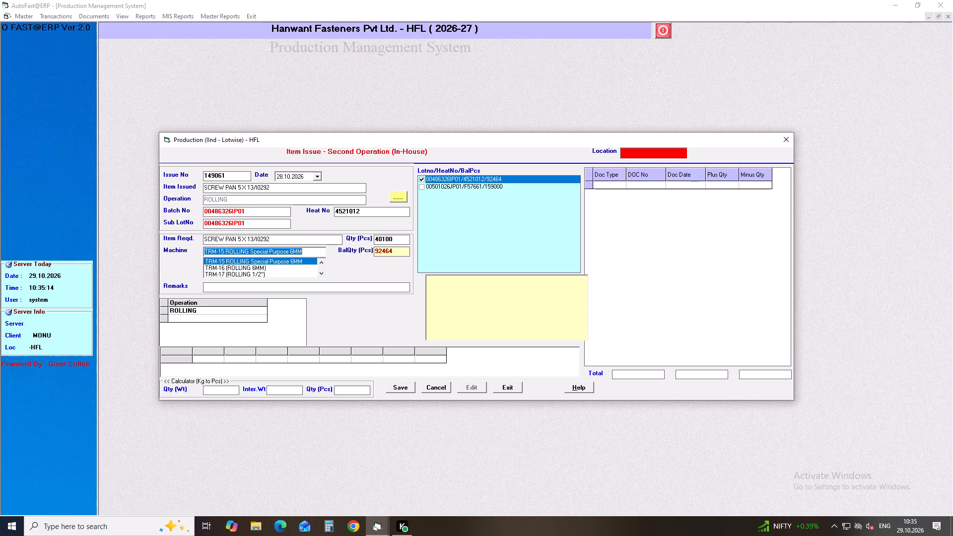
{"action": "key", "text": "Up"}
{"action": "key", "text": "Up"}
{"action": "key", "text": "Up"}
{"action": "key", "text": "Up"}
{"action": "key", "text": "Up"}
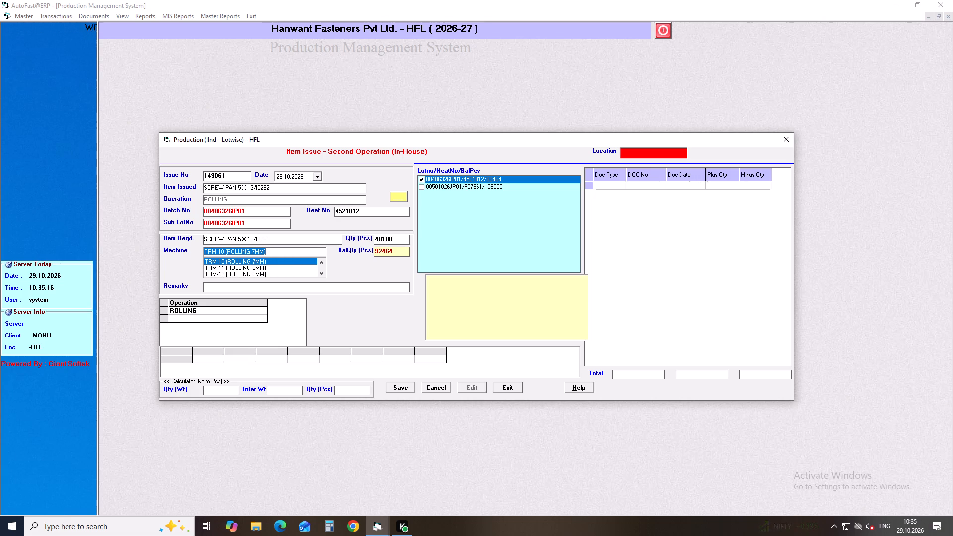
{"action": "key", "text": "Return"}
{"action": "key", "text": "Return"}
{"action": "key", "text": "Return"}
{"action": "key", "text": "Return"}
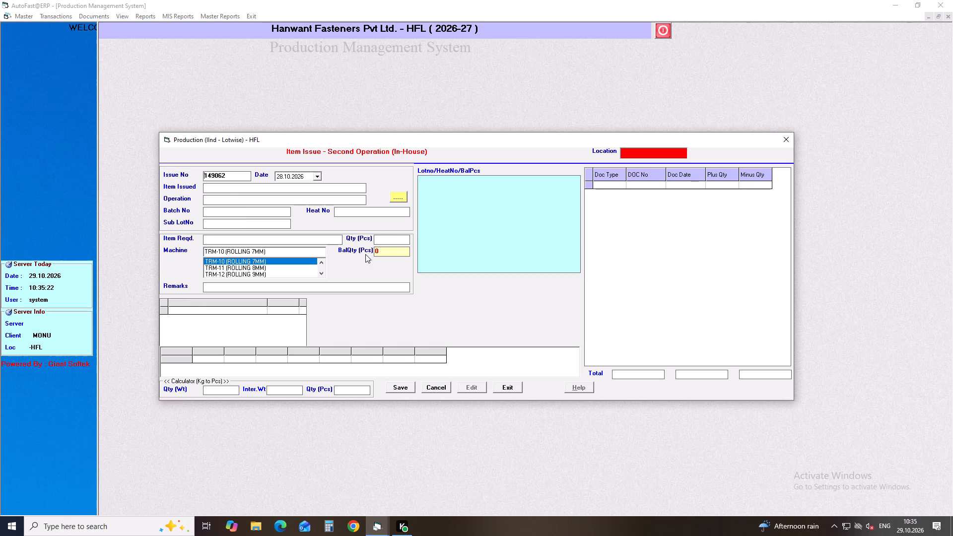
{"action": "key", "text": "Return"}
{"action": "key", "text": "Return"}
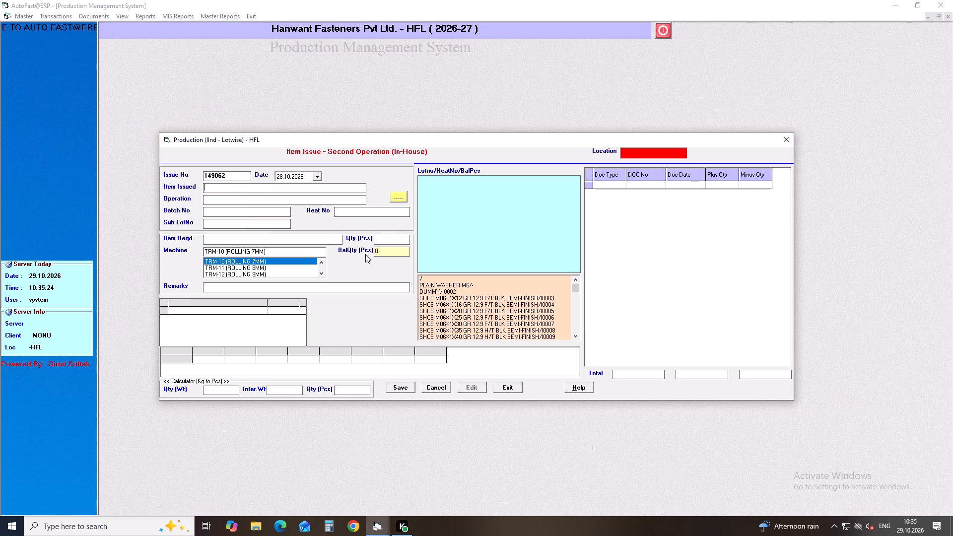
{"action": "type", "text": "BOLT FLANGE"}
{"action": "key", "text": "space"}
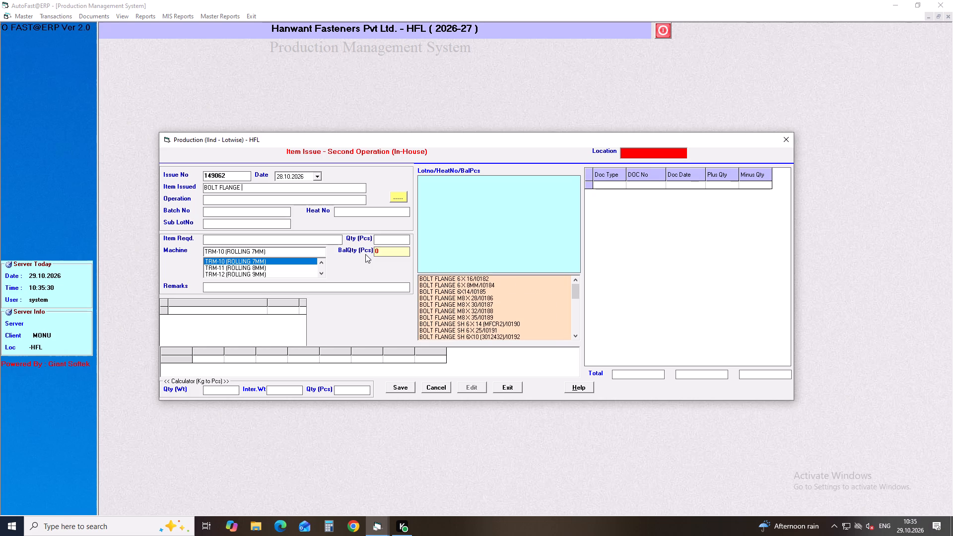
{"action": "key", "text": "6"}
{"action": "key", "text": "Down"}
{"action": "key", "text": "Down"}
{"action": "key", "text": "Down"}
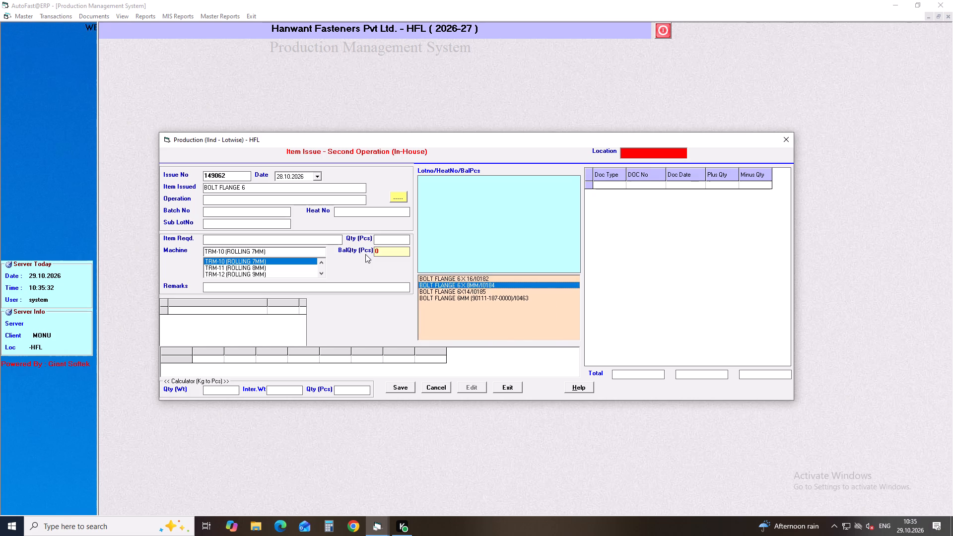
{"action": "key", "text": "Down"}
{"action": "key", "text": "Down"}
{"action": "key", "text": "Return"}
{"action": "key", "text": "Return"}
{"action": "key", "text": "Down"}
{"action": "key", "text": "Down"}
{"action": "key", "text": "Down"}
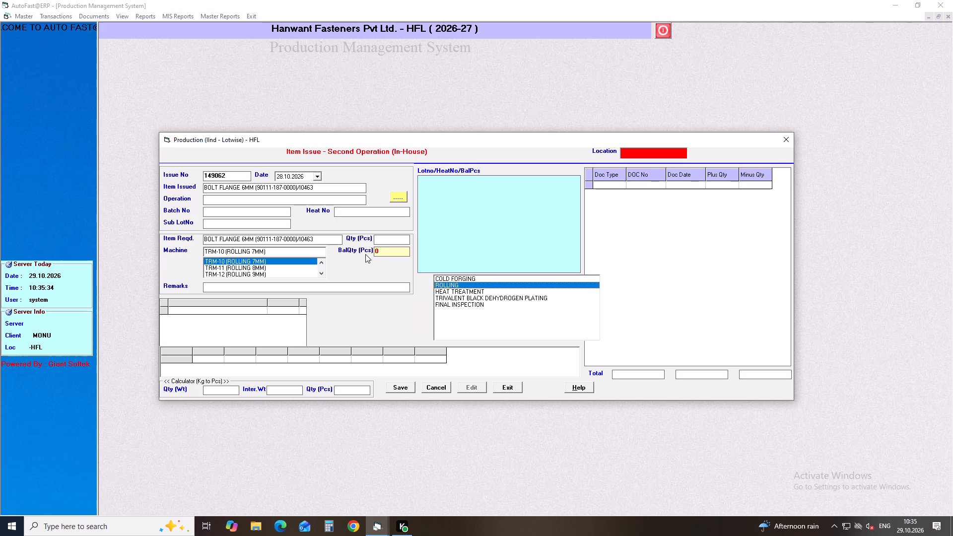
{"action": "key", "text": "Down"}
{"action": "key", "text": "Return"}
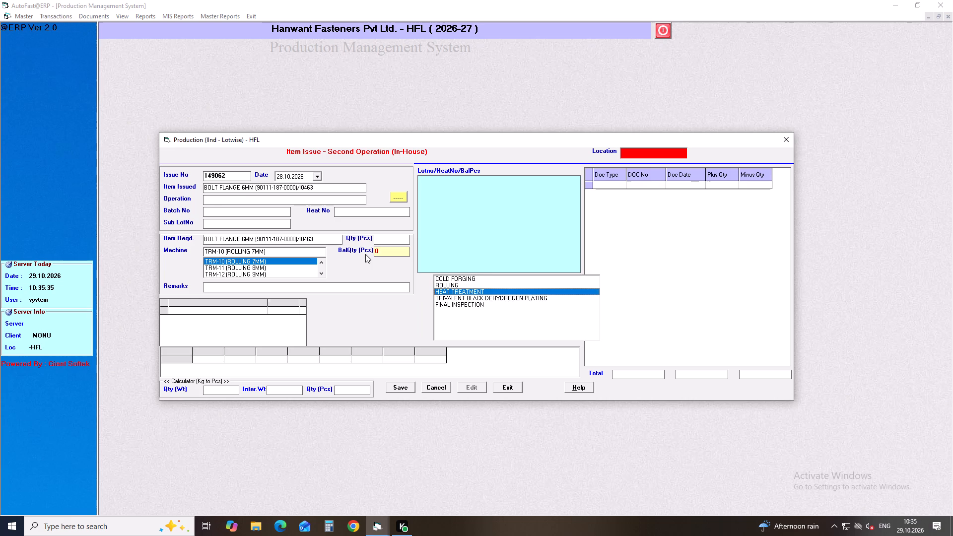
Change the operation to ROLLING, select lot 00505926JP01, and set the issue quantity to 28164 pieces.
{"action": "left_click", "coordinate": [333, 187]}
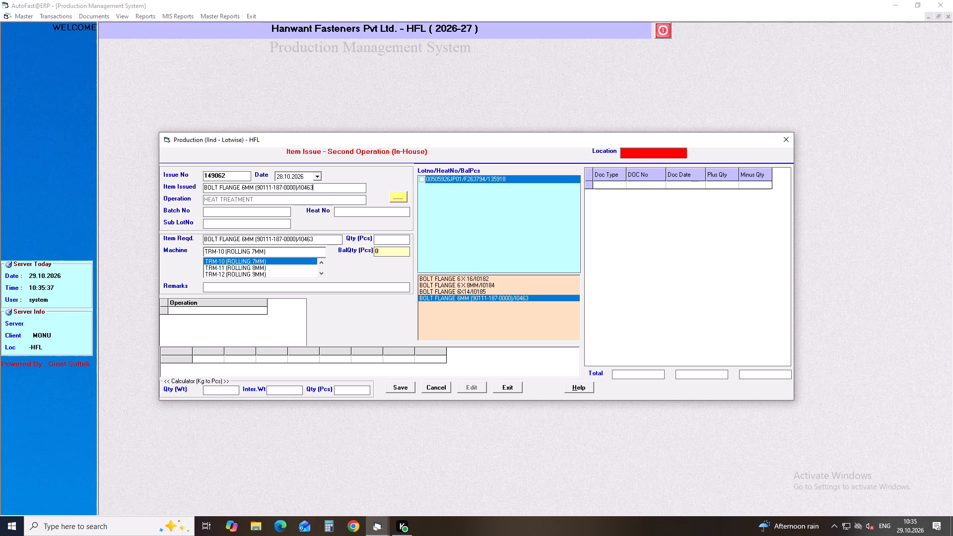
{"action": "key", "text": "Return"}
{"action": "key", "text": "Right"}
{"action": "key", "text": "Right"}
{"action": "key", "text": "Right"}
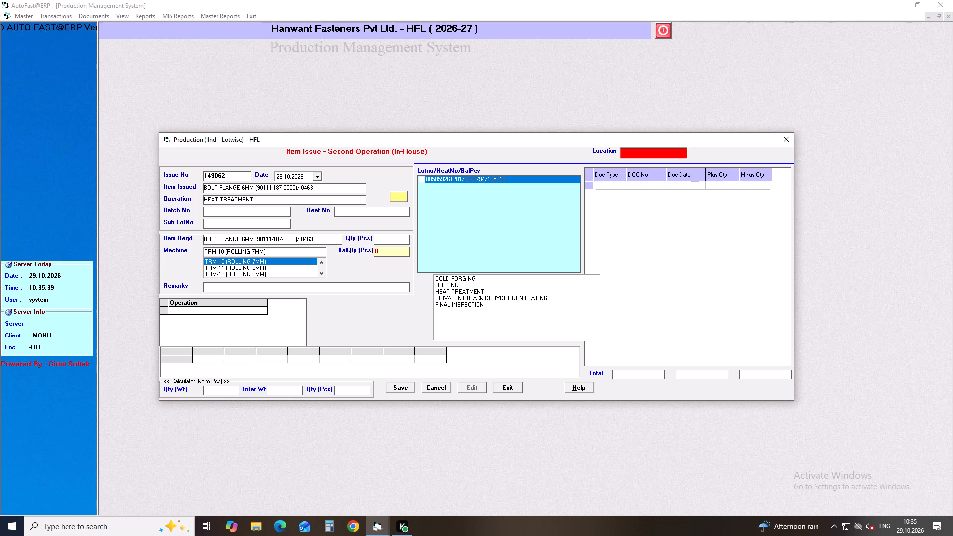
{"action": "key", "text": "Down"}
{"action": "key", "text": "Down"}
{"action": "key", "text": "Down"}
{"action": "key", "text": "Return"}
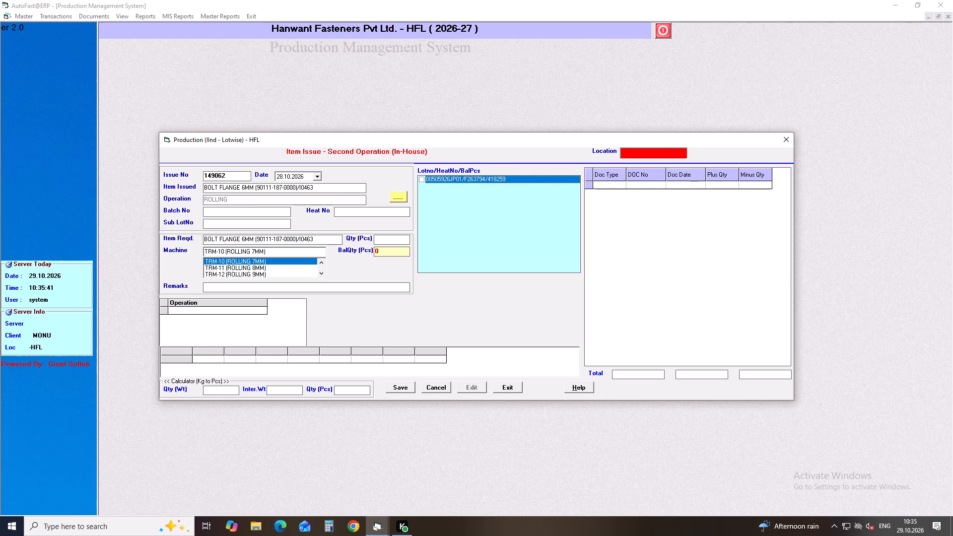
{"action": "left_click", "coordinate": [422, 179]}
{"action": "left_click_drag", "start_coordinate": [402, 242], "coordinate": [341, 254]}
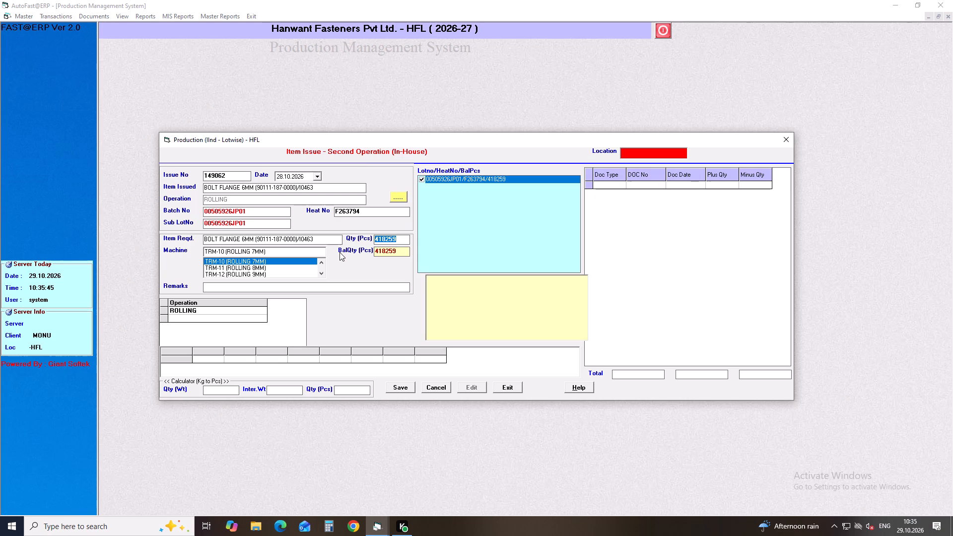
{"action": "type", "text": "28164"}
{"action": "key", "text": "Return"}
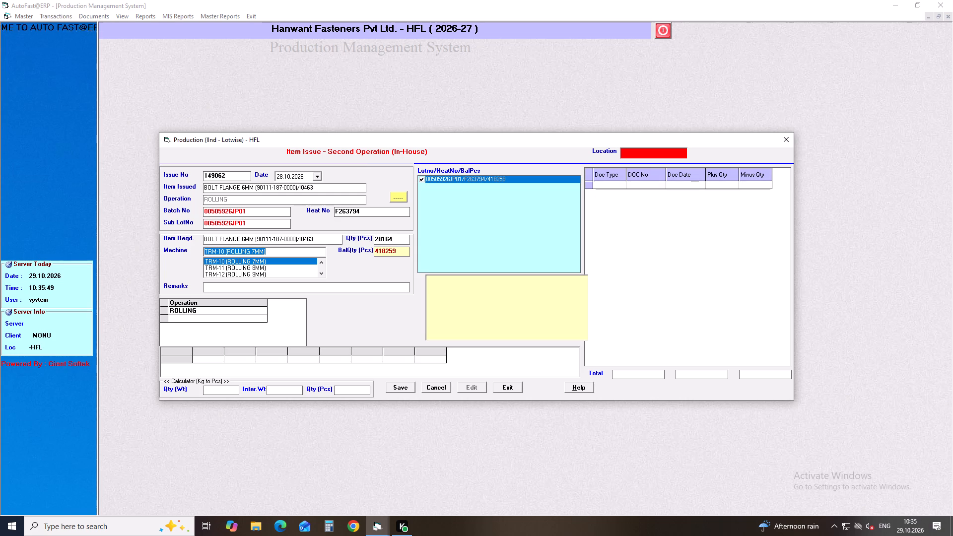
Assign machine TRM-11 (ROLLING 8MM) to the flange bolt issue and save it.
{"action": "key", "text": "Down"}
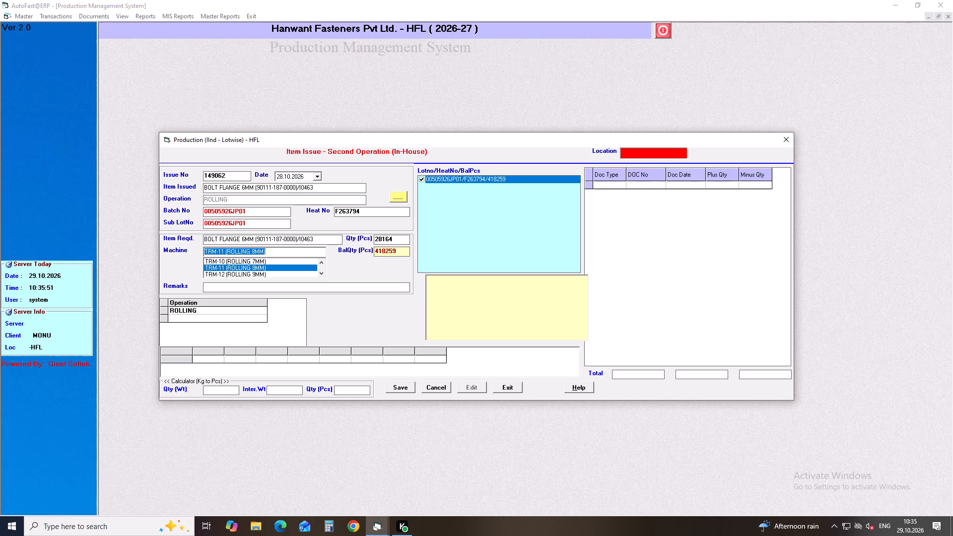
{"action": "key", "text": "Return"}
{"action": "key", "text": "Return"}
{"action": "key", "text": "Return"}
{"action": "key", "text": "Return"}
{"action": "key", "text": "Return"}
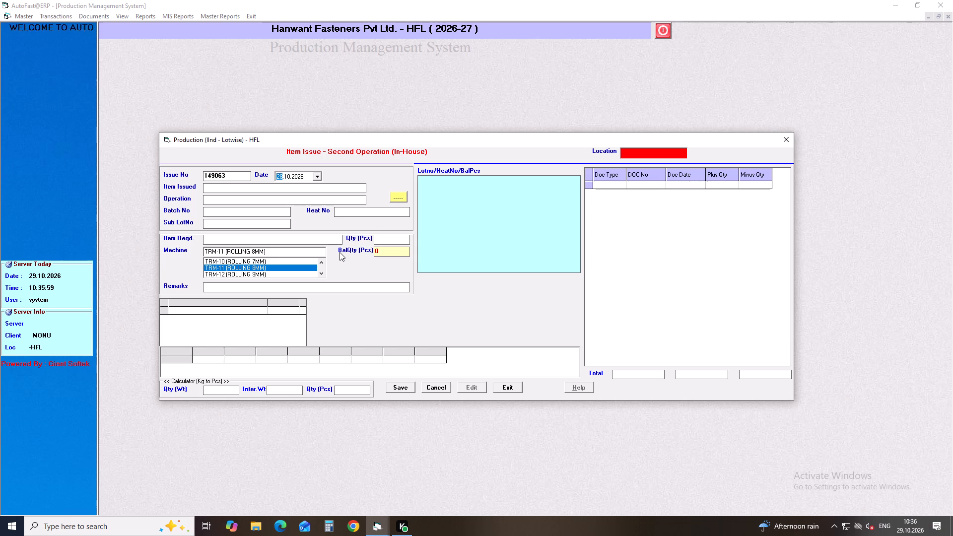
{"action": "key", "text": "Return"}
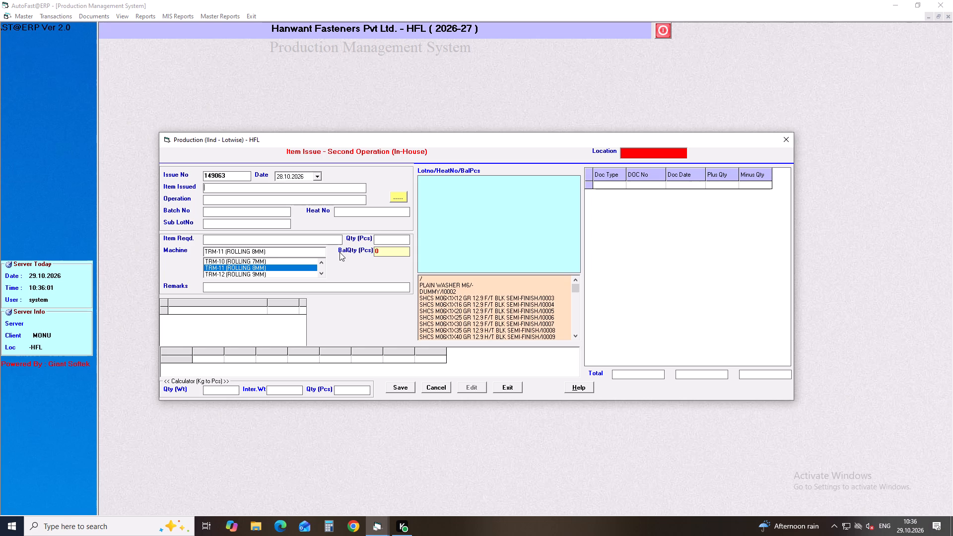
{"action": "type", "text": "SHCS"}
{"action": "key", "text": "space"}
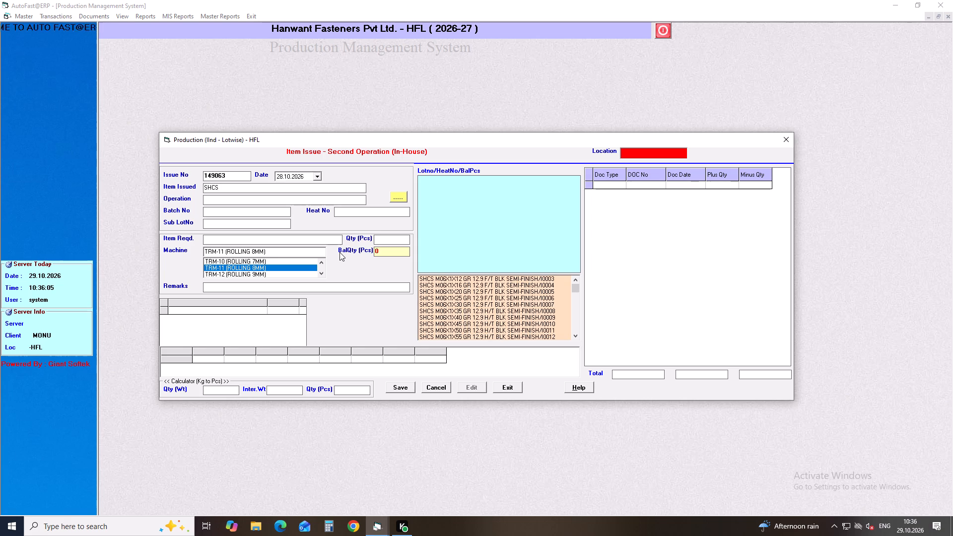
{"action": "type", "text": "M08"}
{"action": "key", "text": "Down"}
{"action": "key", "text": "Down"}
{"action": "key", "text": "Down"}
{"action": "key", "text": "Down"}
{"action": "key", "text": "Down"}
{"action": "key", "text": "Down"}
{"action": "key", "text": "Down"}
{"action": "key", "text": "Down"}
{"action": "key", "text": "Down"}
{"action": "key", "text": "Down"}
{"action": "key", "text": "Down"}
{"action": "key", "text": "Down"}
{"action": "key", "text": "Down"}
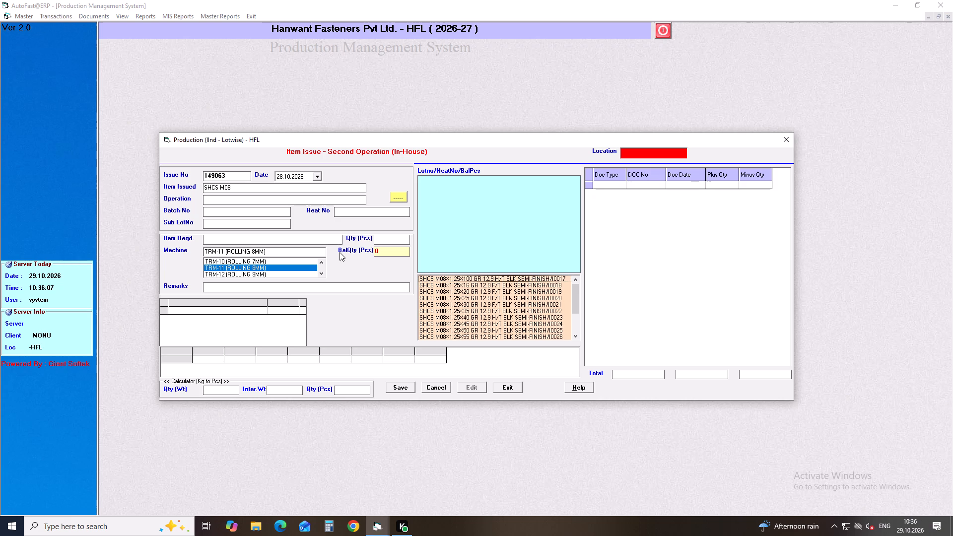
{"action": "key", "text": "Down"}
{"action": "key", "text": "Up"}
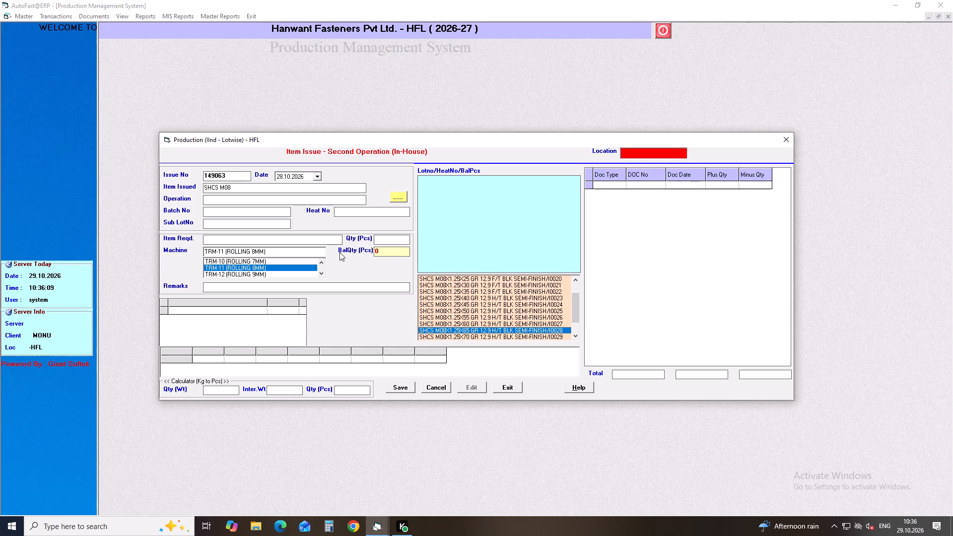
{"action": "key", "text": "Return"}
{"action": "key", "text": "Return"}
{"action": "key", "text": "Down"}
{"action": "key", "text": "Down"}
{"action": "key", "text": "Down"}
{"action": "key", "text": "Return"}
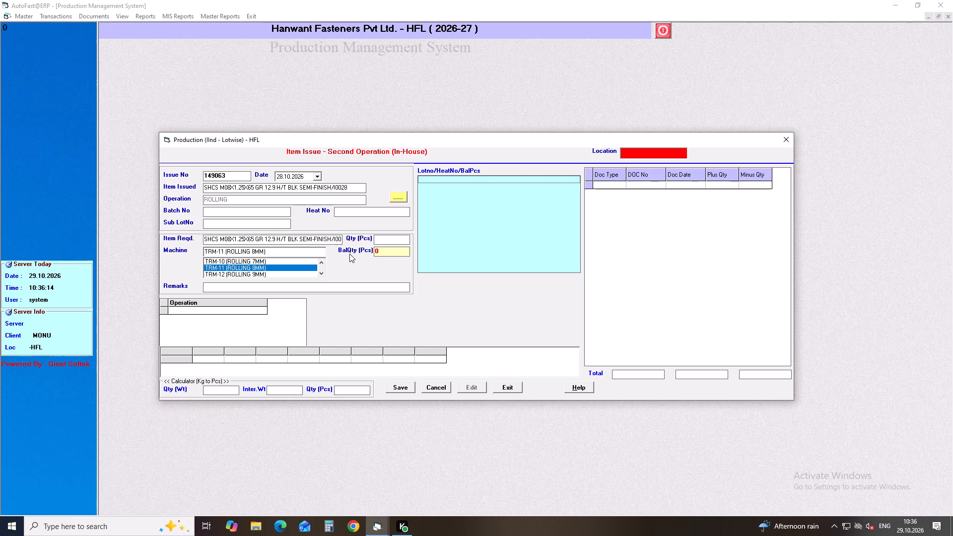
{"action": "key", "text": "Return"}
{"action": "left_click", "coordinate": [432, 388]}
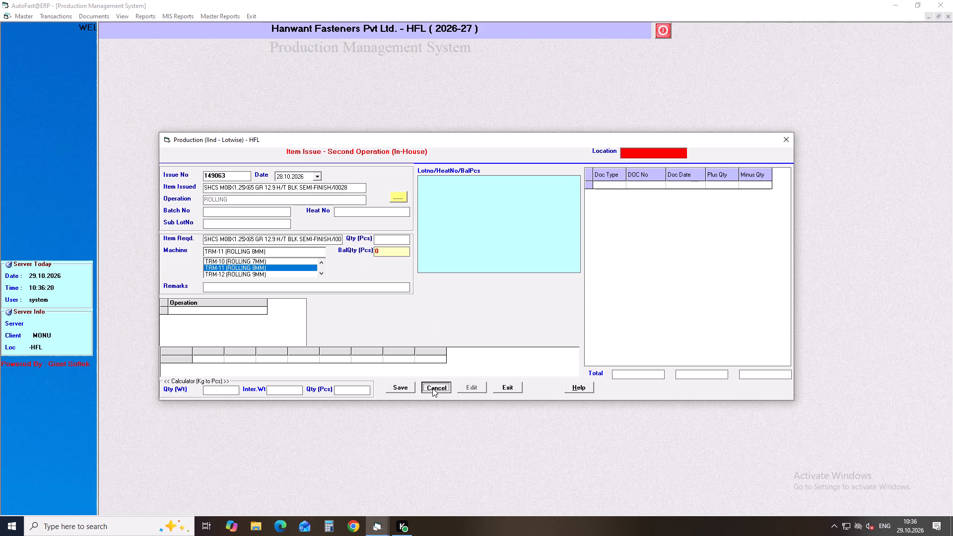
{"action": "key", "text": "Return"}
Choose SHCS M08X1.25X60 GR 12.9 H/T BLK SEMI-FINISH as the item of the new issue.
{"action": "key", "text": "Return"}
{"action": "key", "text": "Return"}
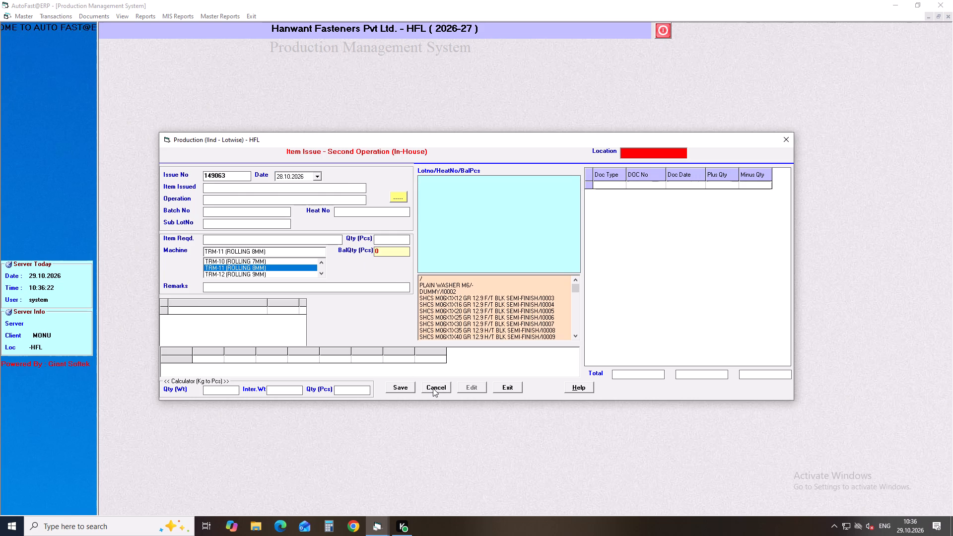
{"action": "type", "text": "SHCS"}
{"action": "key", "text": "space"}
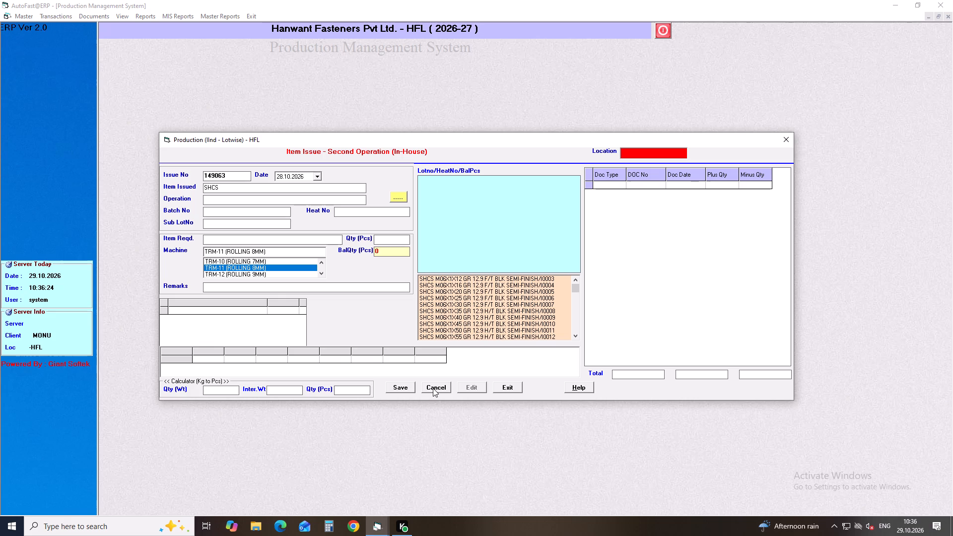
{"action": "type", "text": "M08"}
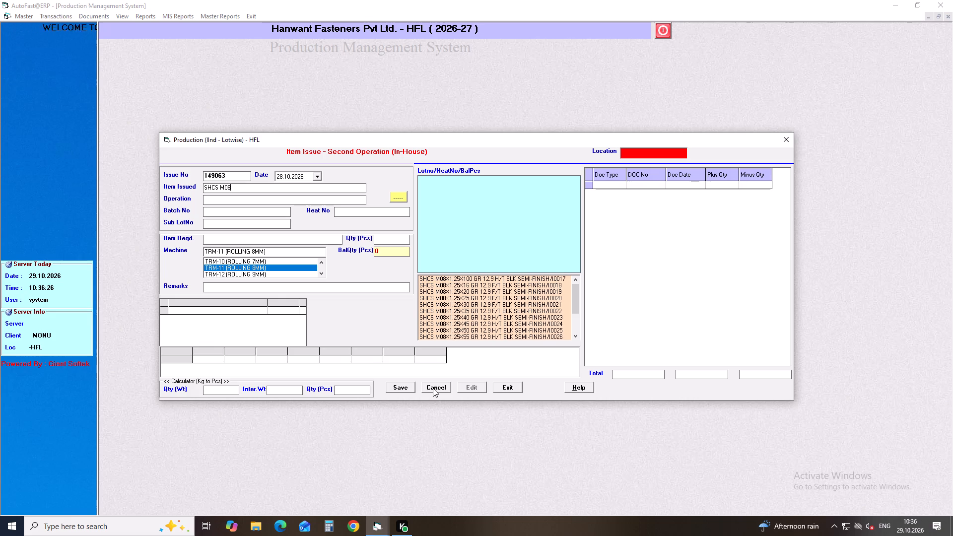
{"action": "key", "text": "Down"}
{"action": "key", "text": "Down"}
{"action": "key", "text": "Down"}
{"action": "key", "text": "Down"}
{"action": "key", "text": "Down"}
{"action": "key", "text": "Down"}
{"action": "key", "text": "Down"}
{"action": "key", "text": "Down"}
{"action": "key", "text": "Down"}
{"action": "key", "text": "Down"}
{"action": "key", "text": "Down"}
{"action": "key", "text": "Down"}
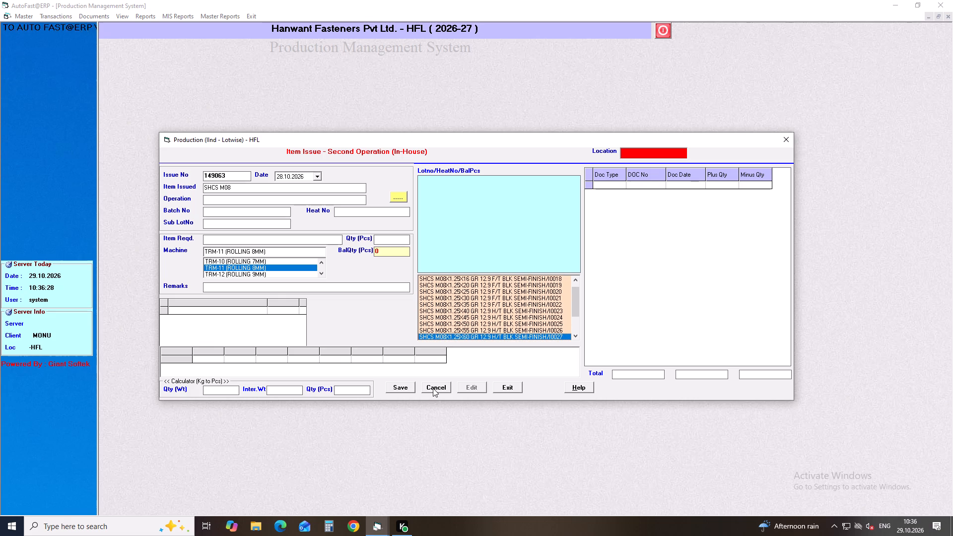
{"action": "key", "text": "Return"}
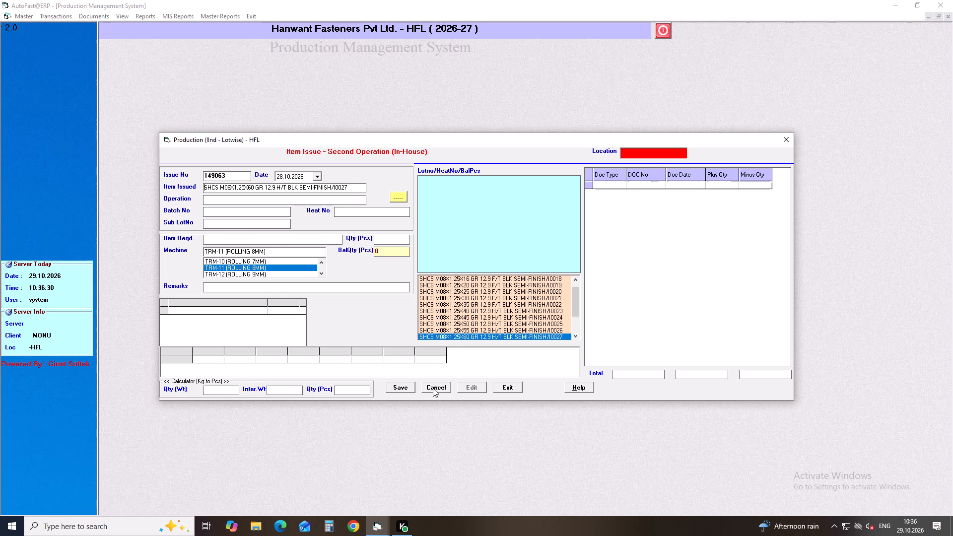
Select the ROLLING operation and lot 00505226JP03, and set the issue quantity to 11590 pieces.
{"action": "key", "text": "Return"}
{"action": "key", "text": "Down"}
{"action": "key", "text": "Down"}
{"action": "key", "text": "Down"}
{"action": "key", "text": "Return"}
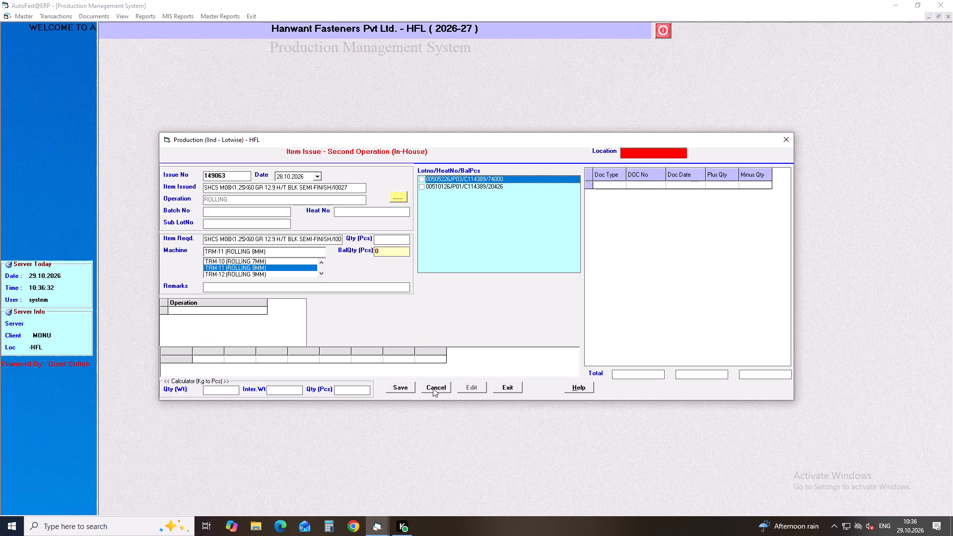
{"action": "left_click", "coordinate": [421, 176]}
{"action": "left_click_drag", "start_coordinate": [395, 238], "coordinate": [361, 244]}
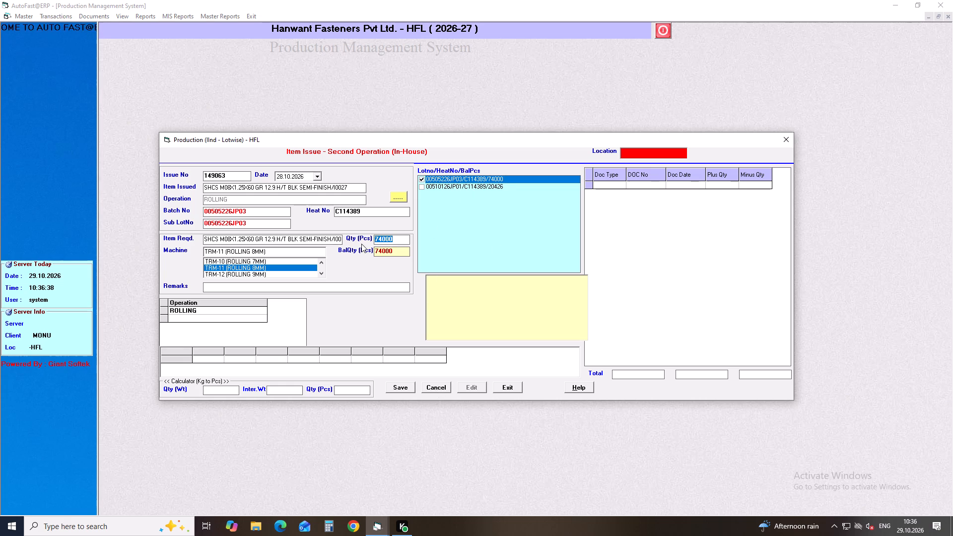
{"action": "type", "text": "11590"}
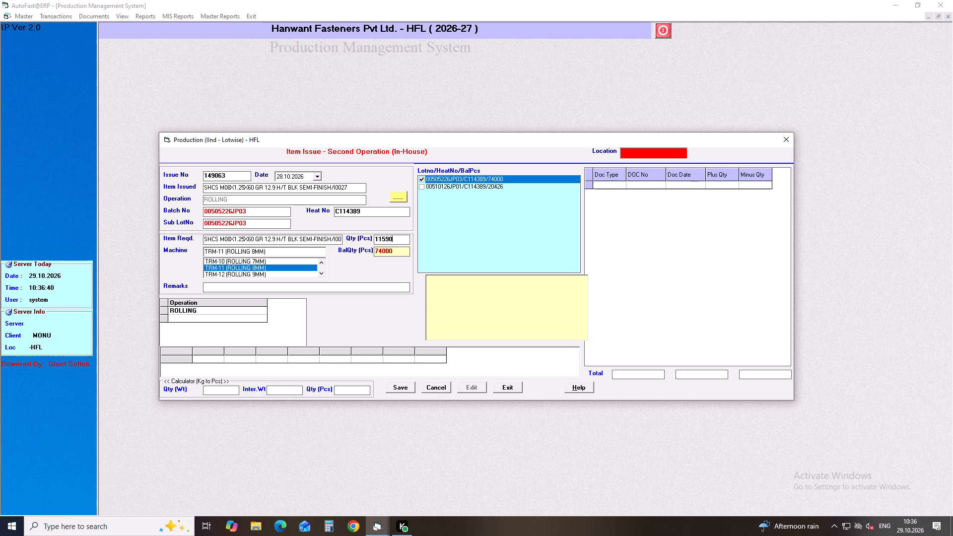
{"action": "key", "text": "Return"}
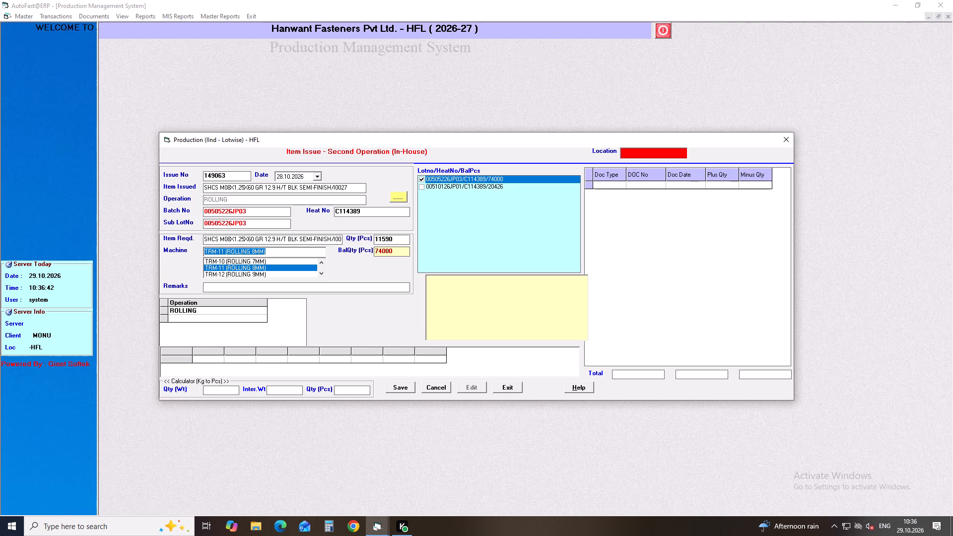
Assign machine TRM-13 (ROLLING 3/8") to the M08X1.25X60 socket screw issue and save it.
{"action": "key", "text": "Down"}
{"action": "key", "text": "Down"}
{"action": "key", "text": "Return"}
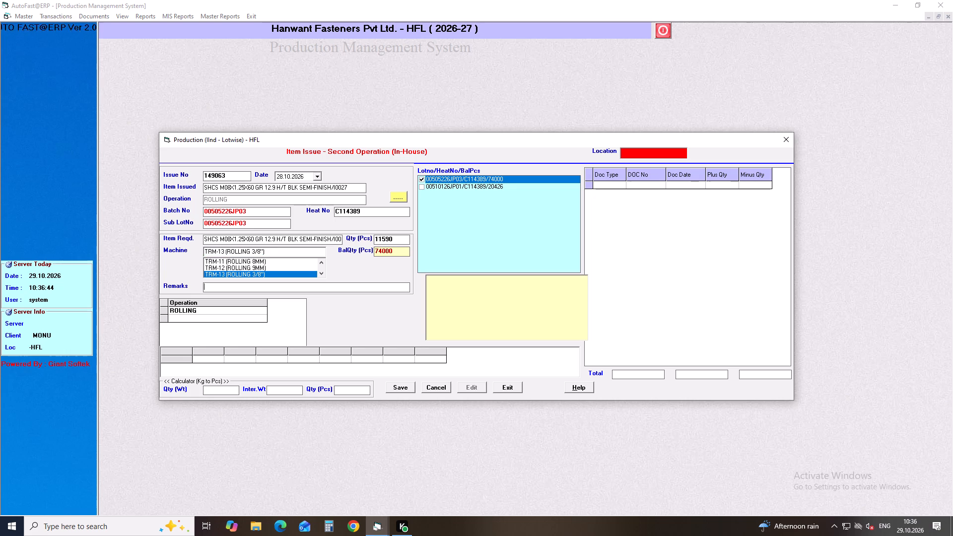
{"action": "key", "text": "Return"}
{"action": "key", "text": "Return"}
{"action": "key", "text": "Return"}
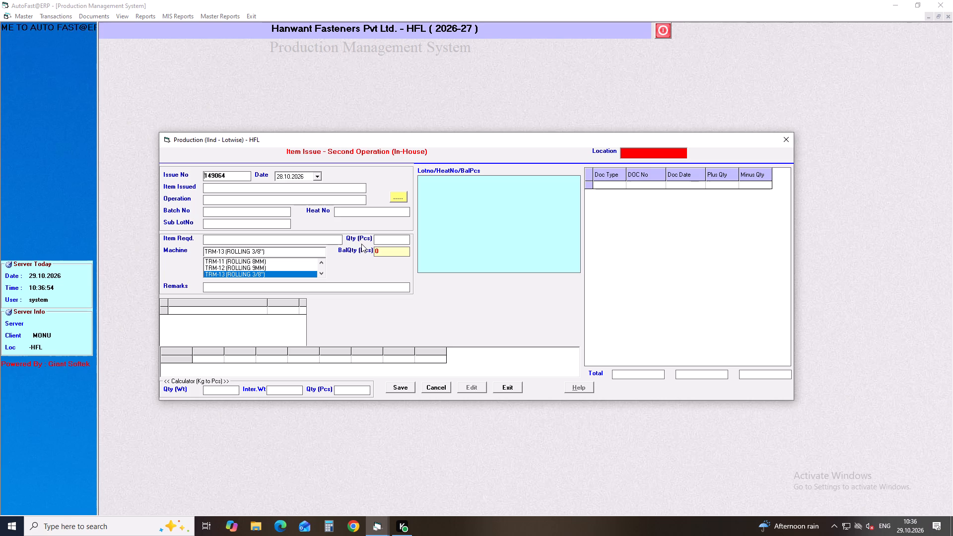
Choose SCREW WASHER 5X16 (93893-AAE-3000) as the item of the new issue.
{"action": "key", "text": "Return"}
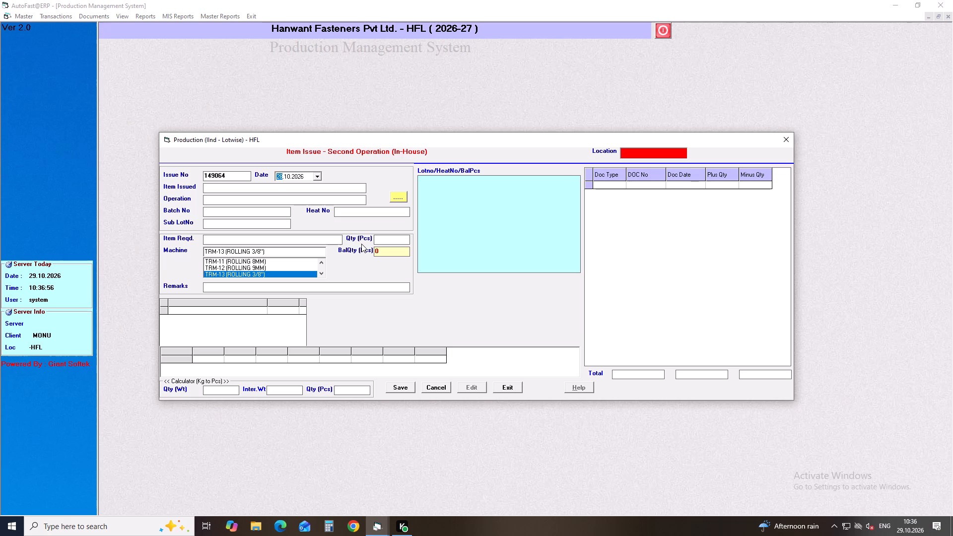
{"action": "key", "text": "Return"}
{"action": "type", "text": "SCREW"}
{"action": "key", "text": "space"}
{"action": "type", "text": "WAS"}
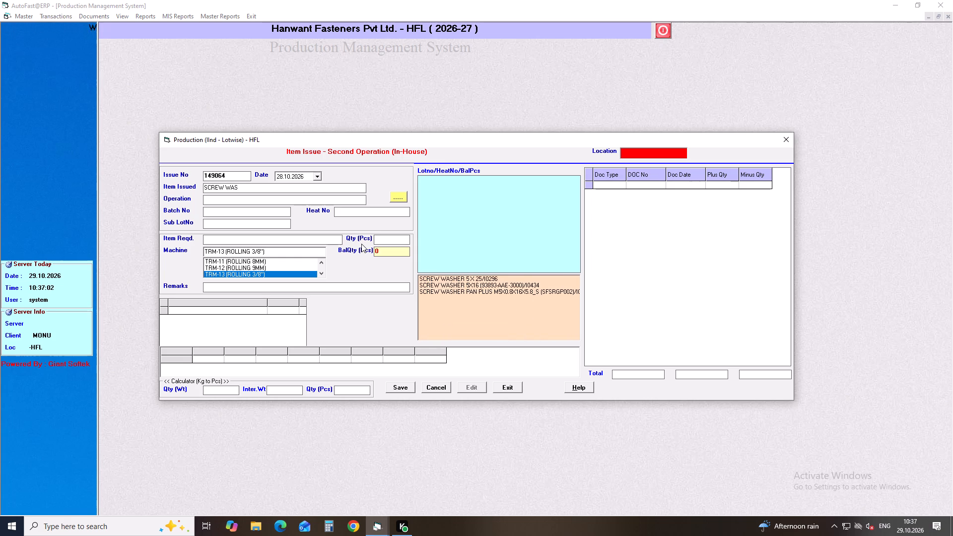
{"action": "key", "text": "Down"}
{"action": "key", "text": "Down"}
{"action": "key", "text": "Down"}
{"action": "key", "text": "Return"}
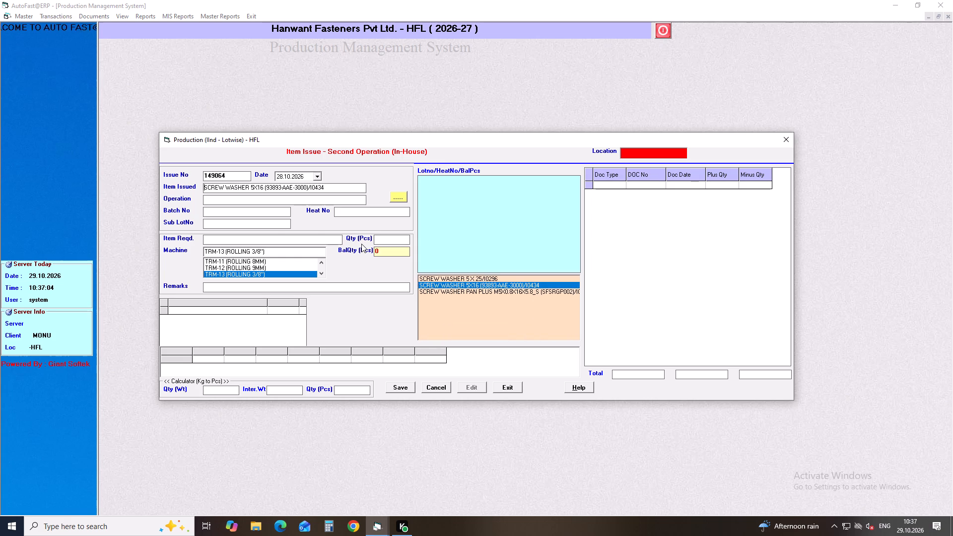
Select the ROLLING operation and lot 00499426JP01, and set the issue quantity to 33020 pieces.
{"action": "key", "text": "Return"}
{"action": "key", "text": "Down"}
{"action": "key", "text": "Down"}
{"action": "key", "text": "Down"}
{"action": "key", "text": "Return"}
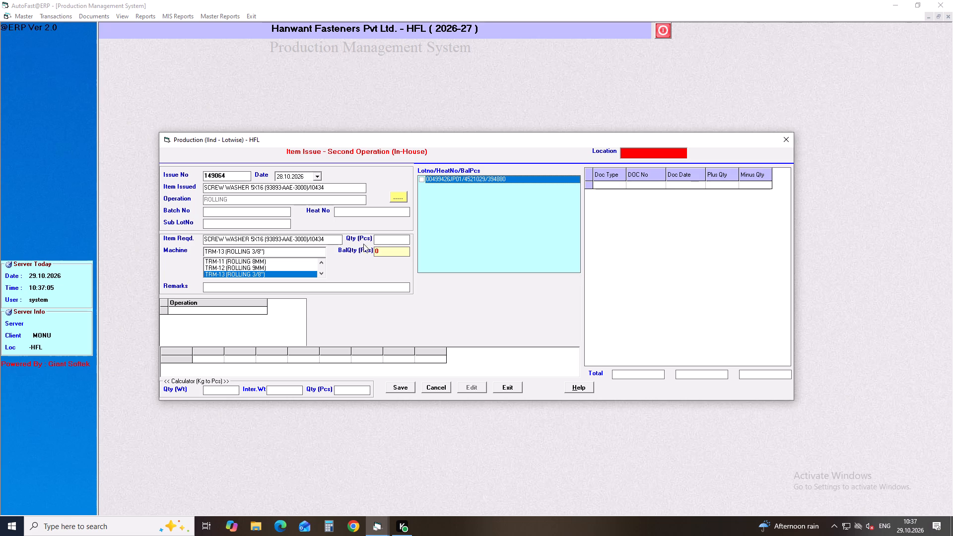
{"action": "left_click", "coordinate": [418, 179]}
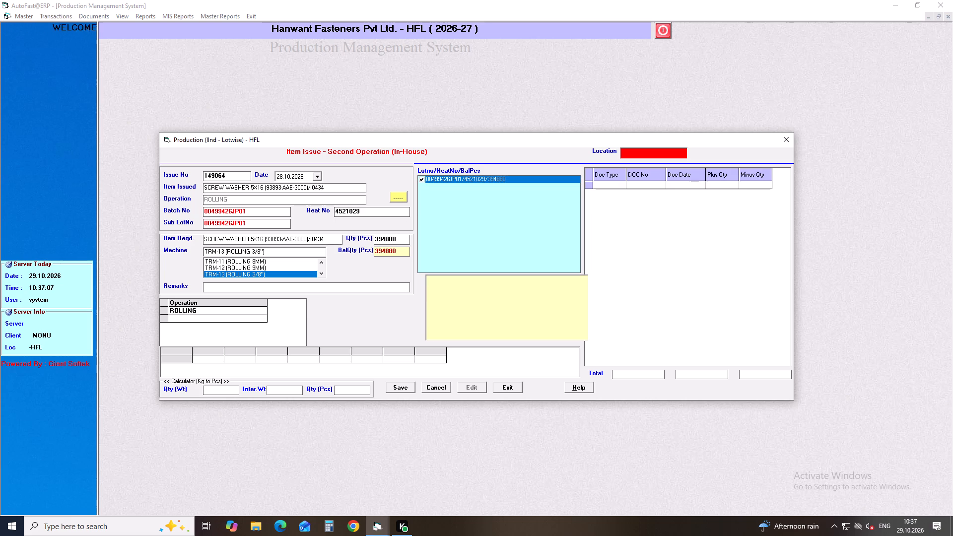
{"action": "left_click_drag", "start_coordinate": [402, 237], "coordinate": [358, 251]}
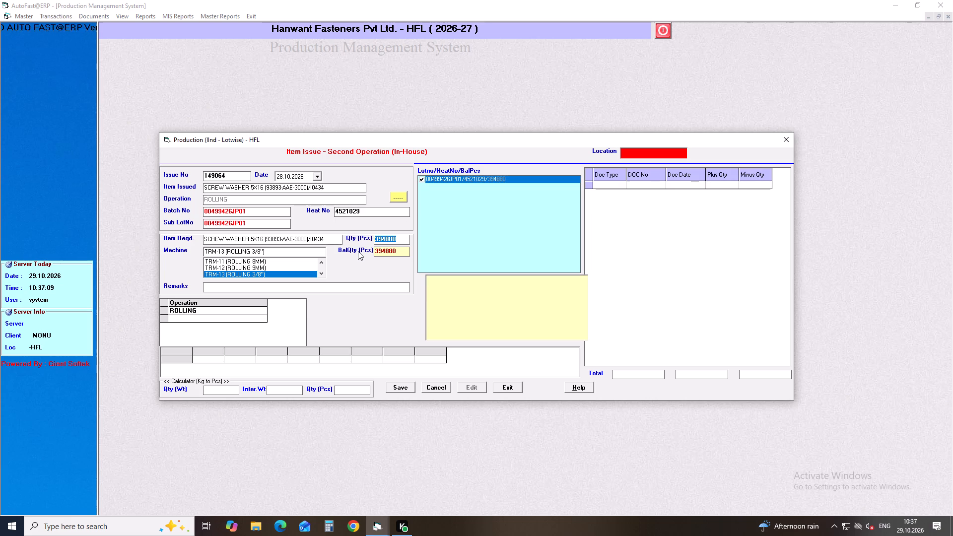
{"action": "type", "text": "33020"}
{"action": "key", "text": "Return"}
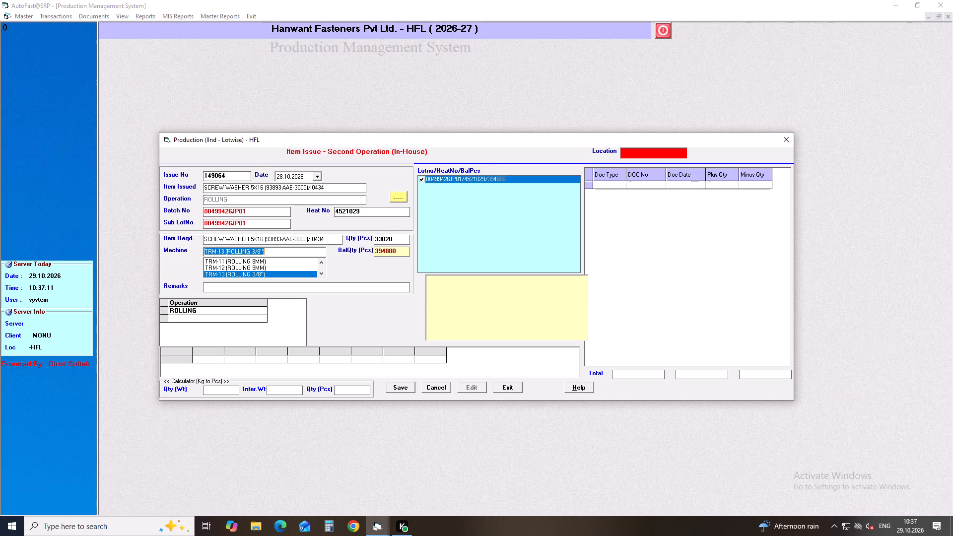
Assign machine TRM-14 ROLLING Special Purpose 6MM to the SCREW WASHER 5X16 issue and save it.
{"action": "key", "text": "Down"}
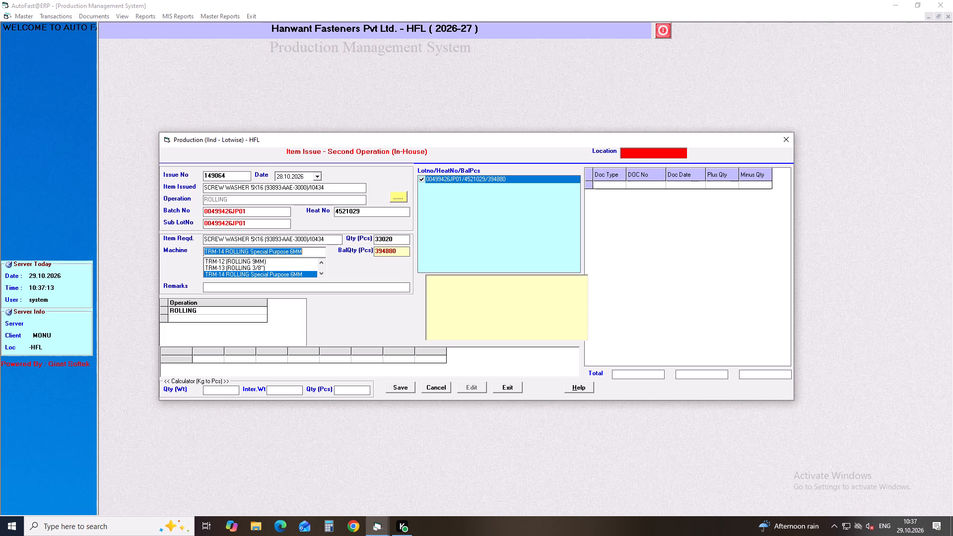
{"action": "key", "text": "Return"}
{"action": "key", "text": "Return"}
{"action": "key", "text": "Return"}
{"action": "key", "text": "Return"}
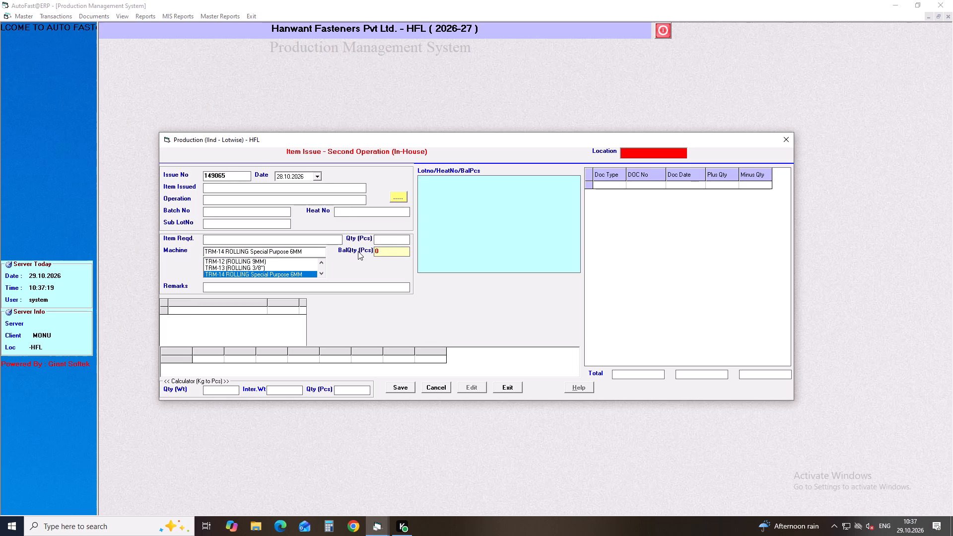
Choose SCREW WASHER 5 X 25 as the item of the new issue.
{"action": "key", "text": "Return"}
{"action": "key", "text": "Return"}
{"action": "type", "text": "SCREW WAS"}
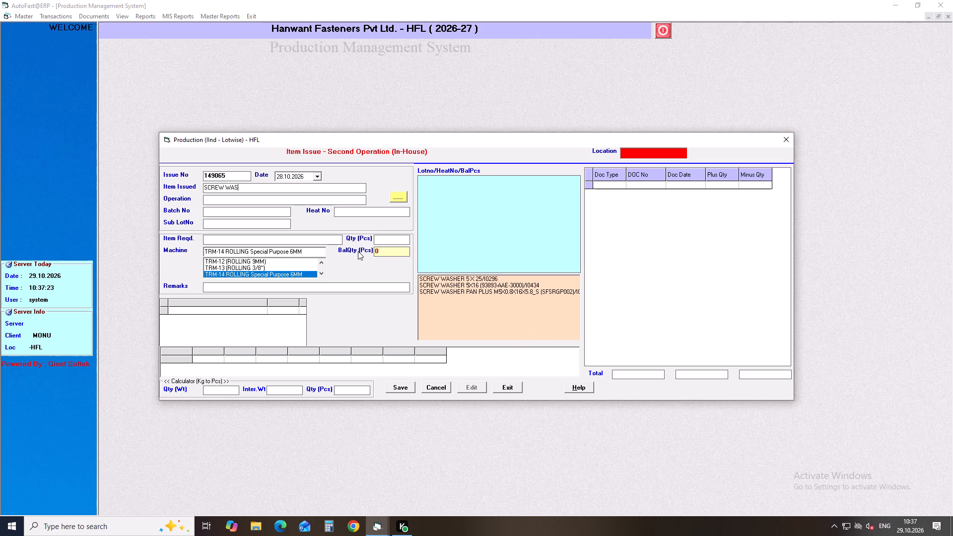
{"action": "key", "text": "Down"}
{"action": "key", "text": "Down"}
{"action": "key", "text": "Return"}
Select the WASHER + ROLLING operation and lot 00498526IJ01, and set the issue quantity to 45210 pieces.
{"action": "key", "text": "Return"}
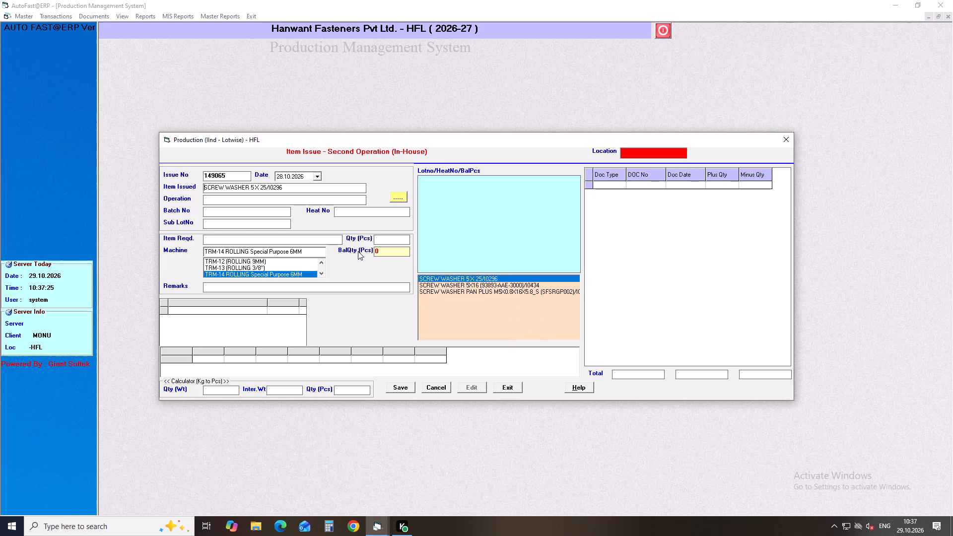
{"action": "key", "text": "Down"}
{"action": "key", "text": "Down"}
{"action": "key", "text": "Down"}
{"action": "key", "text": "Return"}
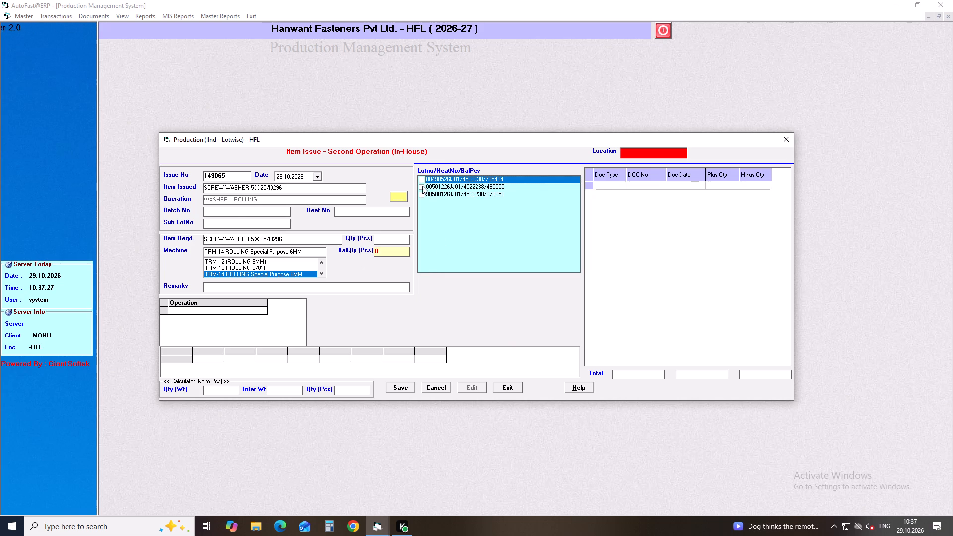
{"action": "left_click", "coordinate": [421, 180]}
{"action": "left_click_drag", "start_coordinate": [400, 239], "coordinate": [358, 240]}
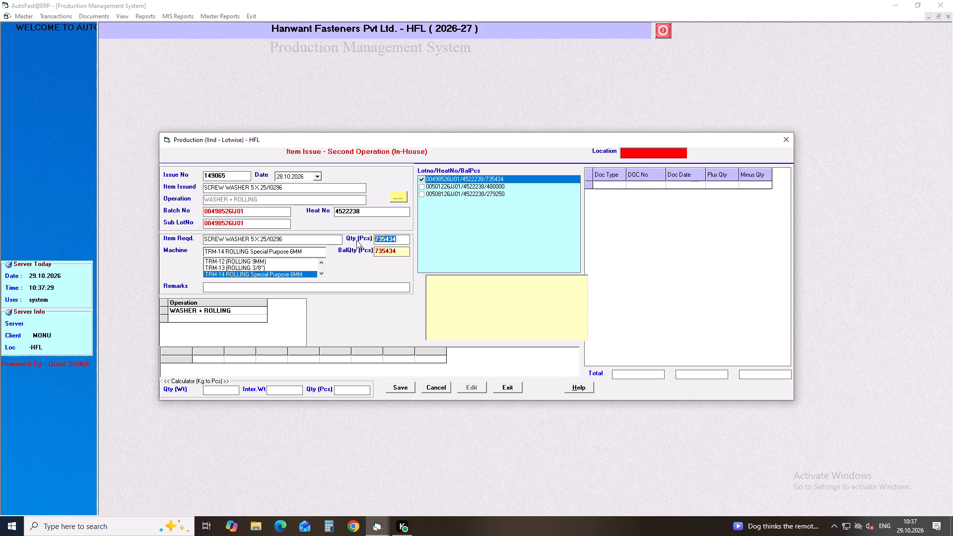
{"action": "type", "text": "45210"}
{"action": "key", "text": "Return"}
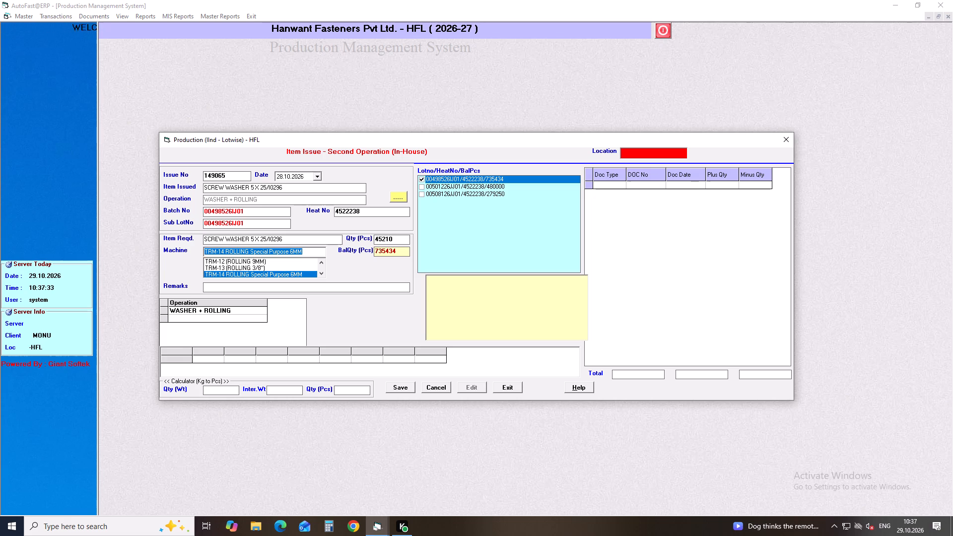
Assign machine TRM-15 ROLLING Special Purpose 6MM to the SCREW WASHER 5 X 25 issue and save it.
{"action": "key", "text": "Down"}
{"action": "key", "text": "Return"}
{"action": "key", "text": "Return"}
{"action": "key", "text": "Return"}
{"action": "key", "text": "Return"}
Choose BOLT M6X10X1.0MM (AAGG) as the item of the new issue.
{"action": "key", "text": "Return"}
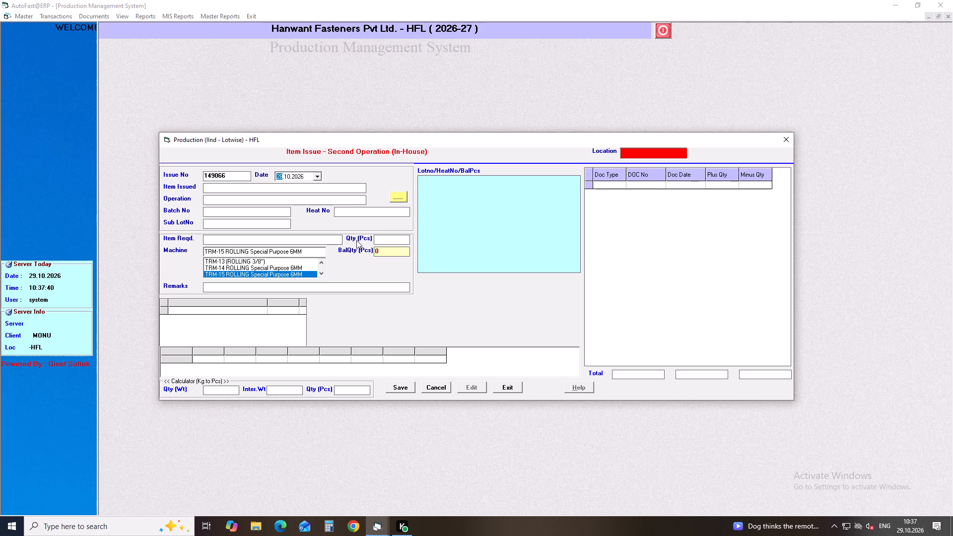
{"action": "key", "text": "Return"}
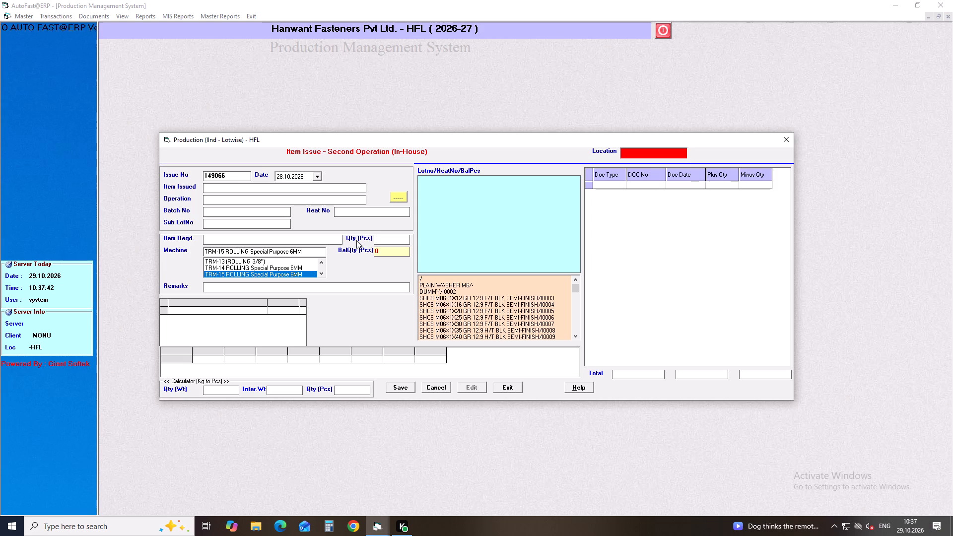
{"action": "type", "text": "BOLT M"}
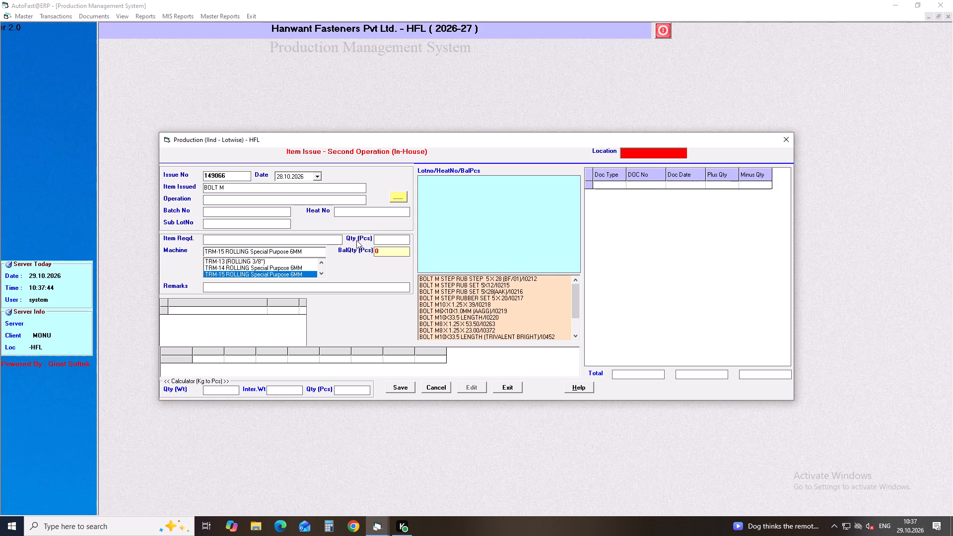
{"action": "key", "text": "6"}
{"action": "key", "text": "Down"}
{"action": "key", "text": "Down"}
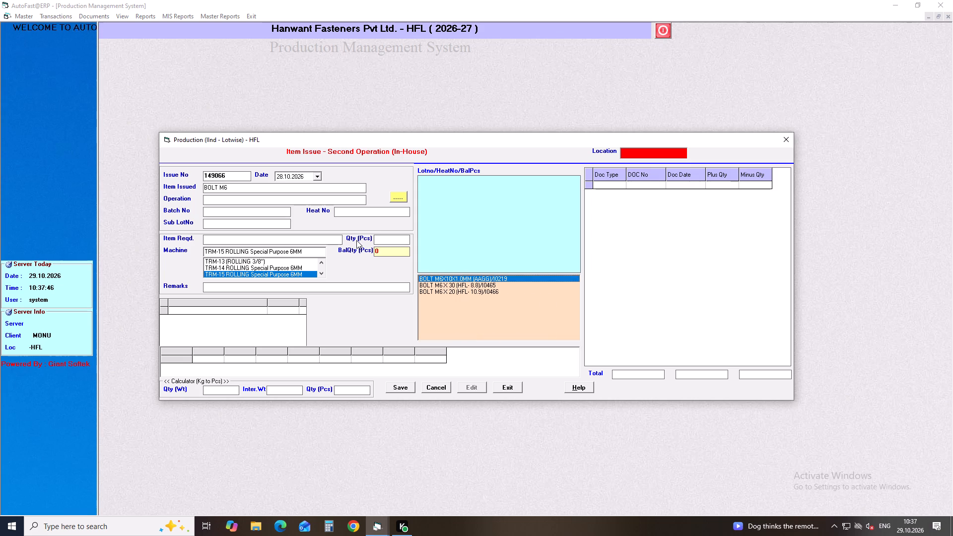
{"action": "key", "text": "Return"}
Select the ROLLING operation and lot 00496626JP02, and set the issue quantity to 69850 pieces.
{"action": "key", "text": "Return"}
{"action": "key", "text": "Down"}
{"action": "key", "text": "Down"}
{"action": "key", "text": "Down"}
{"action": "key", "text": "Return"}
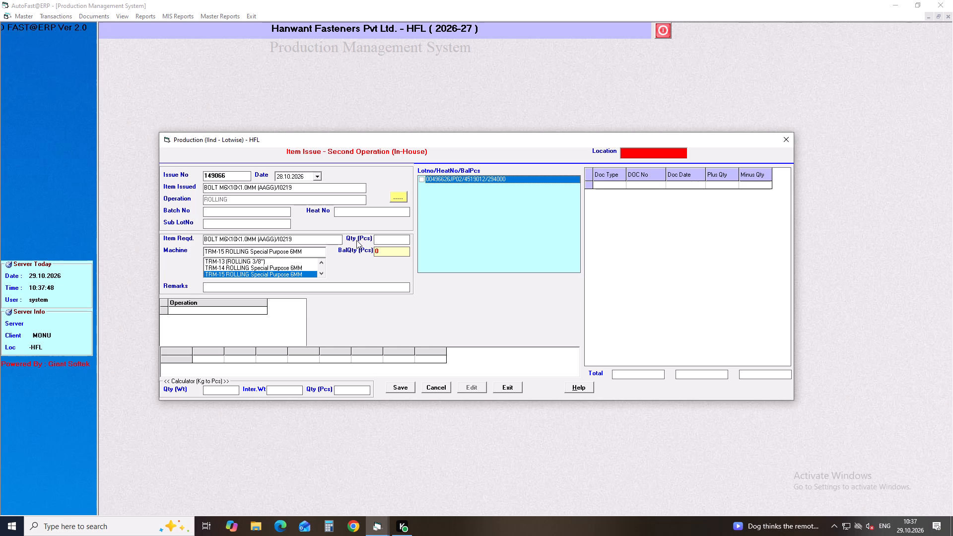
{"action": "left_click", "coordinate": [423, 177]}
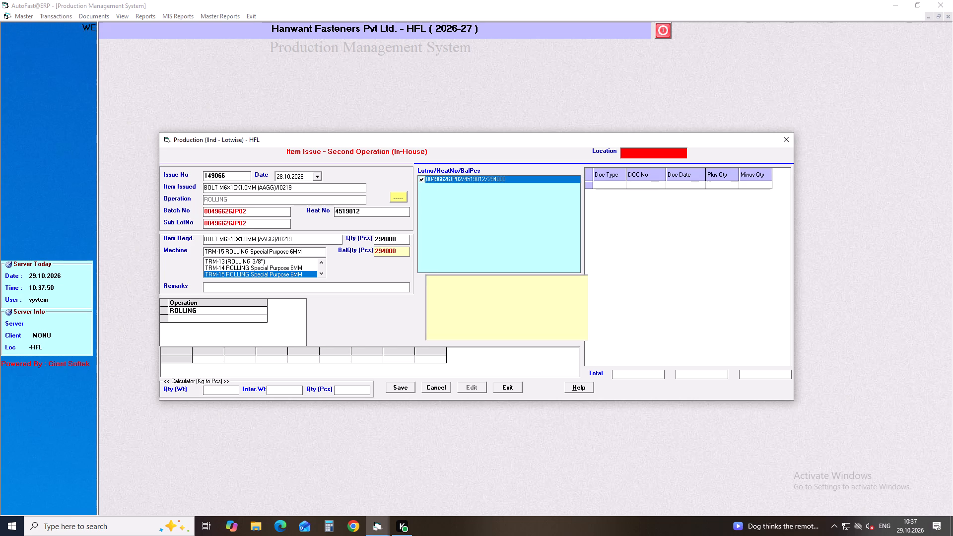
{"action": "left_click_drag", "start_coordinate": [400, 237], "coordinate": [324, 238]}
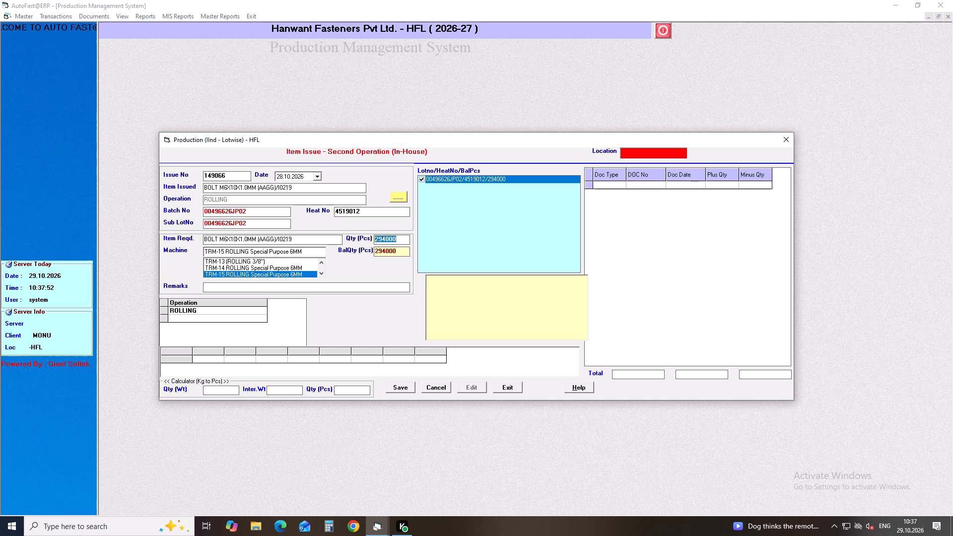
{"action": "type", "text": "69850"}
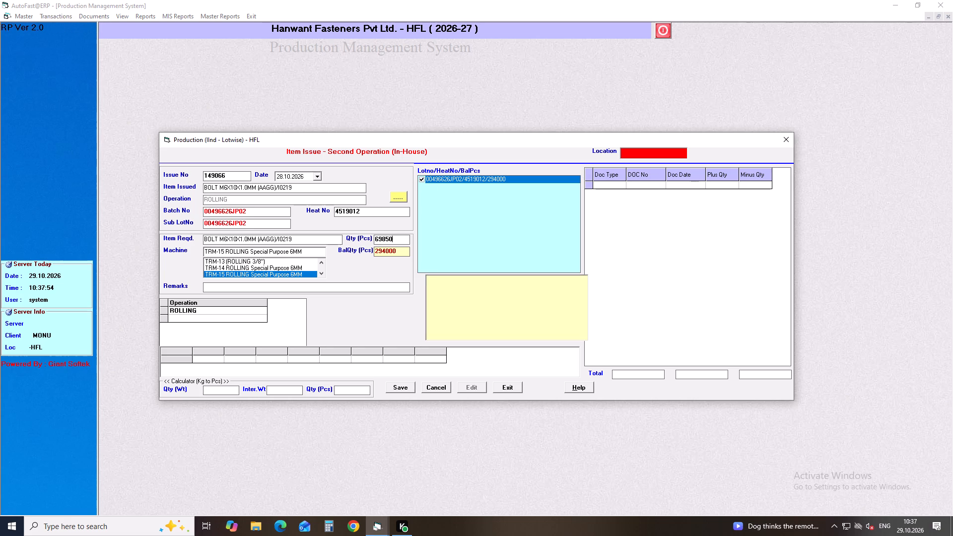
{"action": "key", "text": "Return"}
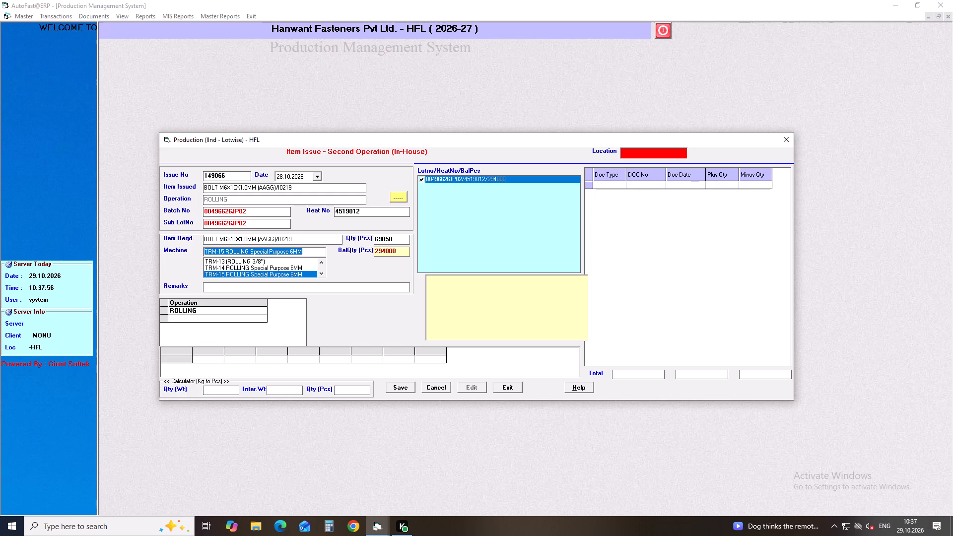
Assign machine TRM-16 (ROLLING 6MM) to the BOLT M6X10X1.0MM (AAGG) issue and save it.
{"action": "key", "text": "Down"}
{"action": "key", "text": "Return"}
{"action": "key", "text": "Return"}
{"action": "key", "text": "Return"}
{"action": "key", "text": "Return"}
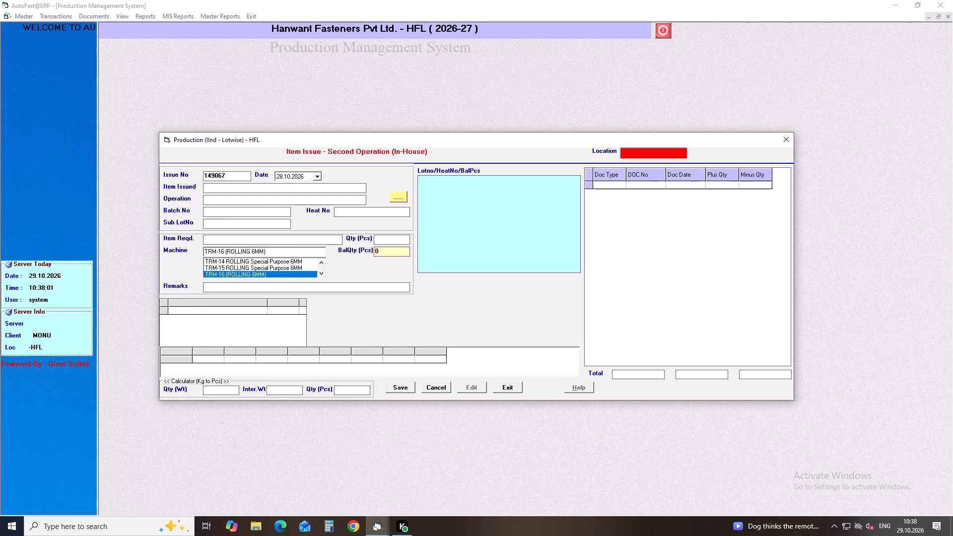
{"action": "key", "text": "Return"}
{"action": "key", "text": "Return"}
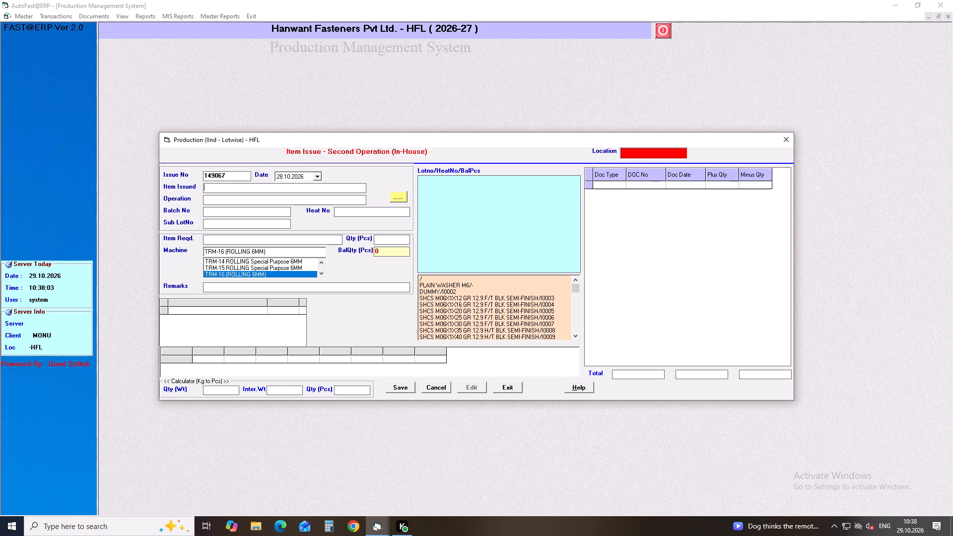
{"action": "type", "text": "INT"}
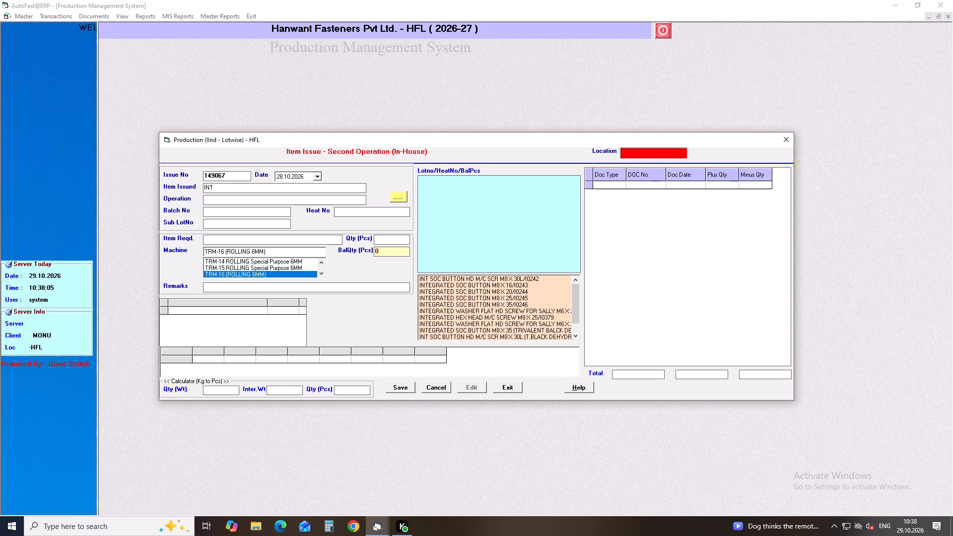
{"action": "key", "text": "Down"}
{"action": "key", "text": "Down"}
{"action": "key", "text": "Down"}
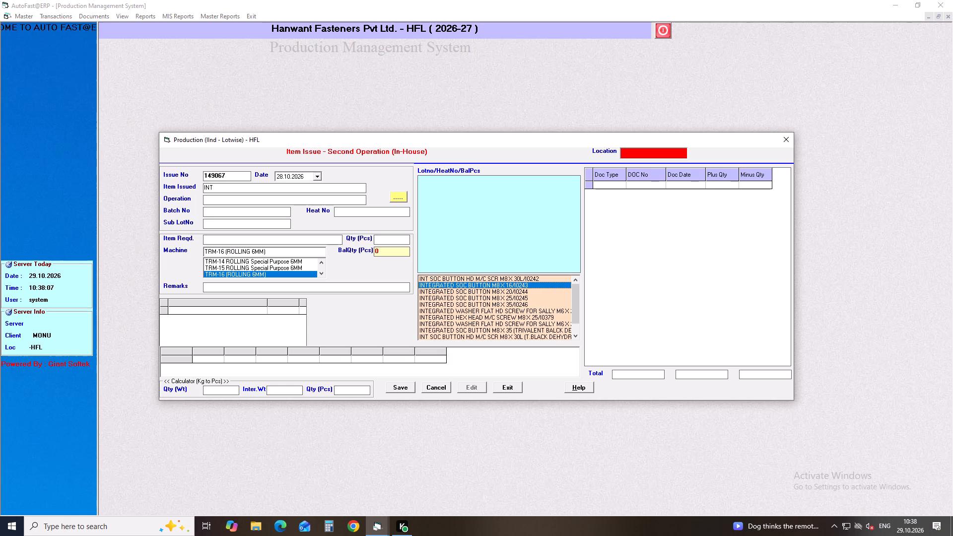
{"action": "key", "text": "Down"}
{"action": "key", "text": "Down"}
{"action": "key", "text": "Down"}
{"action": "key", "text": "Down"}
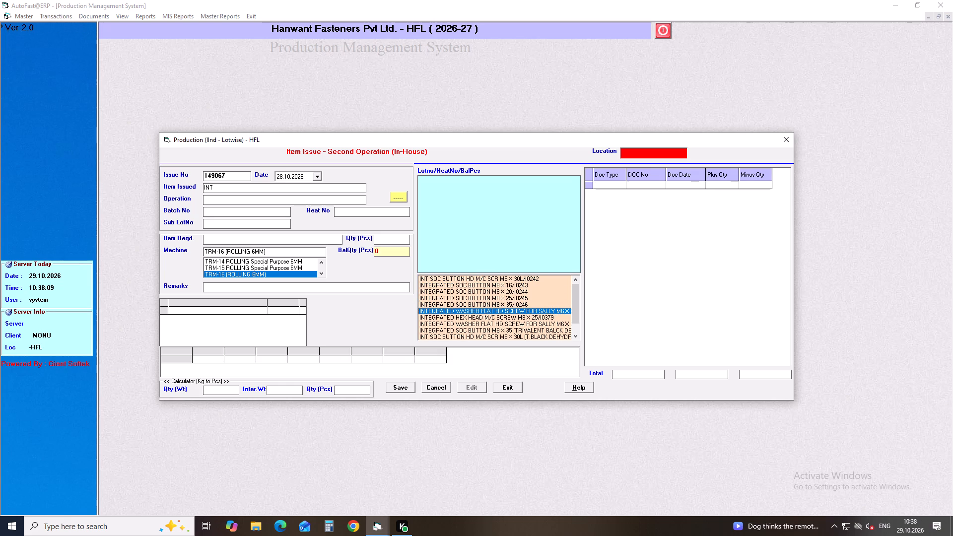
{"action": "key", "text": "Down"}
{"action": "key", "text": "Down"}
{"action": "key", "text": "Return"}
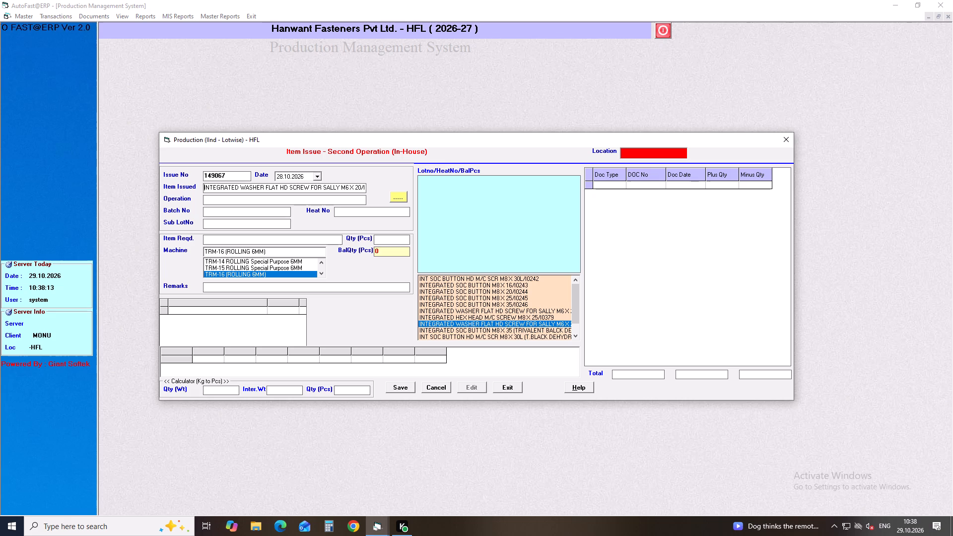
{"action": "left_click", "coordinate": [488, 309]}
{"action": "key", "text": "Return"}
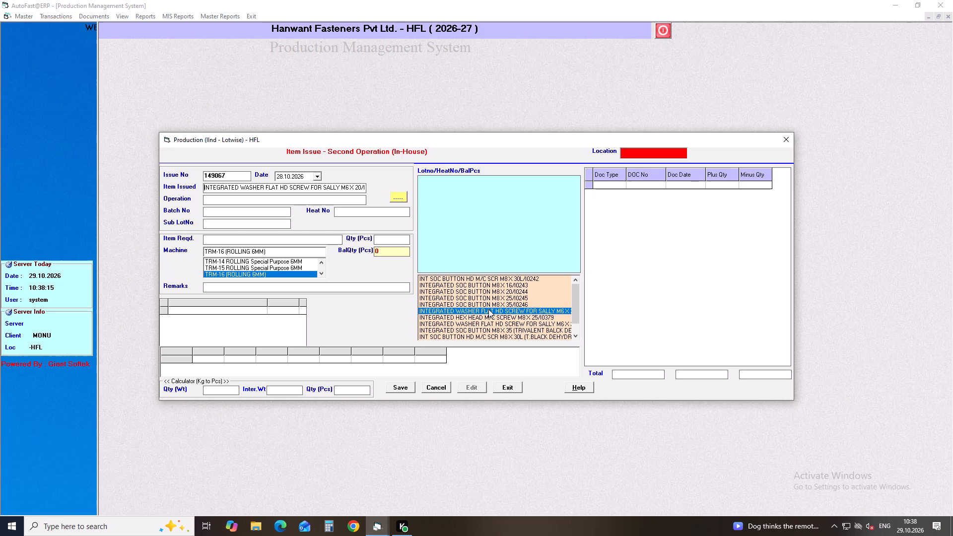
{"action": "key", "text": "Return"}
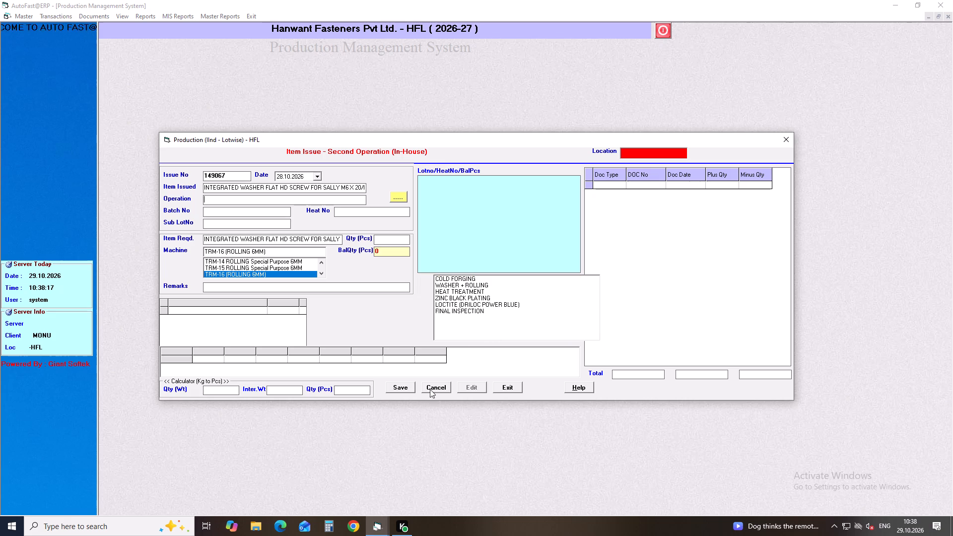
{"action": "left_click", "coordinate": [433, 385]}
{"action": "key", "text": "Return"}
Choose INTEGRATED WASHER FLAT HD SCREW FOR SALLY M6 X 22 as the item of the new issue.
{"action": "key", "text": "Return"}
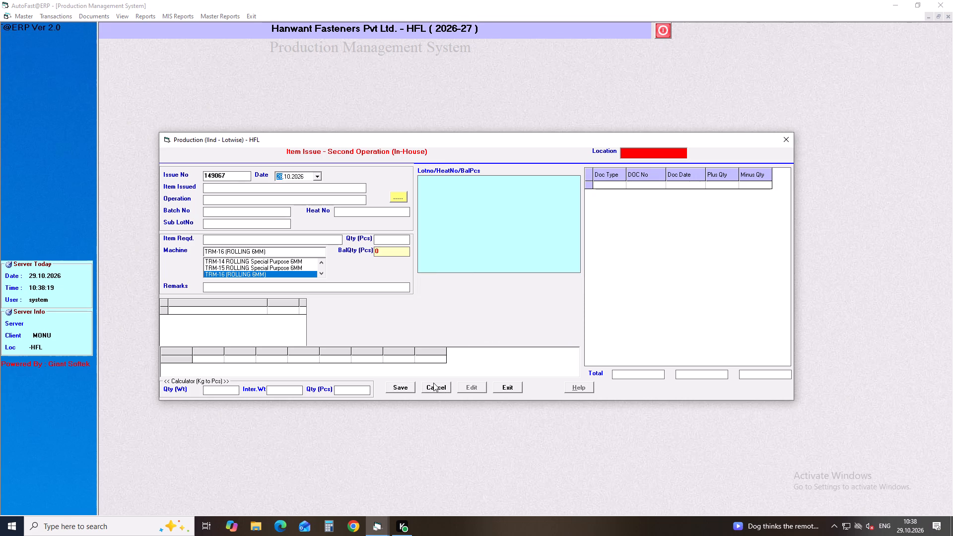
{"action": "key", "text": "Return"}
{"action": "type", "text": "INTE"}
{"action": "key", "text": "Down"}
{"action": "key", "text": "Down"}
{"action": "key", "text": "Down"}
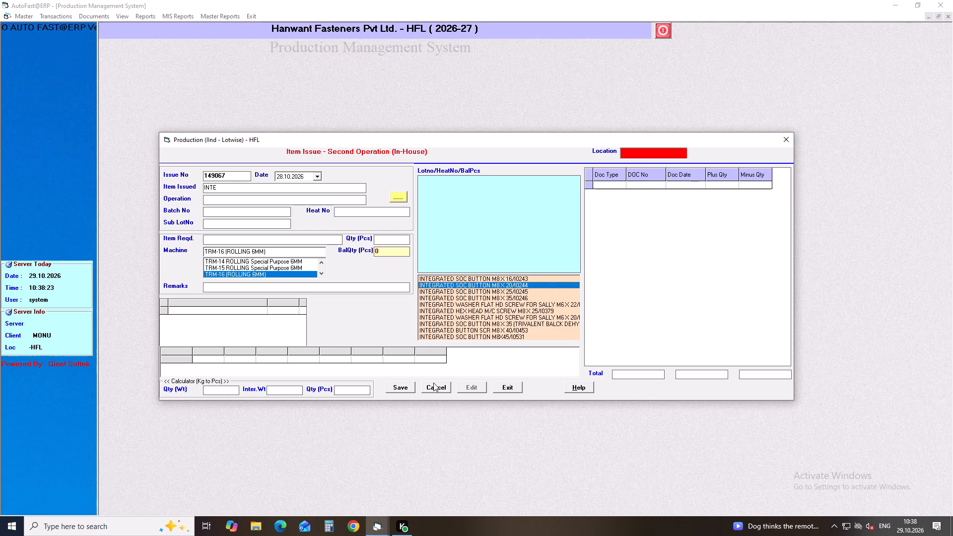
{"action": "key", "text": "Down"}
{"action": "key", "text": "Down"}
{"action": "key", "text": "Down"}
{"action": "key", "text": "Return"}
Select the WASHER + ROLLING operation and lot 00494426JP04, and set the issue quantity to 10846 pieces.
{"action": "key", "text": "Return"}
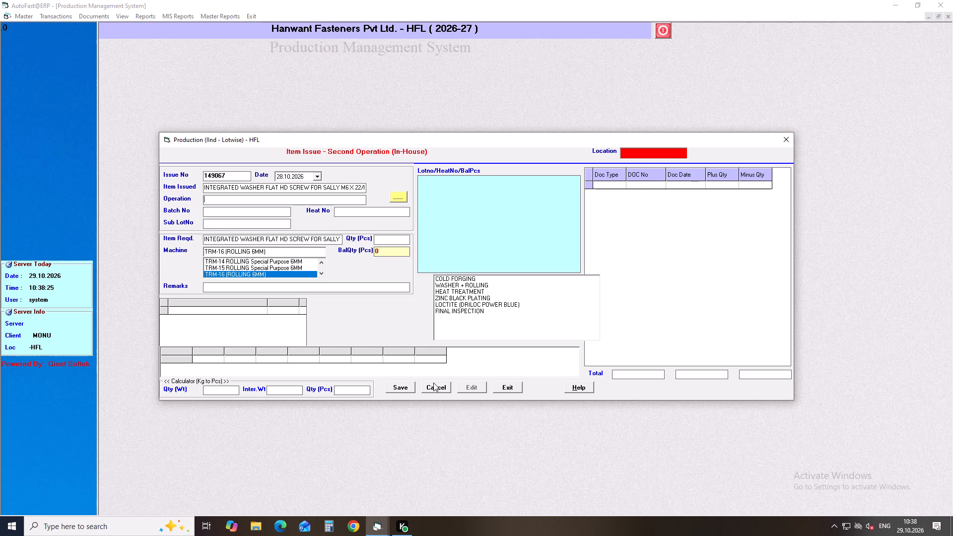
{"action": "key", "text": "Down"}
{"action": "key", "text": "Down"}
{"action": "key", "text": "Down"}
{"action": "key", "text": "Return"}
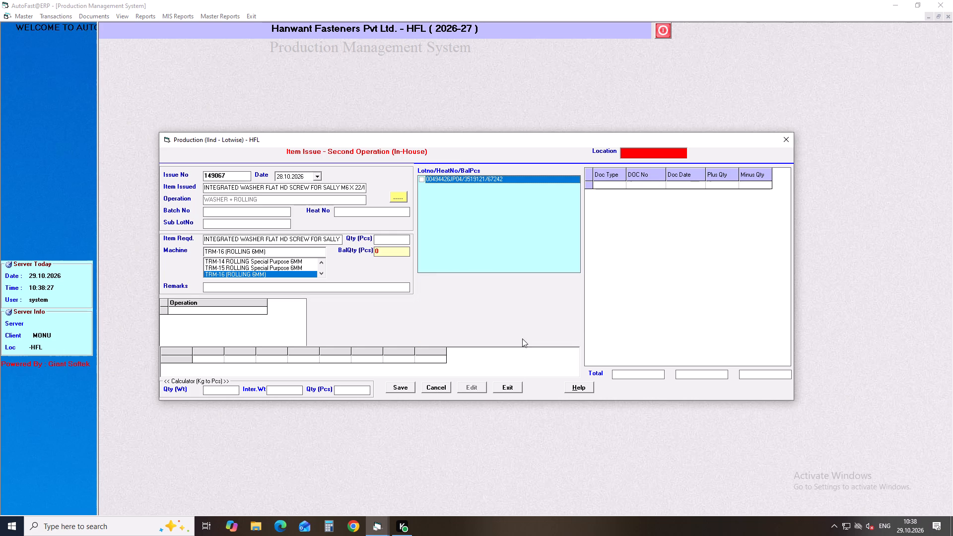
{"action": "left_click", "coordinate": [419, 178]}
{"action": "left_click_drag", "start_coordinate": [405, 239], "coordinate": [347, 248]}
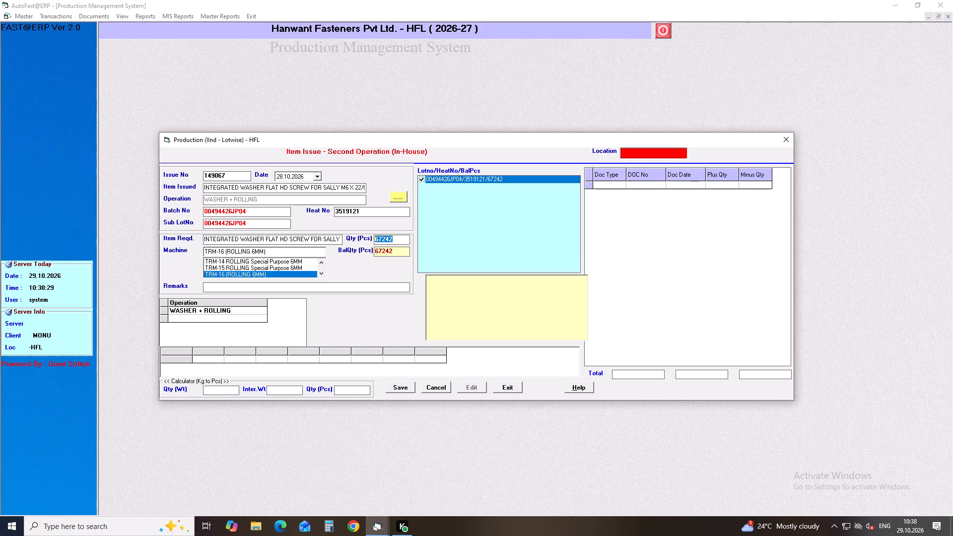
{"action": "left_click_drag", "start_coordinate": [347, 248], "coordinate": [347, 248]}
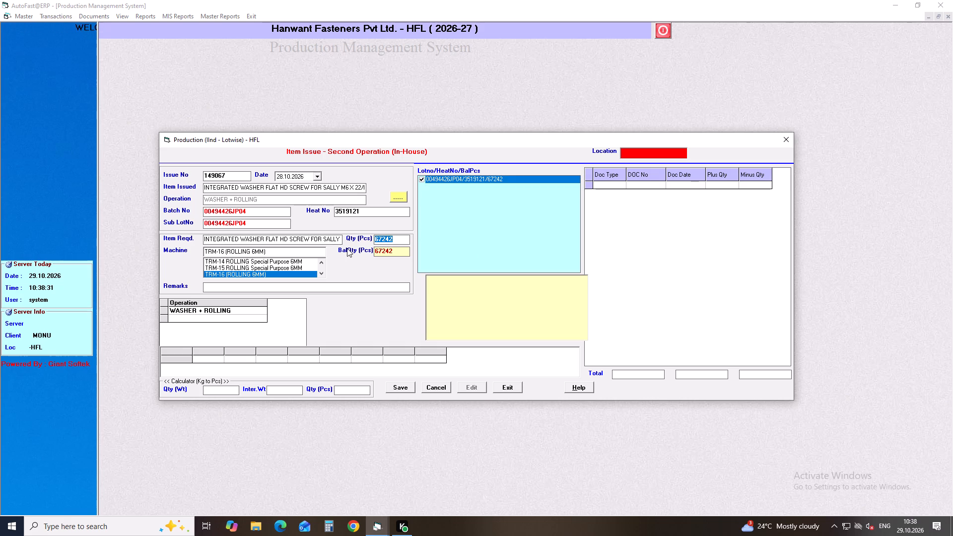
{"action": "type", "text": "10"}
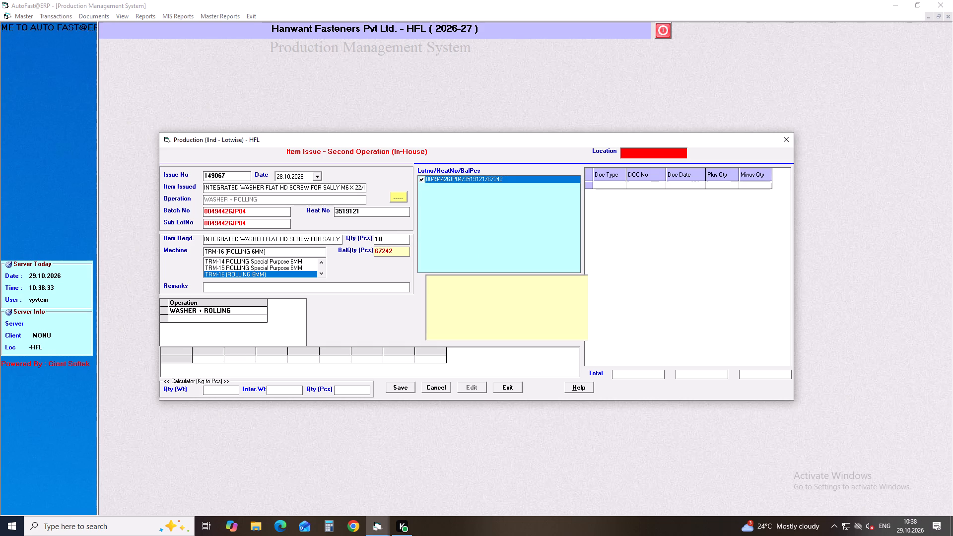
{"action": "type", "text": "846"}
{"action": "key", "text": "Return"}
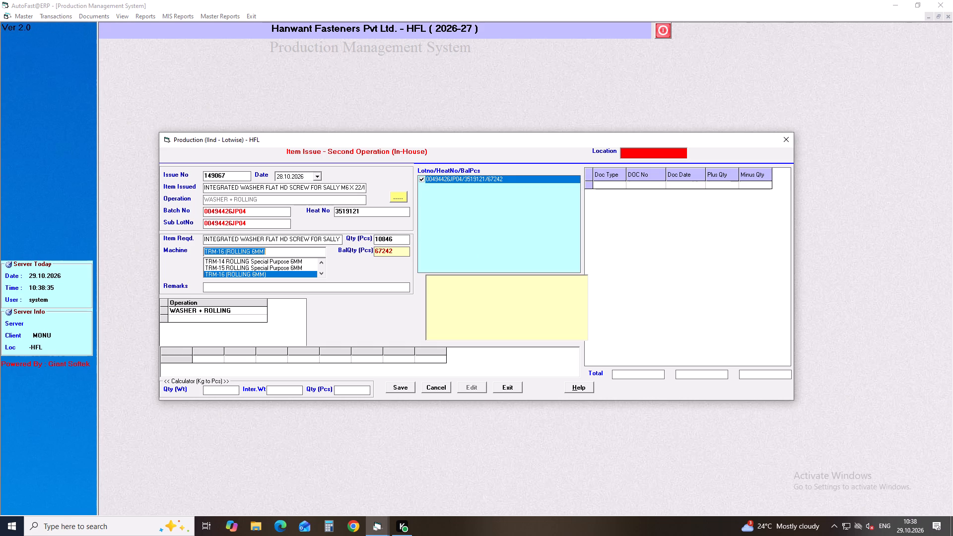
Assign machine TRM-17 (ROLLING 1/2") to the INTEGRATED WASHER FLAT HD SCREW FOR SALLY M6 X 22 issue and save it.
{"action": "key", "text": "Down"}
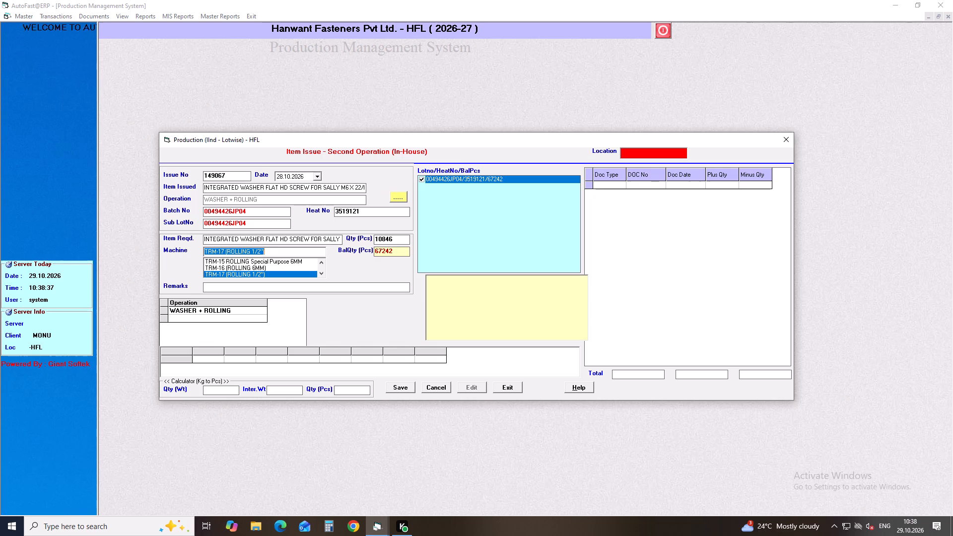
{"action": "key", "text": "Return"}
{"action": "key", "text": "Return"}
{"action": "key", "text": "Return"}
Start a new issue and choose SHCS M10X1.5X110 GR 12.9 H/T BLK SEMI-FINISH as its item.
{"action": "key", "text": "Return"}
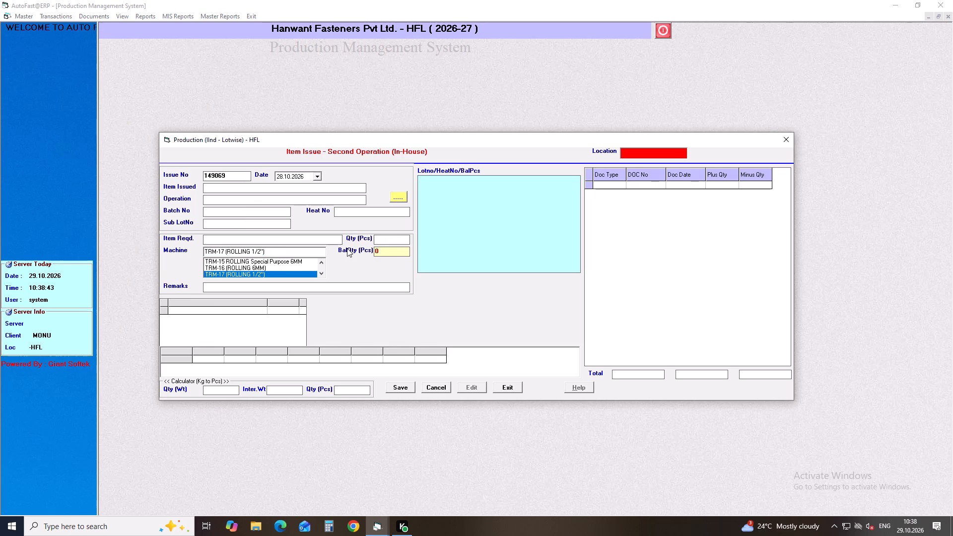
{"action": "key", "text": "Return"}
{"action": "key", "text": "Return"}
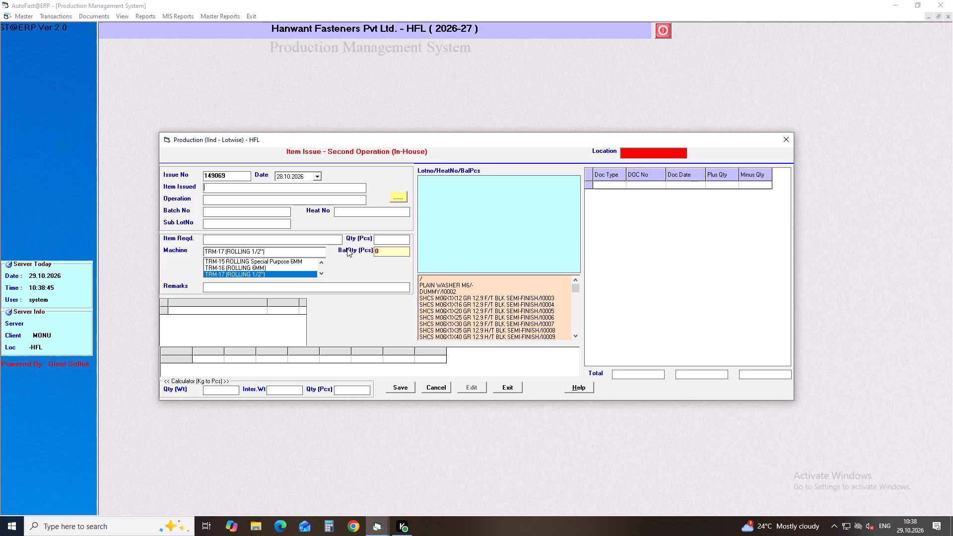
{"action": "type", "text": "SHCS"}
{"action": "key", "text": "space"}
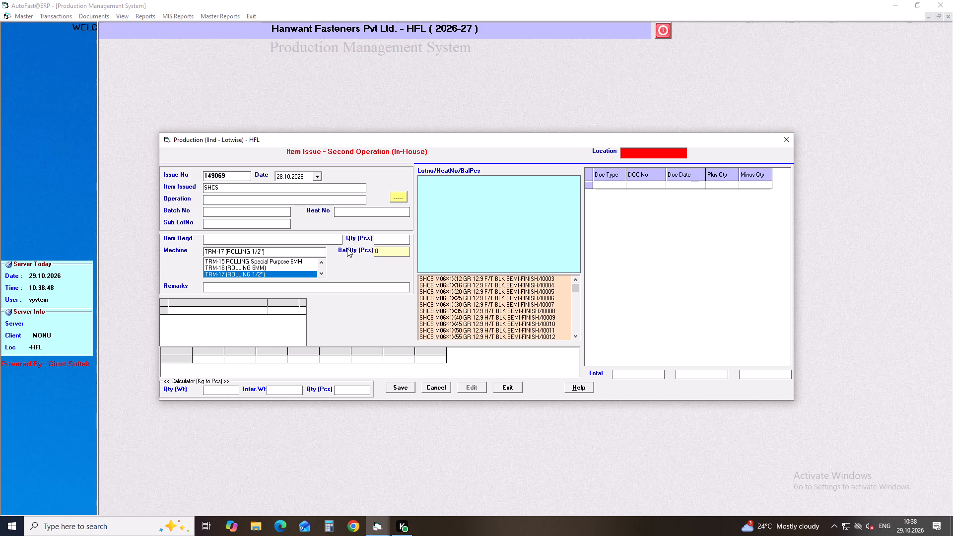
{"action": "type", "text": "M10"}
{"action": "key", "text": "Down"}
{"action": "key", "text": "Down"}
{"action": "key", "text": "Down"}
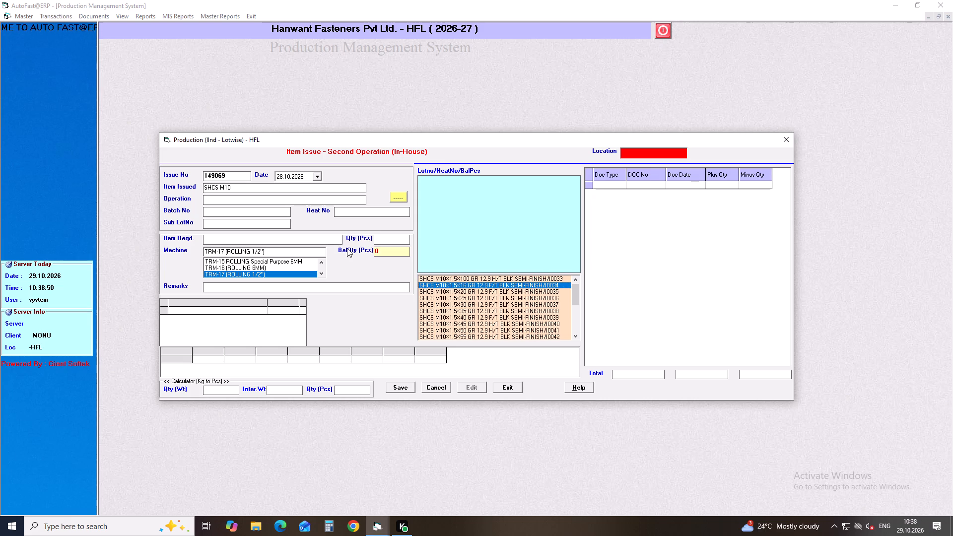
{"action": "key", "text": "Down"}
{"action": "key", "text": "Down"}
{"action": "key", "text": "Down"}
{"action": "key", "text": "Down"}
{"action": "key", "text": "Down"}
{"action": "key", "text": "Down"}
{"action": "key", "text": "Down"}
{"action": "key", "text": "Down"}
{"action": "key", "text": "Down"}
{"action": "key", "text": "Down"}
{"action": "key", "text": "Down"}
{"action": "key", "text": "Down"}
{"action": "key", "text": "Down"}
{"action": "key", "text": "Down"}
{"action": "key", "text": "Down"}
{"action": "key", "text": "Down"}
{"action": "key", "text": "Down"}
{"action": "key", "text": "Down"}
{"action": "key", "text": "Down"}
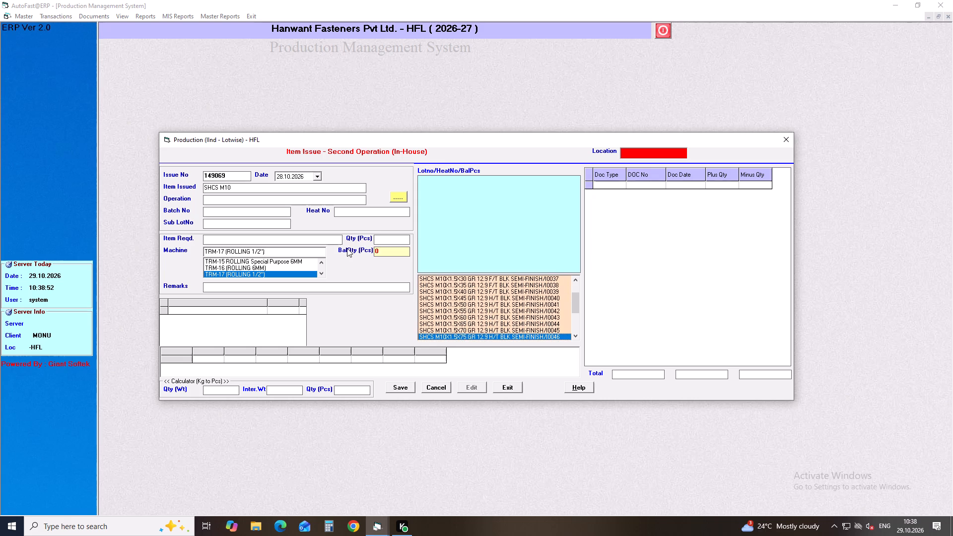
{"action": "key", "text": "Down"}
{"action": "key", "text": "Down"}
{"action": "key", "text": "Down"}
{"action": "key", "text": "Down"}
{"action": "key", "text": "Down"}
{"action": "key", "text": "Return"}
{"action": "key", "text": "Return"}
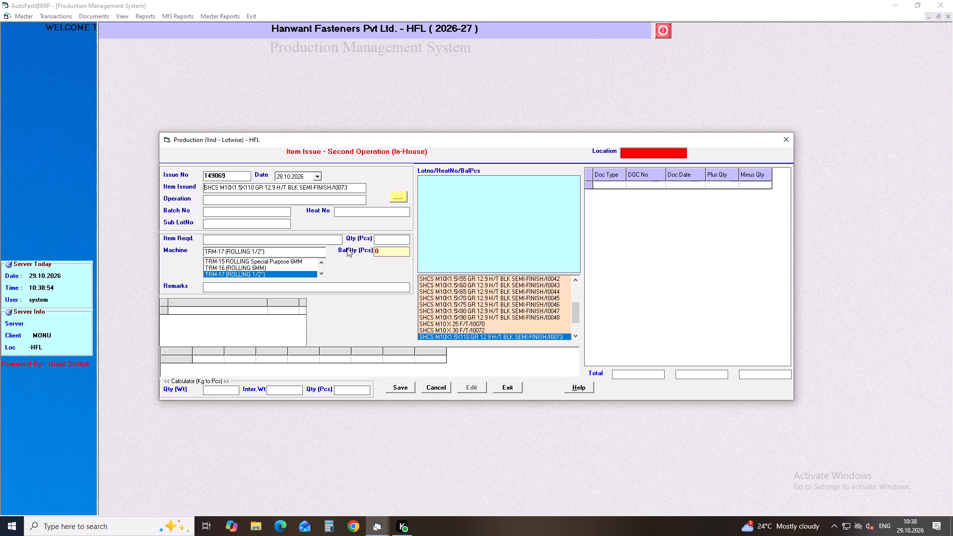
Select the ROLLING operation and lot 00500926JP02, and set the issue quantity to 9200 pieces.
{"action": "key", "text": "Down"}
{"action": "key", "text": "Down"}
{"action": "key", "text": "Down"}
{"action": "key", "text": "Return"}
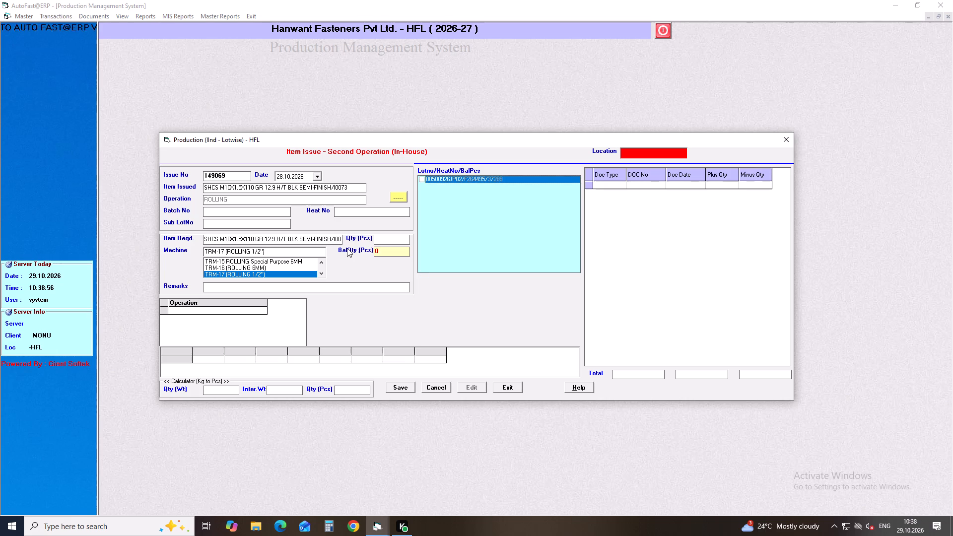
{"action": "left_click", "coordinate": [423, 178]}
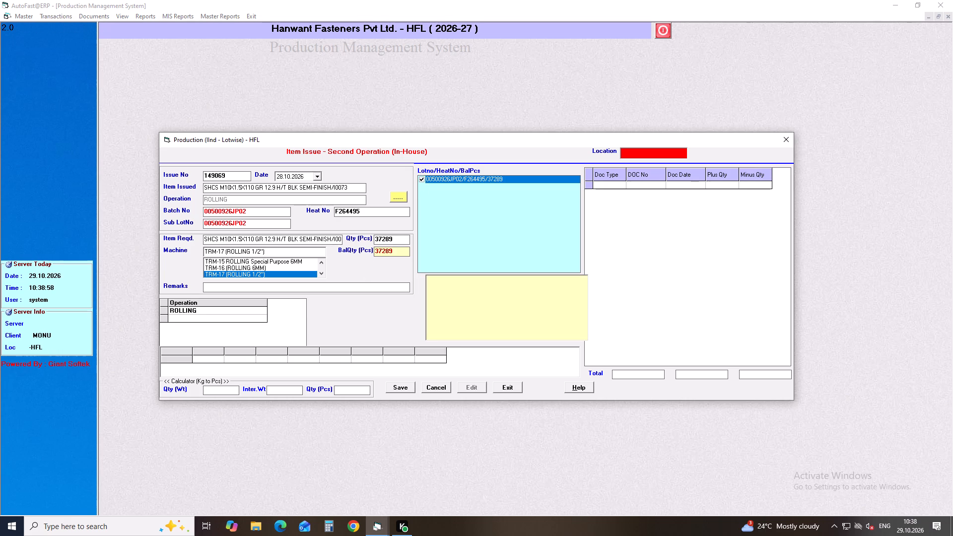
{"action": "left_click_drag", "start_coordinate": [396, 240], "coordinate": [342, 242]}
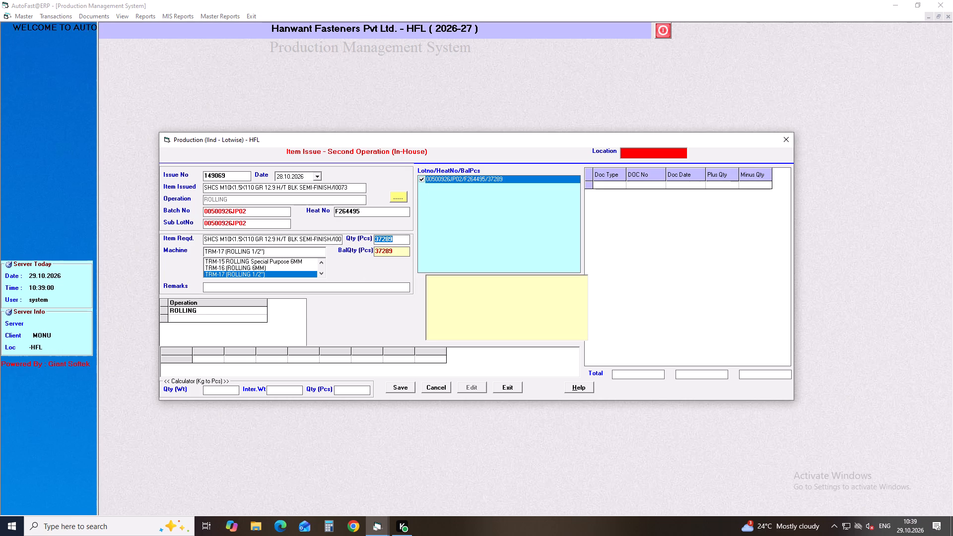
{"action": "type", "text": "92"}
{"action": "type", "text": "00"}
{"action": "key", "text": "Return"}
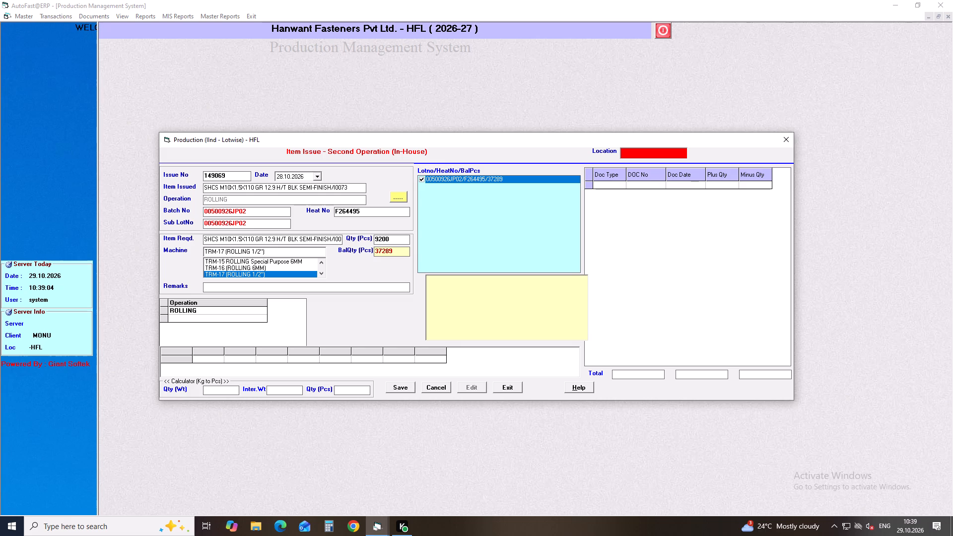
Assign machine TRM-18 (ROLLING 12.7 MM) to the SHCS M10X1.5X110 issue and save it.
{"action": "key", "text": "Down"}
{"action": "key", "text": "Return"}
{"action": "key", "text": "Return"}
{"action": "key", "text": "Return"}
Start a new issue and choose BOLT FLANGE SH 6X16 (P-17) as its item.
{"action": "key", "text": "Return"}
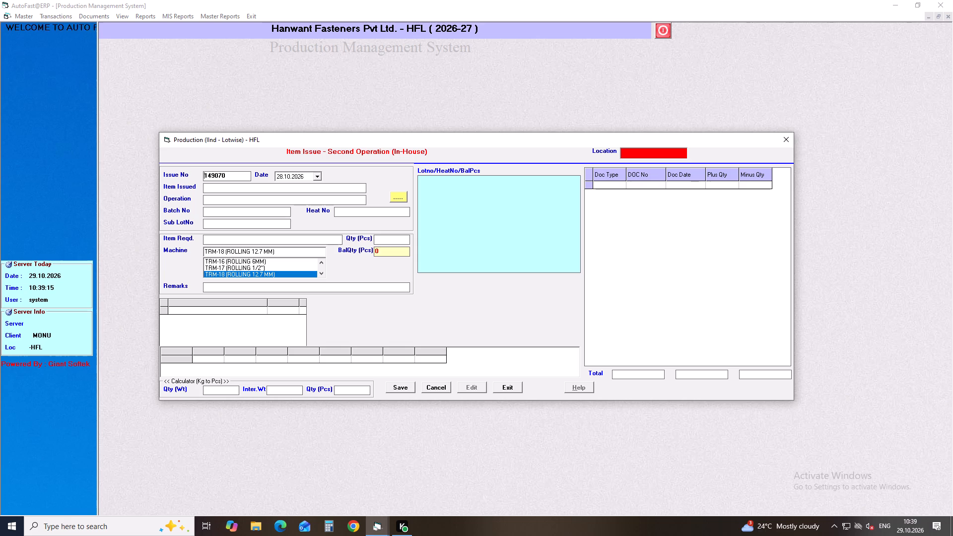
{"action": "key", "text": "Return"}
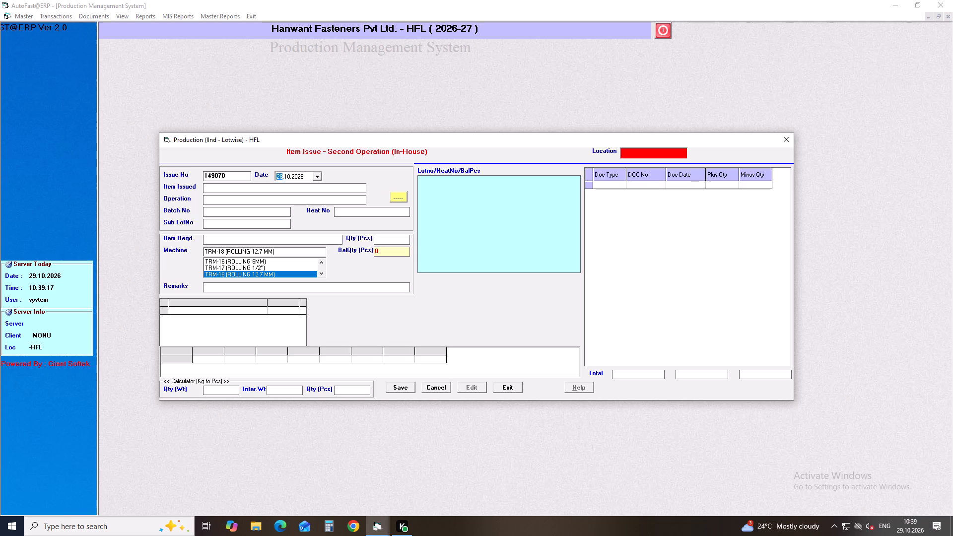
{"action": "key", "text": "Return"}
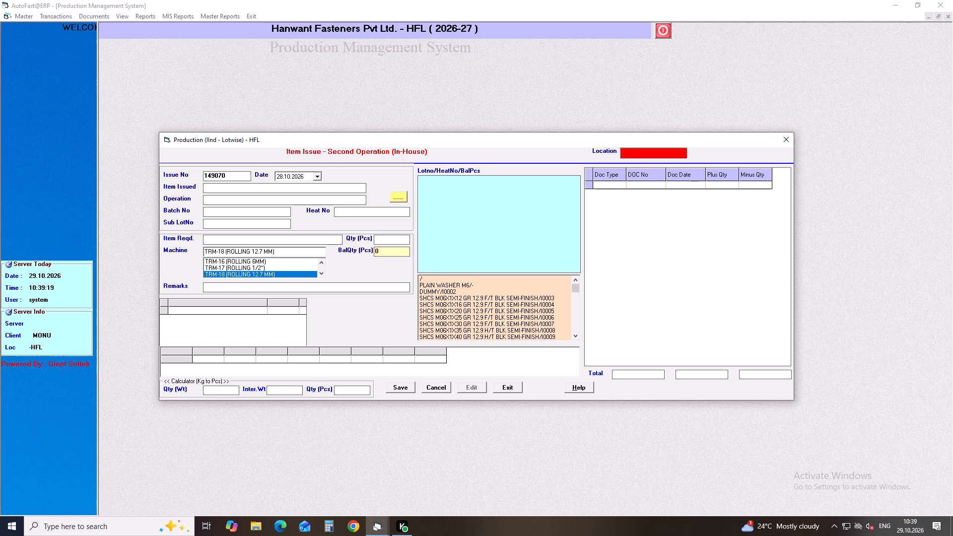
{"action": "type", "text": "BOLT F;LANGE"}
{"action": "key", "text": "space"}
{"action": "type", "text": "SH"}
{"action": "key", "text": "space"}
{"action": "key", "text": "6"}
{"action": "key", "text": "Down"}
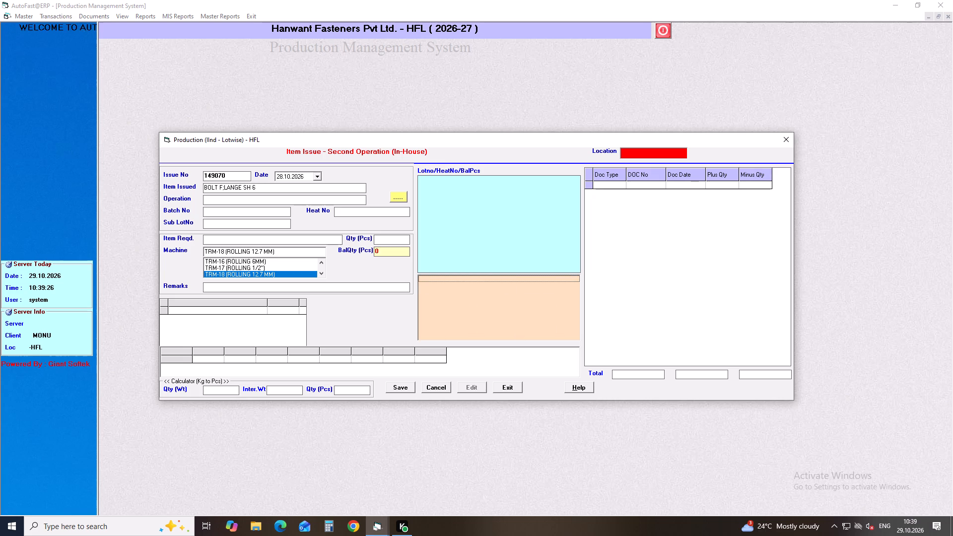
{"action": "left_click", "coordinate": [225, 190]}
{"action": "key", "text": "BackSpace"}
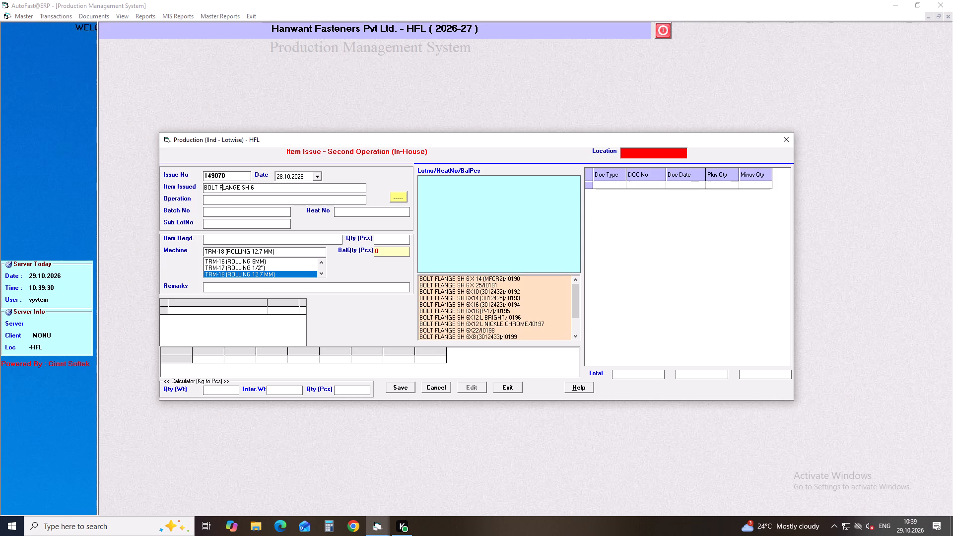
{"action": "key", "text": "Down"}
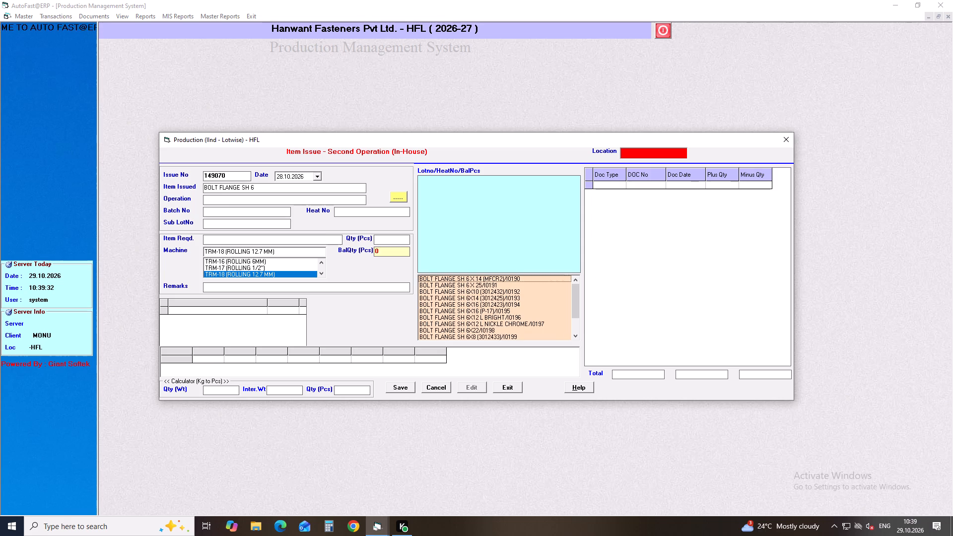
{"action": "key", "text": "Down"}
{"action": "key", "text": "Down"}
{"action": "key", "text": "Down"}
{"action": "key", "text": "Down"}
{"action": "key", "text": "Down"}
{"action": "key", "text": "Down"}
{"action": "key", "text": "Down"}
{"action": "key", "text": "Up"}
{"action": "key", "text": "Return"}
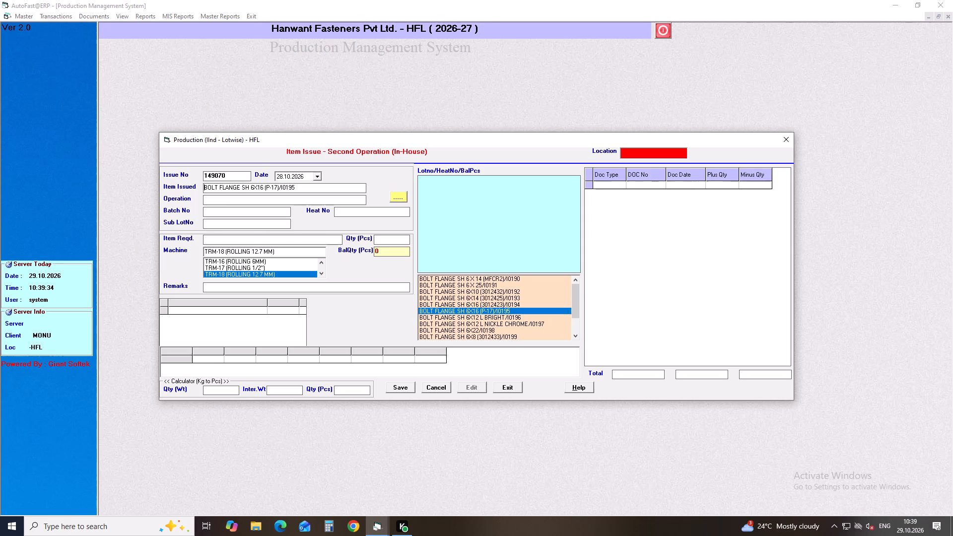
{"action": "key", "text": "Return"}
Select the ROLLING operation and lot 00503626JP09 with its full 25543 pieces for the flange bolt issue.
{"action": "key", "text": "Down"}
{"action": "key", "text": "Down"}
{"action": "key", "text": "Down"}
{"action": "key", "text": "Return"}
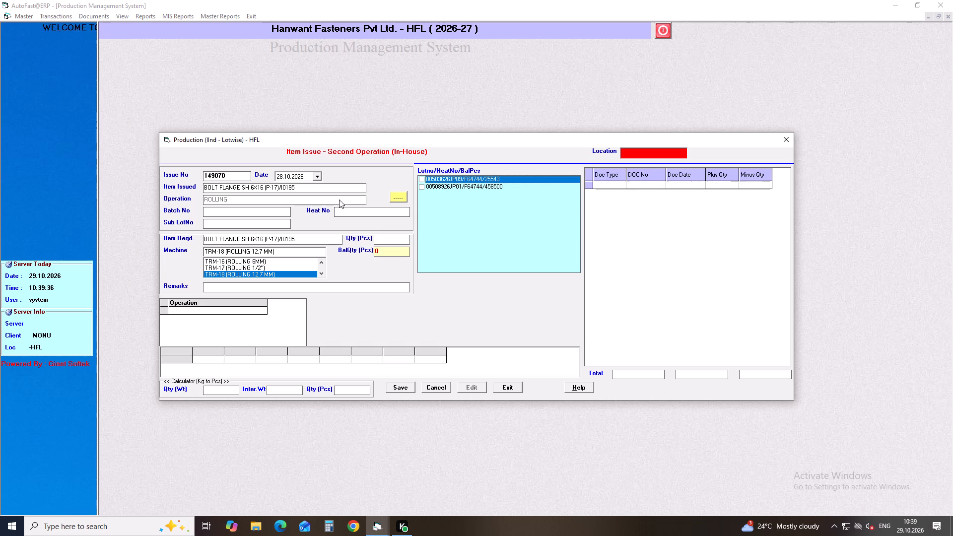
{"action": "left_click", "coordinate": [423, 179]}
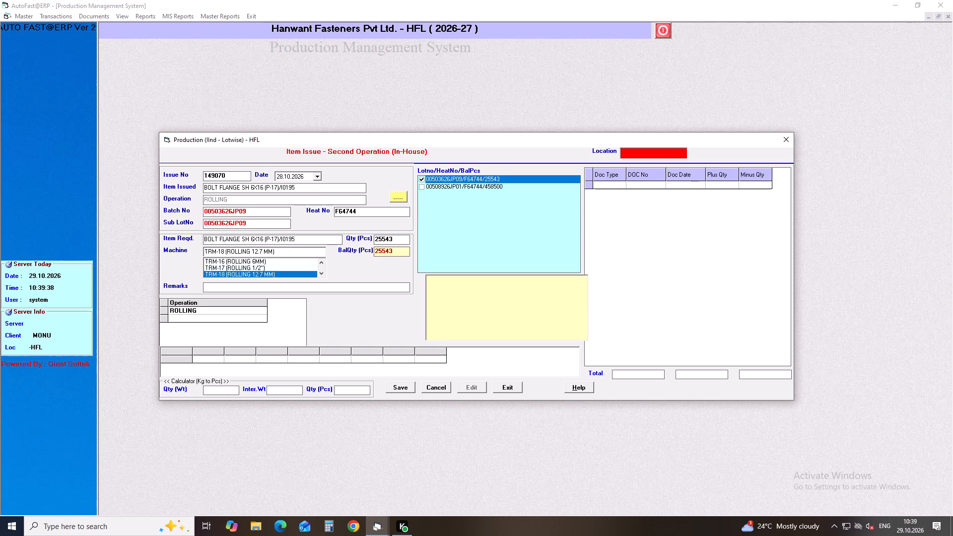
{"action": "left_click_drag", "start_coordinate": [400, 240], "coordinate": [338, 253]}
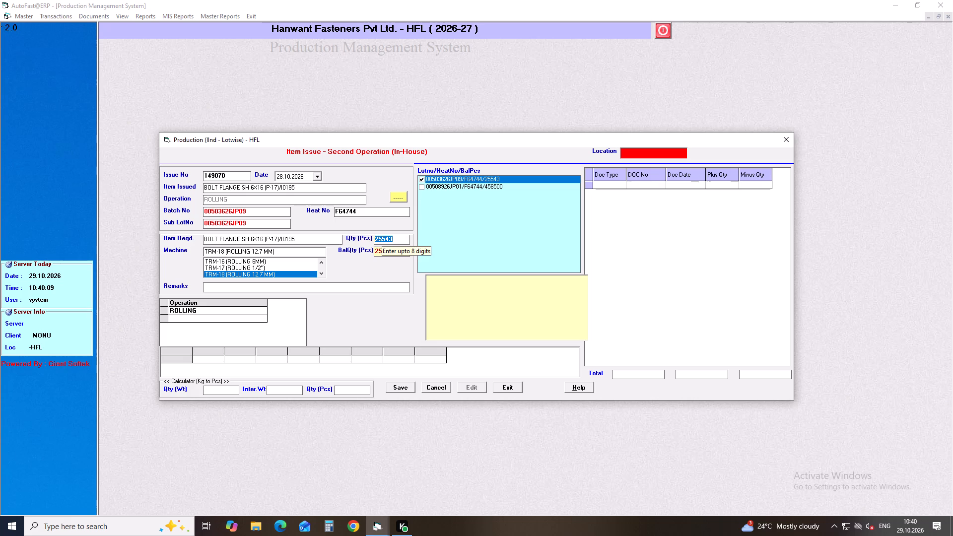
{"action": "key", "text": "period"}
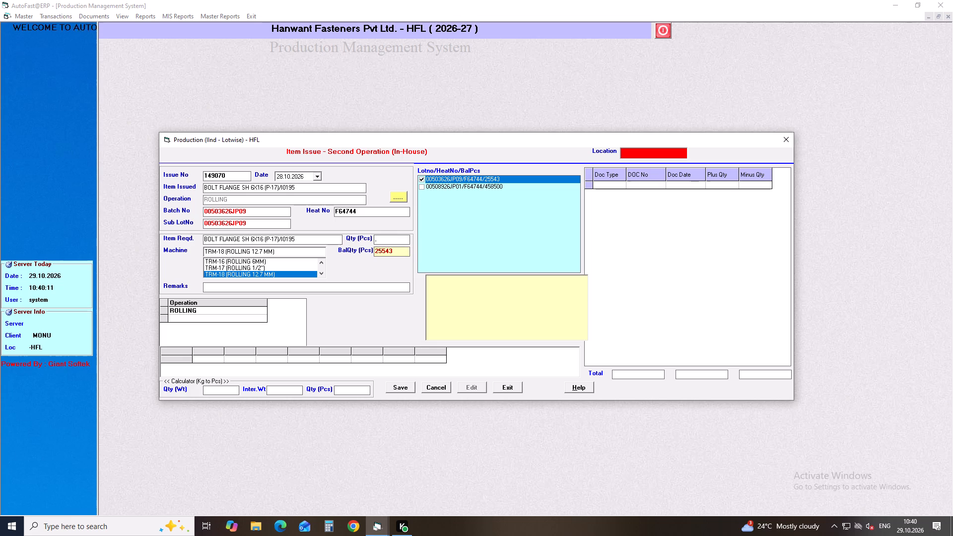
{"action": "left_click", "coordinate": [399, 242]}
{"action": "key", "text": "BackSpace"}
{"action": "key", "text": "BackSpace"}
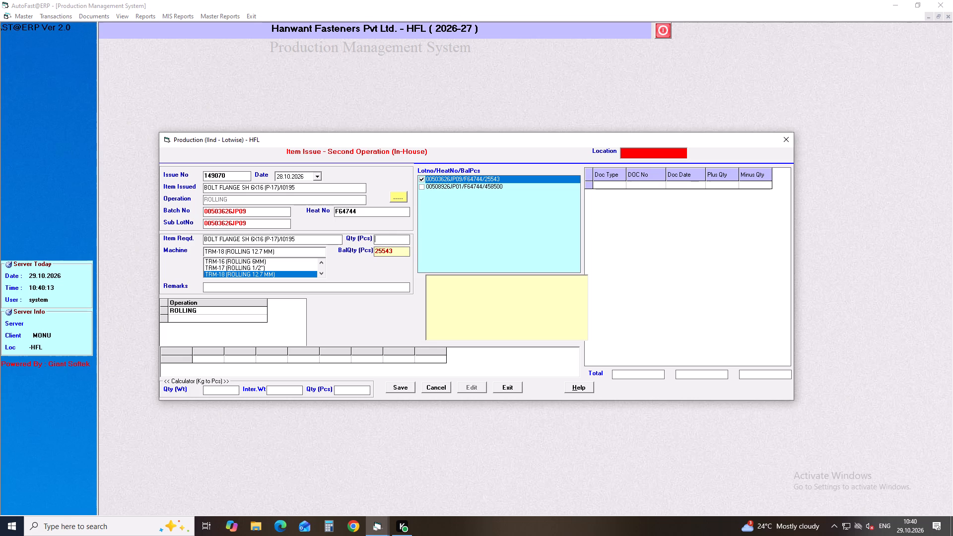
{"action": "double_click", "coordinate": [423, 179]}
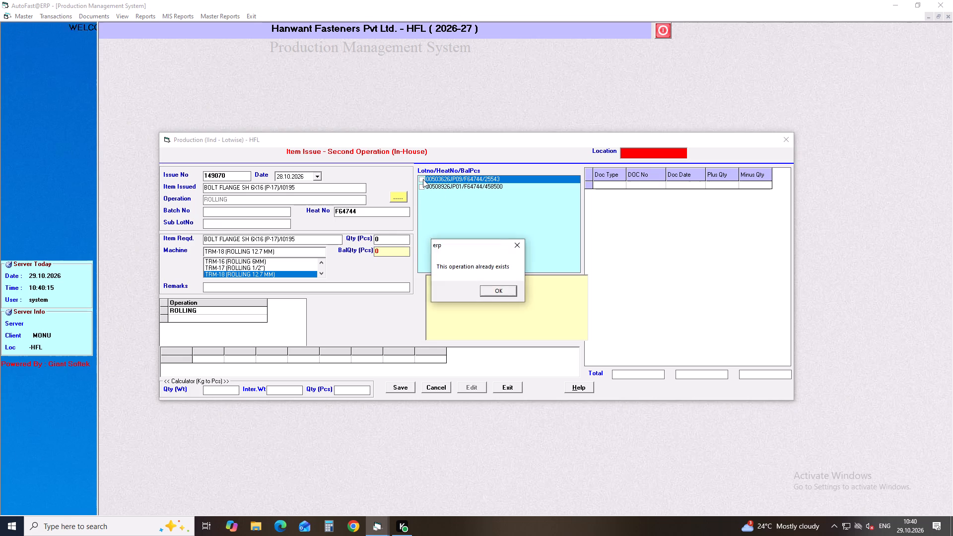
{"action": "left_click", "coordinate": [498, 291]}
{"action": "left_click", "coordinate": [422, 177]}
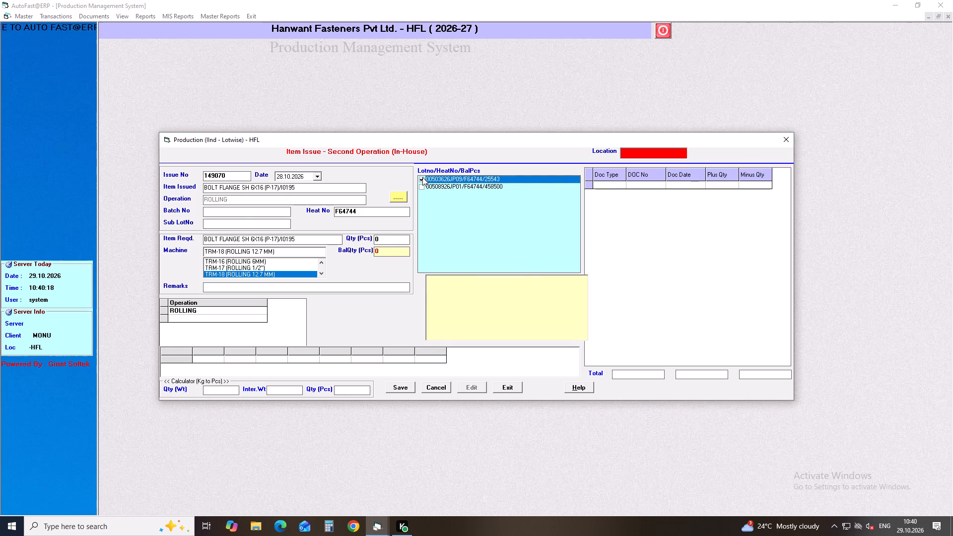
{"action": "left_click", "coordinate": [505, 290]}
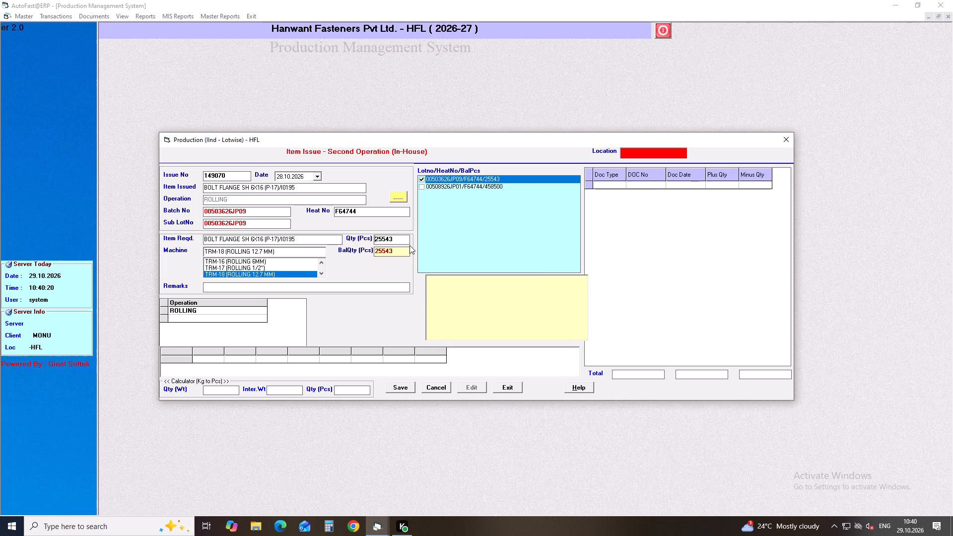
Accept the quantity of 25543 pieces, assign machine TRM-2 (ROLLING 6 MM) to the BOLT FLANGE SH 6X16 (P-17) issue and save it.
{"action": "left_click", "coordinate": [407, 241]}
{"action": "key", "text": "Return"}
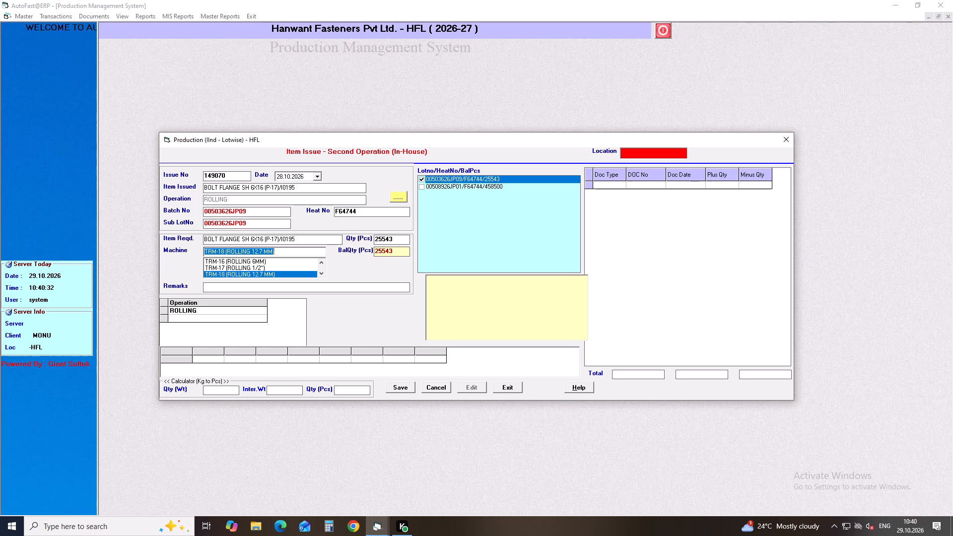
{"action": "key", "text": "Down"}
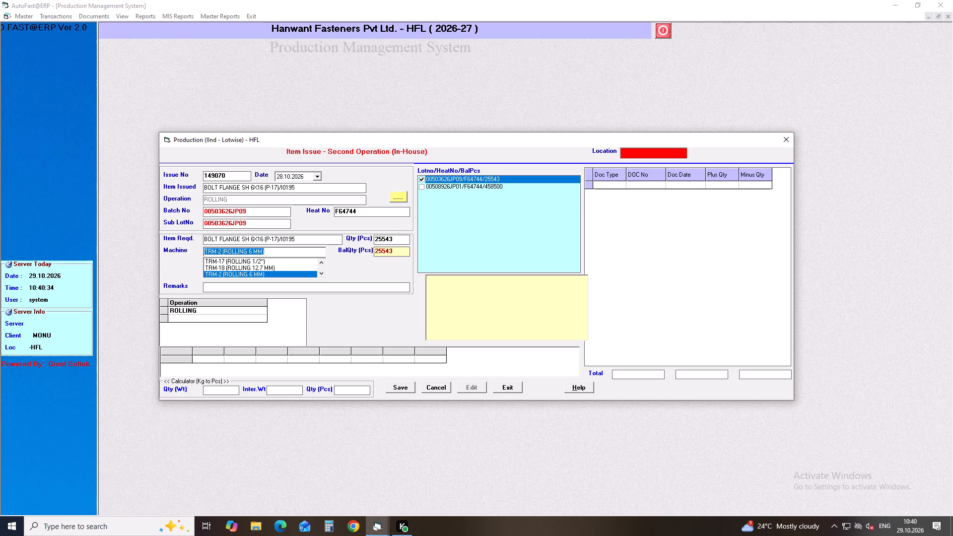
{"action": "key", "text": "Return"}
{"action": "key", "text": "Return"}
{"action": "key", "text": "Return"}
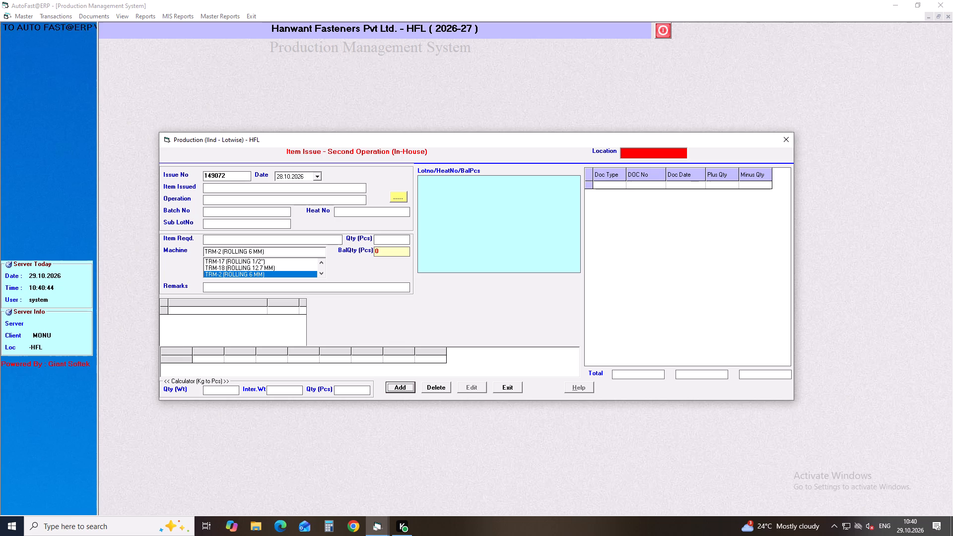
Start a new issue and choose BOLT FLANGE SH 6X16 (P-17) as its item.
{"action": "key", "text": "Return"}
{"action": "key", "text": "Return"}
{"action": "key", "text": "Return"}
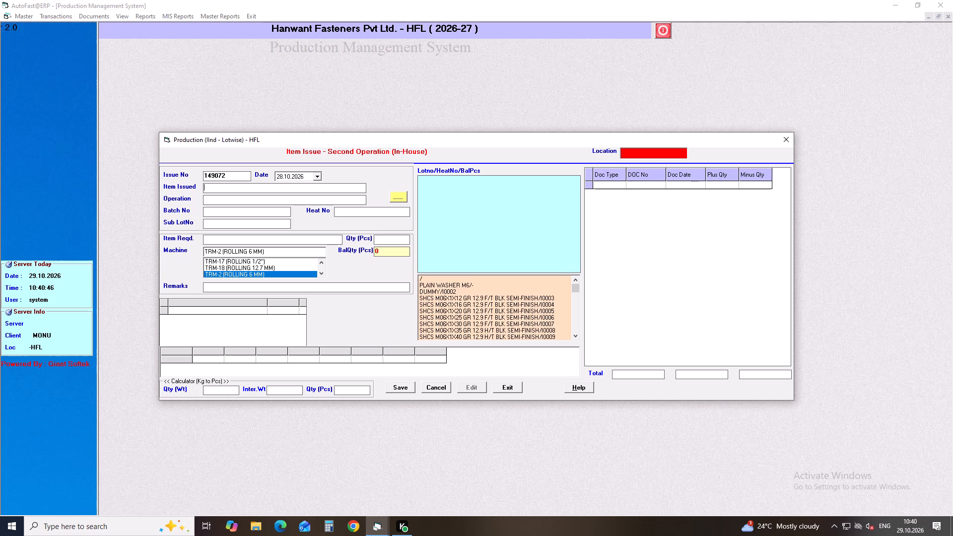
{"action": "type", "text": "BOLT FLANGE"}
{"action": "key", "text": "space"}
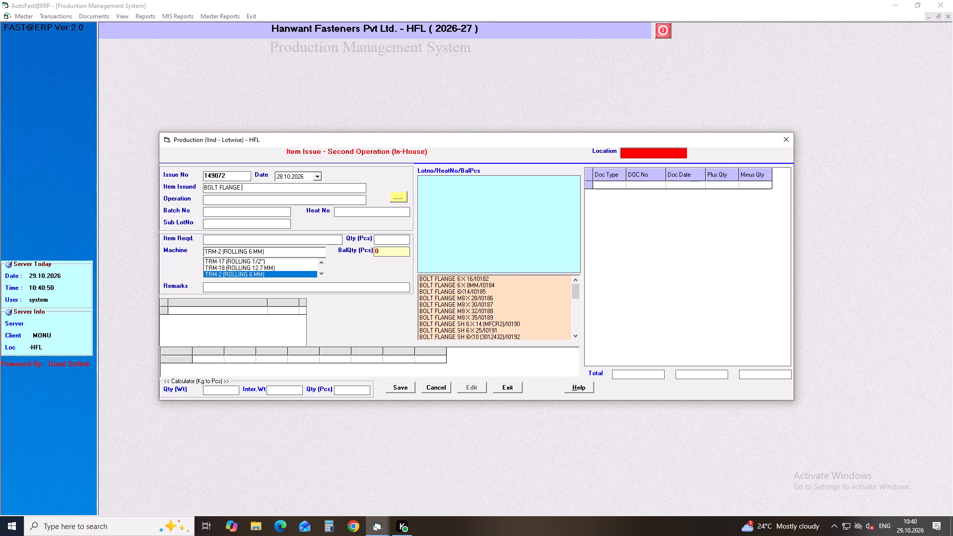
{"action": "type", "text": "SH 6"}
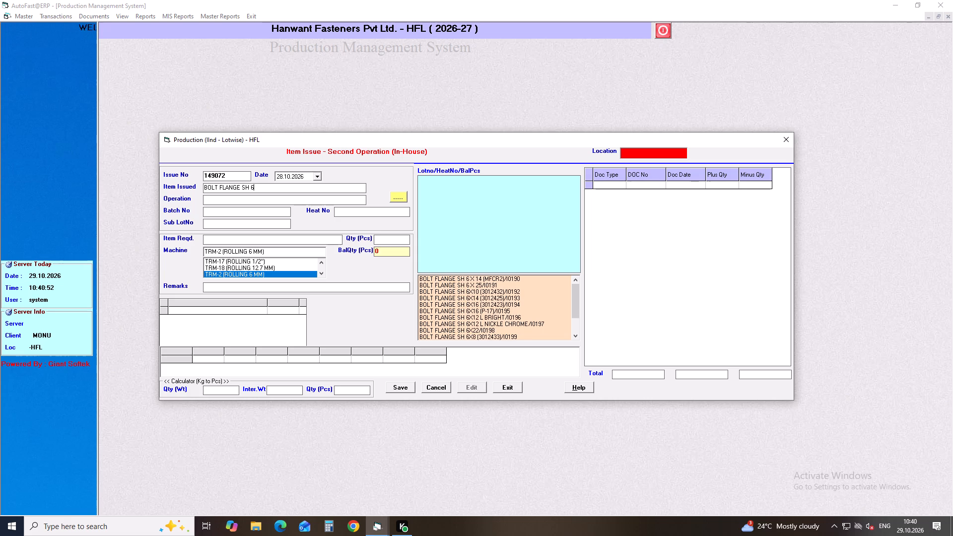
{"action": "key", "text": "Down"}
{"action": "key", "text": "Down"}
{"action": "key", "text": "Down"}
{"action": "key", "text": "Down"}
{"action": "key", "text": "Down"}
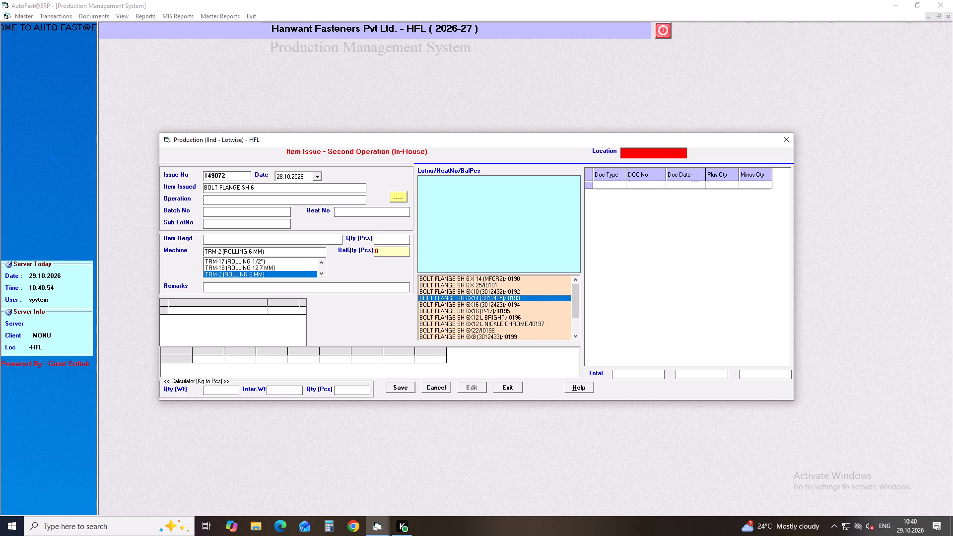
{"action": "key", "text": "Down"}
{"action": "key", "text": "Down"}
{"action": "key", "text": "Return"}
{"action": "key", "text": "Return"}
Select the ROLLING operation and lot 00508926JP01 for the flange bolt issue, with a quantity of 32000 pieces.
{"action": "key", "text": "Down"}
{"action": "key", "text": "Down"}
{"action": "key", "text": "Down"}
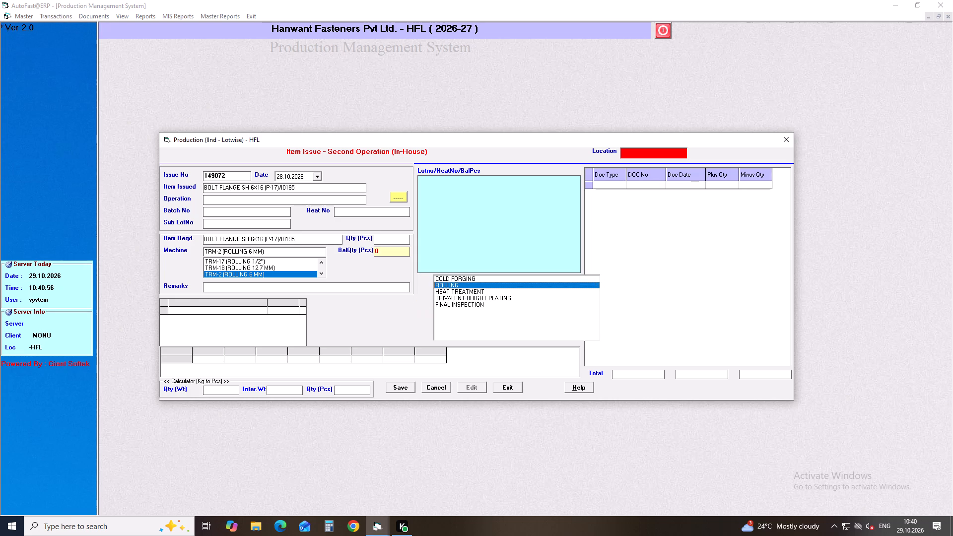
{"action": "key", "text": "Return"}
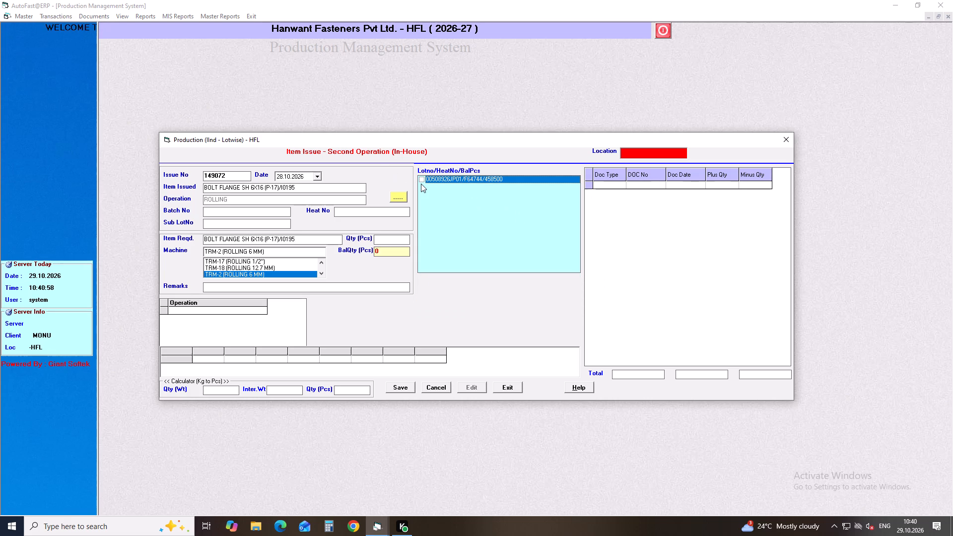
{"action": "left_click", "coordinate": [421, 182]}
{"action": "left_click_drag", "start_coordinate": [406, 243], "coordinate": [352, 247]}
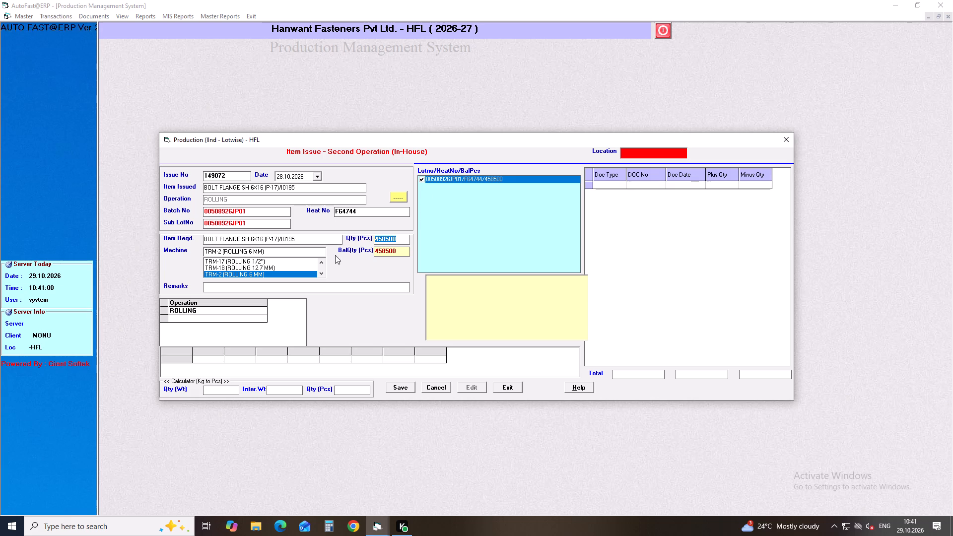
{"action": "type", "text": "32000"}
{"action": "key", "text": "Return"}
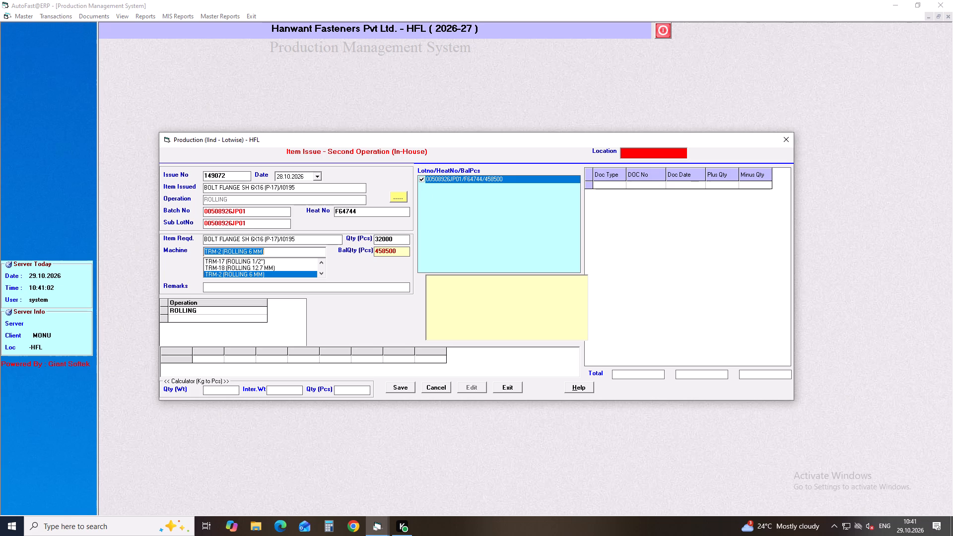
Keep machine TRM-2 (ROLLING 6 MM) for the flange bolt issue and save it.
{"action": "key", "text": "Return"}
{"action": "key", "text": "Return"}
{"action": "key", "text": "Return"}
Start a new issue and choose SHCS M10X1.5X35 GR 12.9 F/T BLK SEMI-FINISH as its item.
{"action": "key", "text": "Return"}
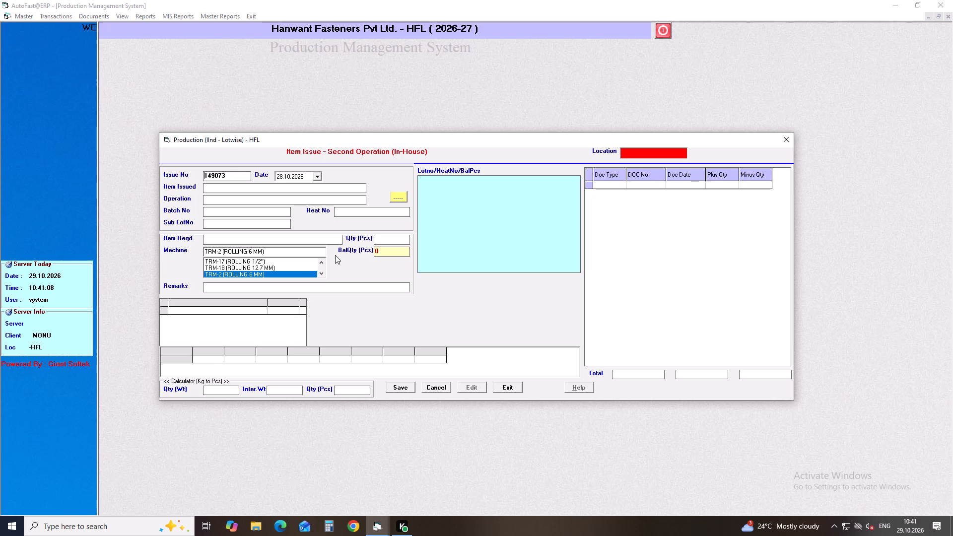
{"action": "key", "text": "Return"}
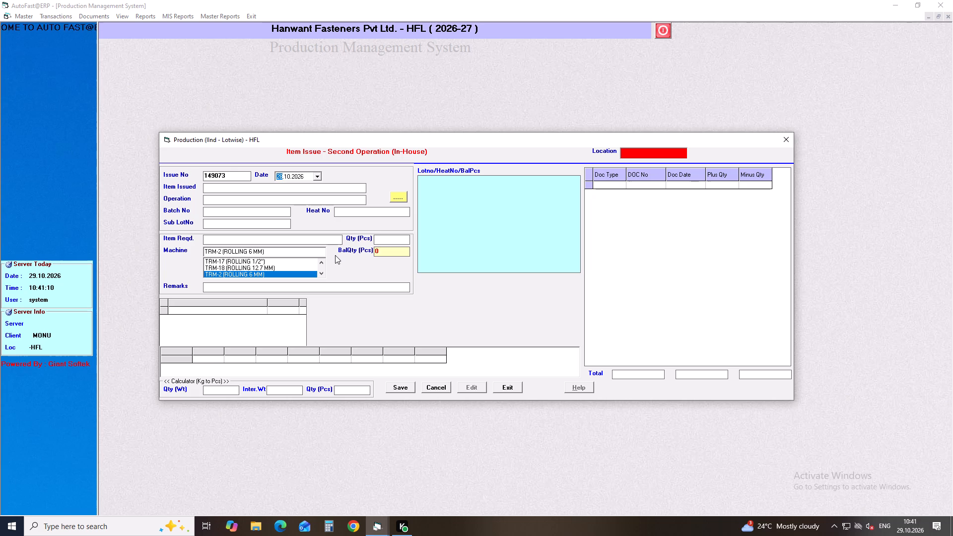
{"action": "key", "text": "Return"}
{"action": "type", "text": "SHCS"}
{"action": "key", "text": "space"}
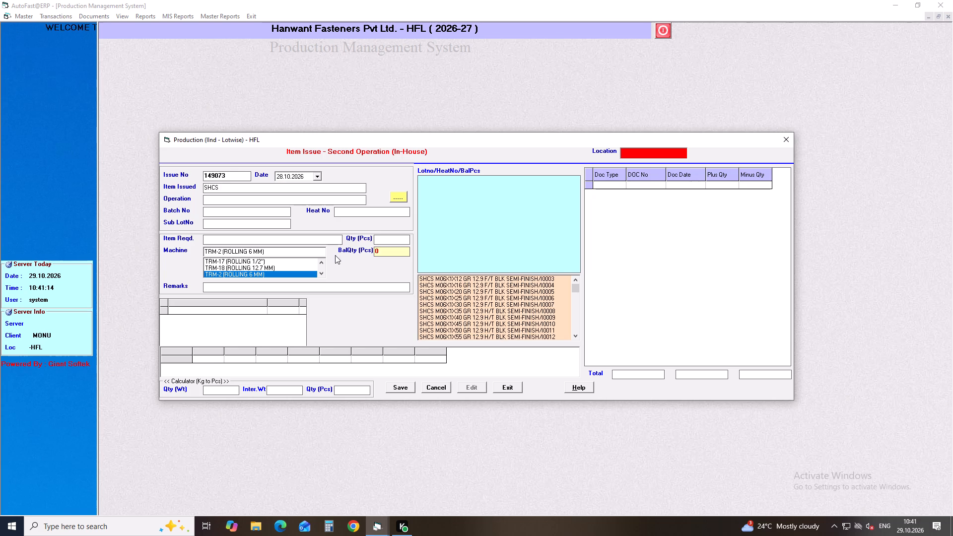
{"action": "type", "text": "M10"}
{"action": "key", "text": "Down"}
{"action": "key", "text": "Down"}
{"action": "key", "text": "Down"}
{"action": "key", "text": "Down"}
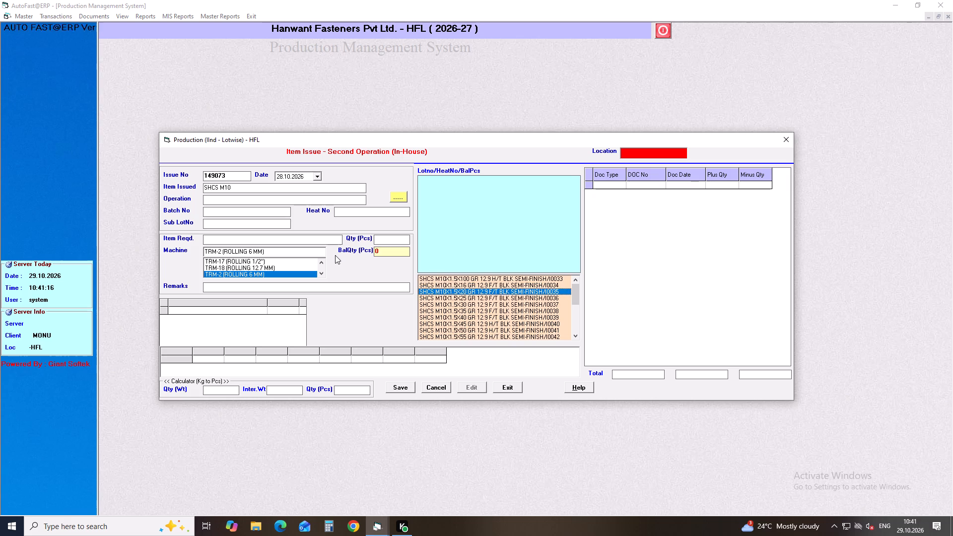
{"action": "key", "text": "Down"}
{"action": "key", "text": "Down"}
{"action": "key", "text": "Down"}
{"action": "key", "text": "Return"}
{"action": "key", "text": "Return"}
Select the ROLLING operation and lot 00496926JP02 for the SHCS M10X1.5X35 issue, with a quantity of 20875 pieces.
{"action": "key", "text": "Down"}
{"action": "key", "text": "Down"}
{"action": "key", "text": "Down"}
{"action": "key", "text": "Return"}
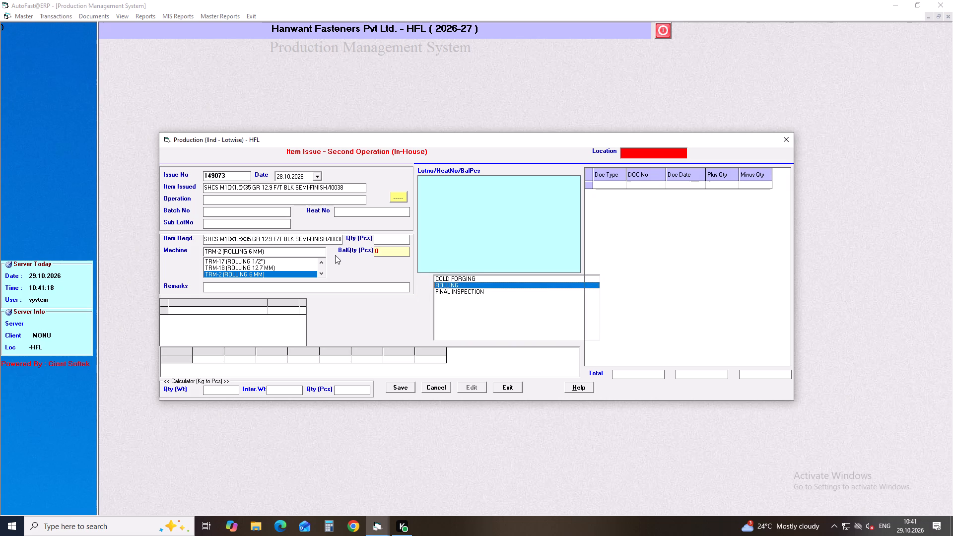
{"action": "left_click", "coordinate": [421, 179]}
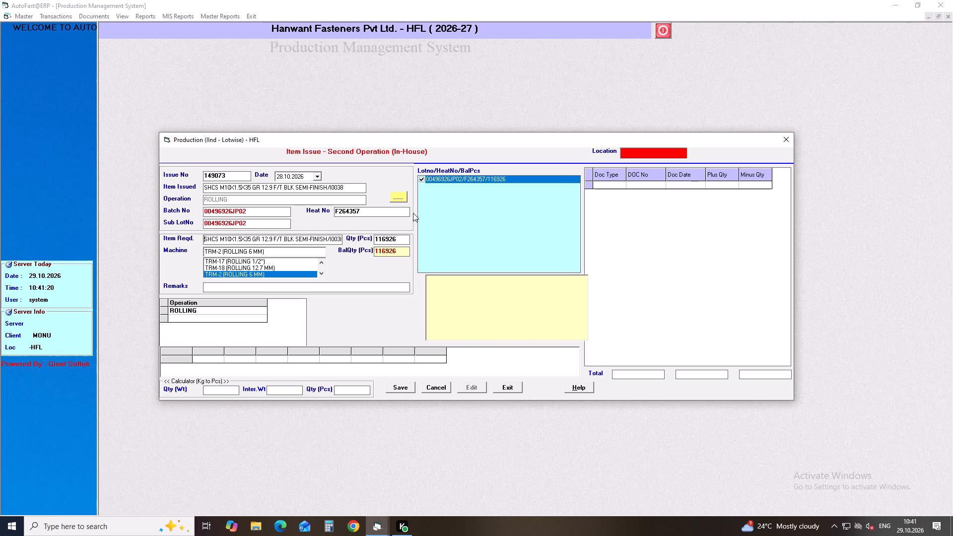
{"action": "left_click_drag", "start_coordinate": [405, 238], "coordinate": [338, 243]}
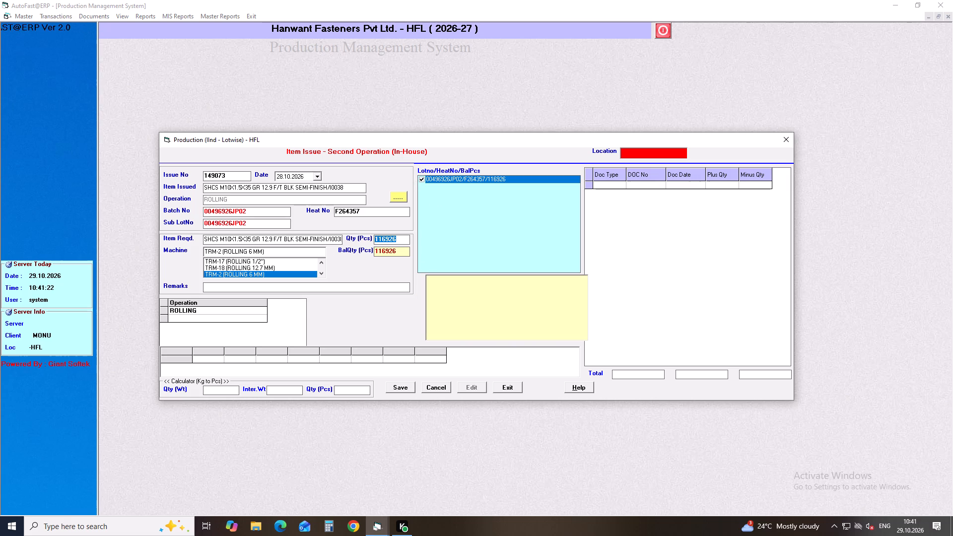
{"action": "type", "text": "20875"}
{"action": "key", "text": "Return"}
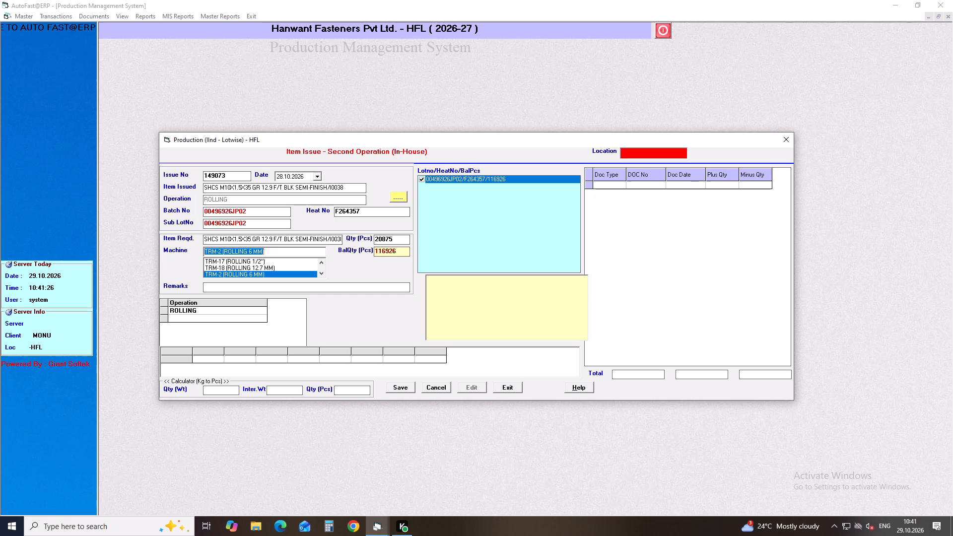
Assign machine TRM-4 (ROLLING 3/8") to the SHCS M10X1.5X35 issue and save it.
{"action": "key", "text": "Down"}
{"action": "key", "text": "Down"}
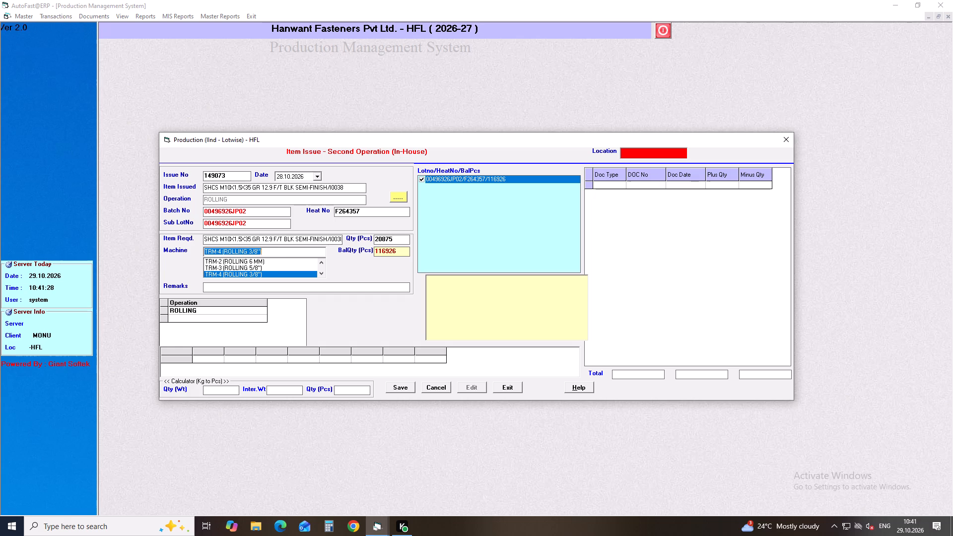
{"action": "key", "text": "Return"}
{"action": "key", "text": "Return"}
{"action": "key", "text": "Return"}
Start a new issue and choose BOLT BODY COVER SET M6X10 as its item.
{"action": "key", "text": "Return"}
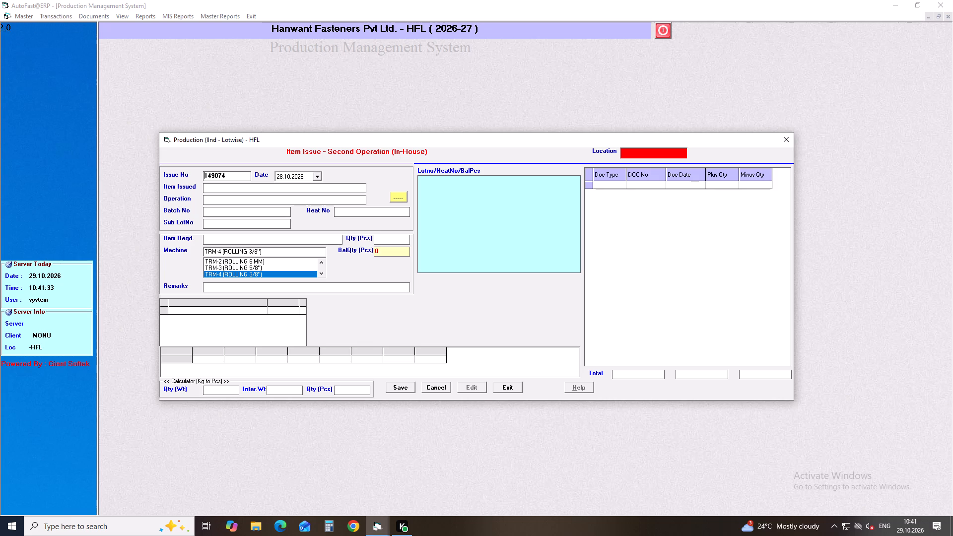
{"action": "key", "text": "Return"}
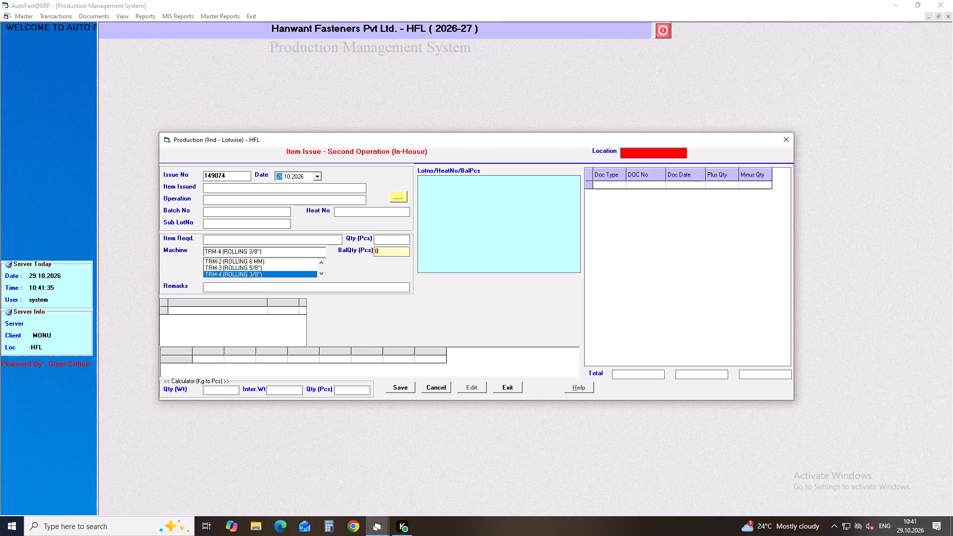
{"action": "key", "text": "Return"}
{"action": "type", "text": "BOLT BO"}
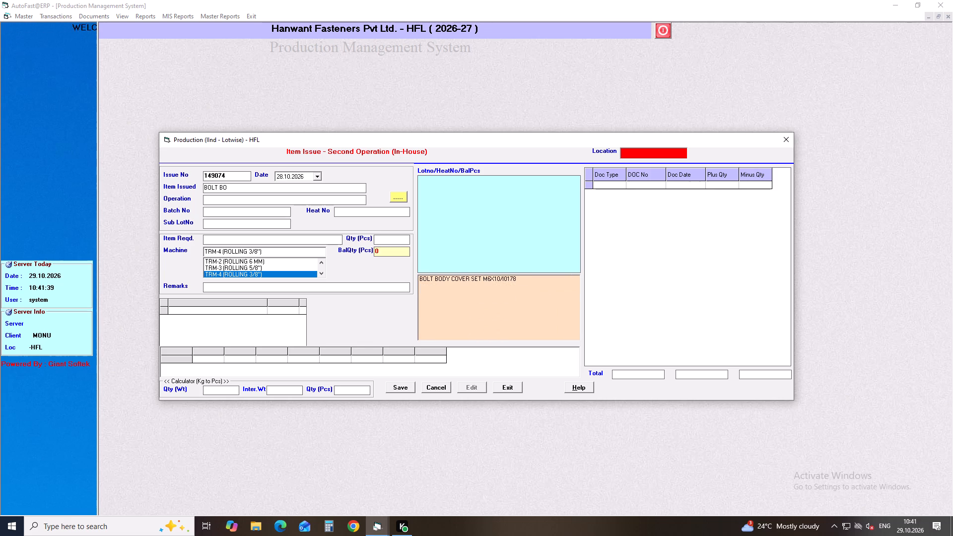
{"action": "key", "text": "Down"}
{"action": "key", "text": "Down"}
{"action": "key", "text": "Down"}
{"action": "key", "text": "Return"}
{"action": "key", "text": "Return"}
Select the ROLLING operation and lot 00509726JP02 for the body cover bolt issue, with a quantity of 39750 pieces.
{"action": "key", "text": "Down"}
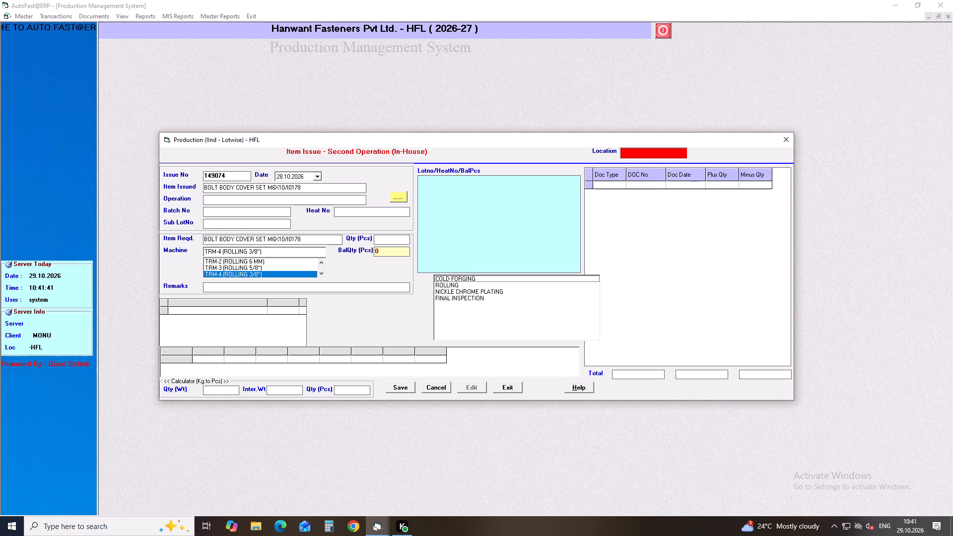
{"action": "key", "text": "Down"}
{"action": "key", "text": "Down"}
{"action": "key", "text": "Return"}
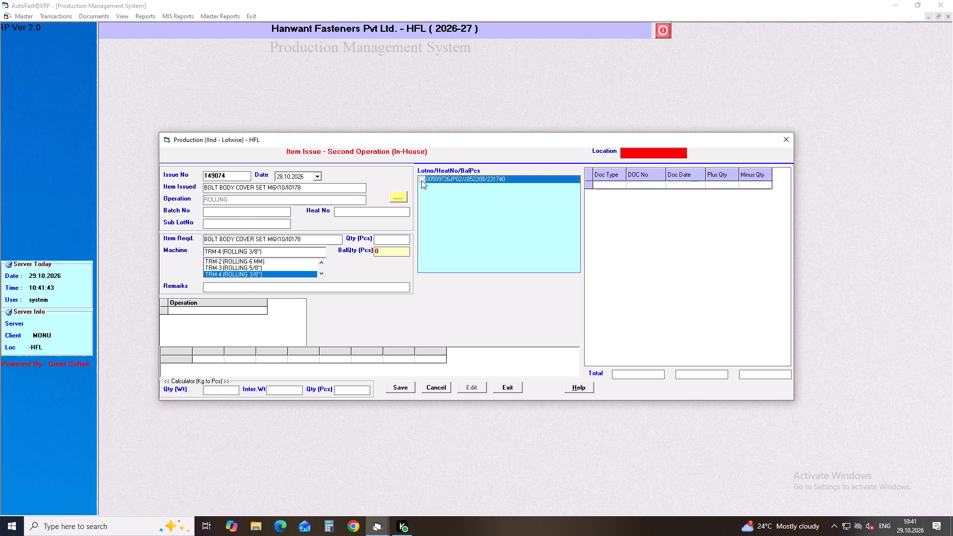
{"action": "left_click", "coordinate": [422, 180]}
{"action": "left_click_drag", "start_coordinate": [400, 243], "coordinate": [317, 243]}
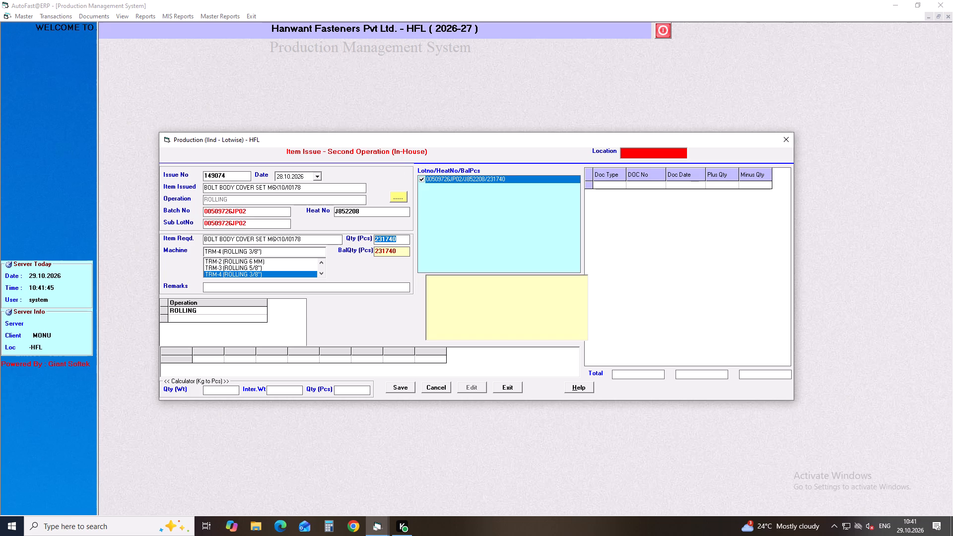
{"action": "type", "text": "39750"}
{"action": "key", "text": "Return"}
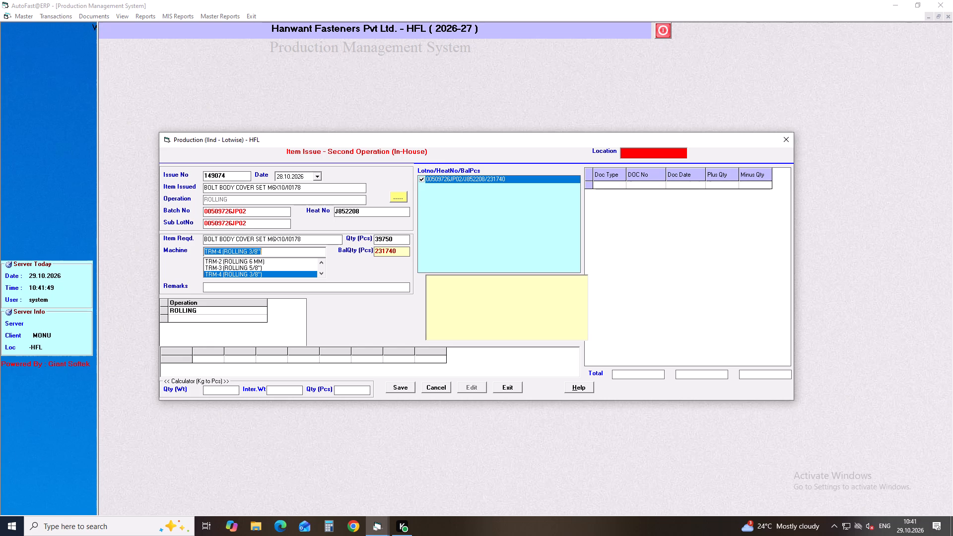
Assign machine TRM-8 (ROLLING 6MM) to the BOLT BODY COVER SET M6X10 issue and save it.
{"action": "key", "text": "Down"}
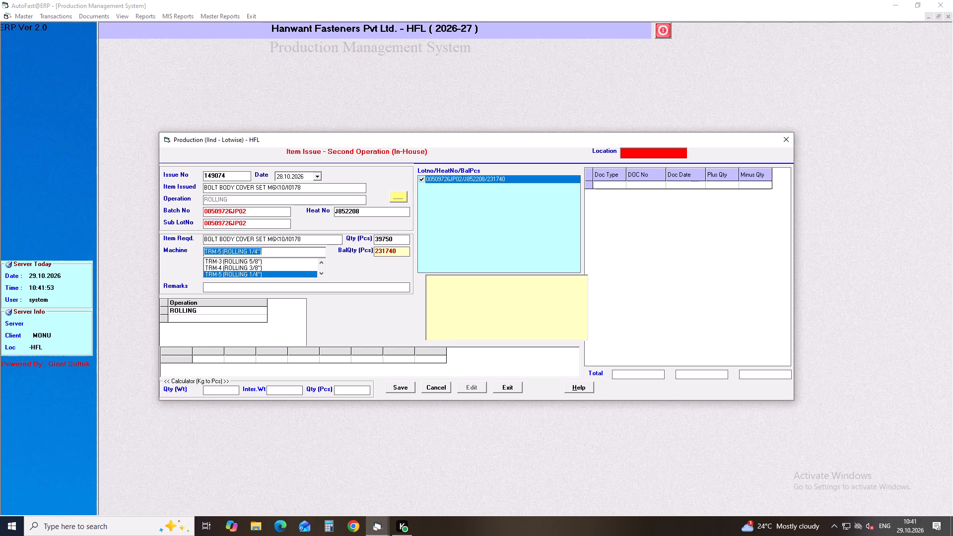
{"action": "key", "text": "Down"}
{"action": "key", "text": "Down"}
{"action": "key", "text": "Down"}
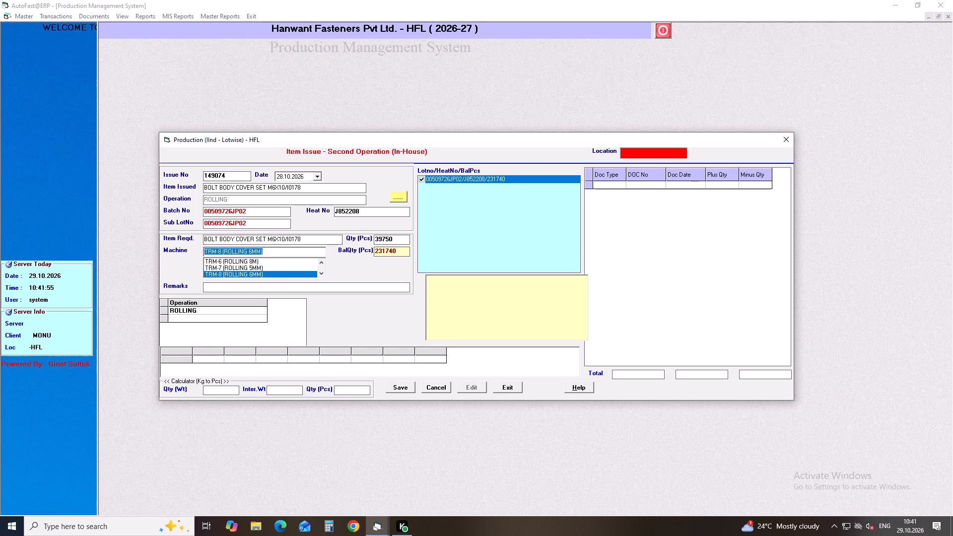
{"action": "key", "text": "Return"}
{"action": "key", "text": "Return"}
{"action": "key", "text": "Return"}
Start a new issue and choose SCREW WASHER 5X16 (93893-AAE-3000) as its item.
{"action": "key", "text": "Return"}
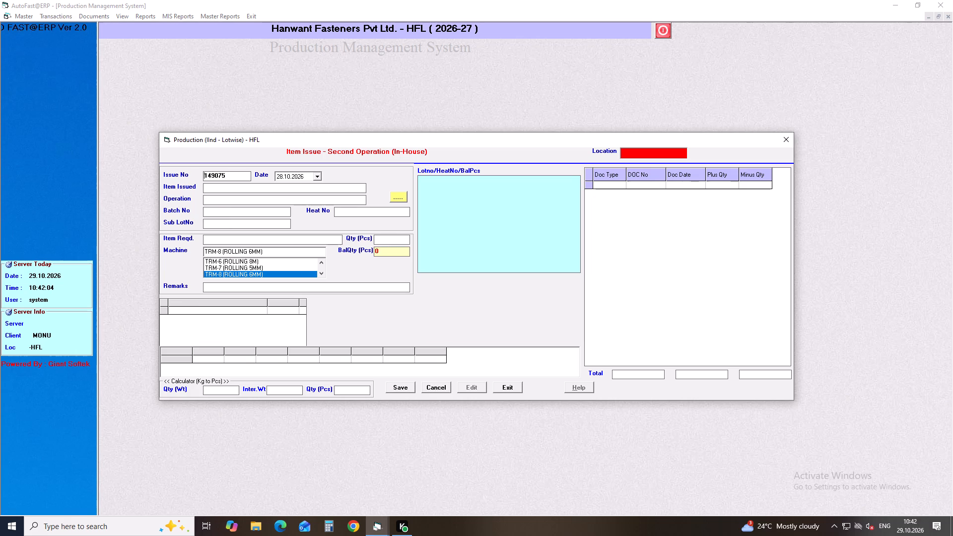
{"action": "key", "text": "Return"}
{"action": "key", "text": "Return"}
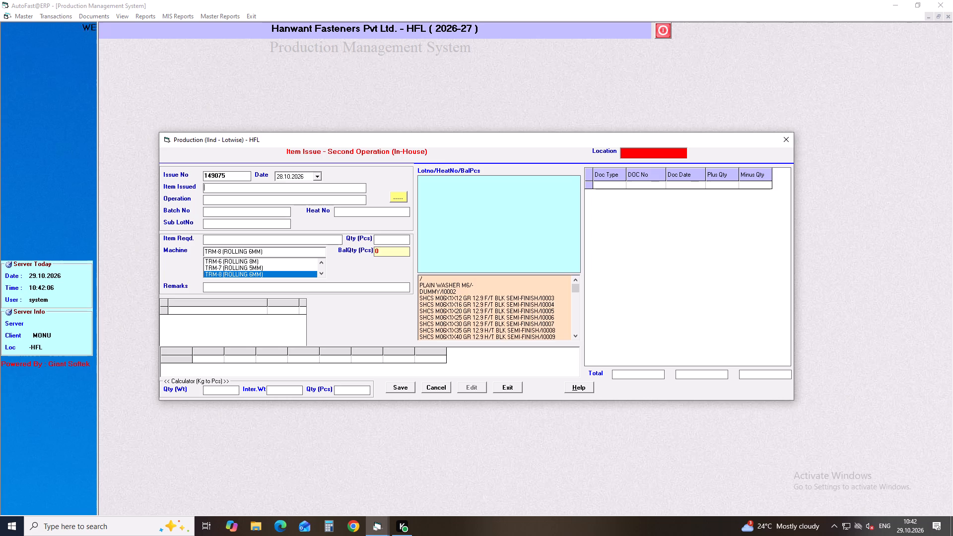
{"action": "type", "text": "SCREW WAS"}
{"action": "key", "text": "Down"}
{"action": "key", "text": "Down"}
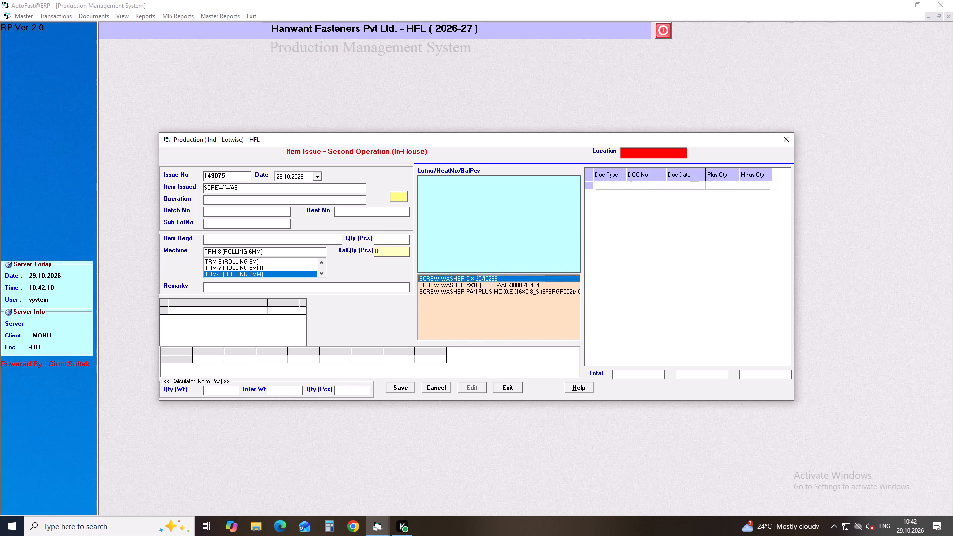
{"action": "key", "text": "Down"}
{"action": "key", "text": "Return"}
{"action": "key", "text": "Return"}
Select the ROLLING operation and lot 00499426JP01 for the screw washer issue, with a quantity of 28300 pieces.
{"action": "key", "text": "Down"}
{"action": "key", "text": "Down"}
{"action": "key", "text": "Down"}
{"action": "key", "text": "Return"}
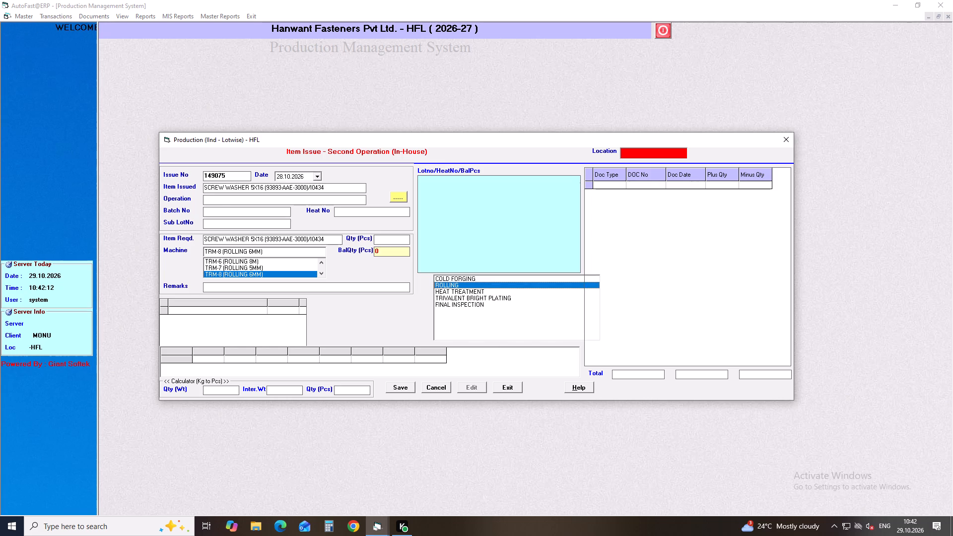
{"action": "left_click", "coordinate": [421, 178]}
{"action": "key", "text": "Return"}
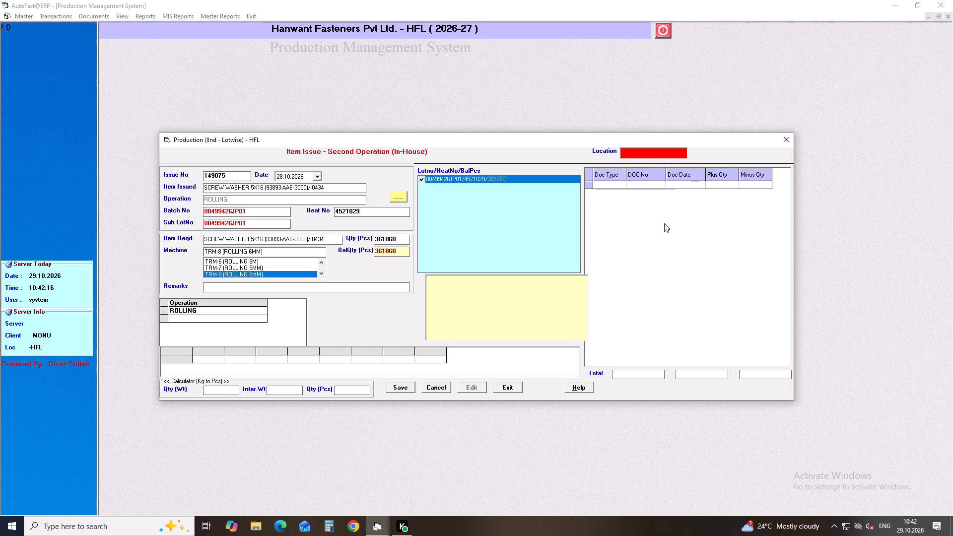
{"action": "left_click_drag", "start_coordinate": [406, 242], "coordinate": [313, 257]}
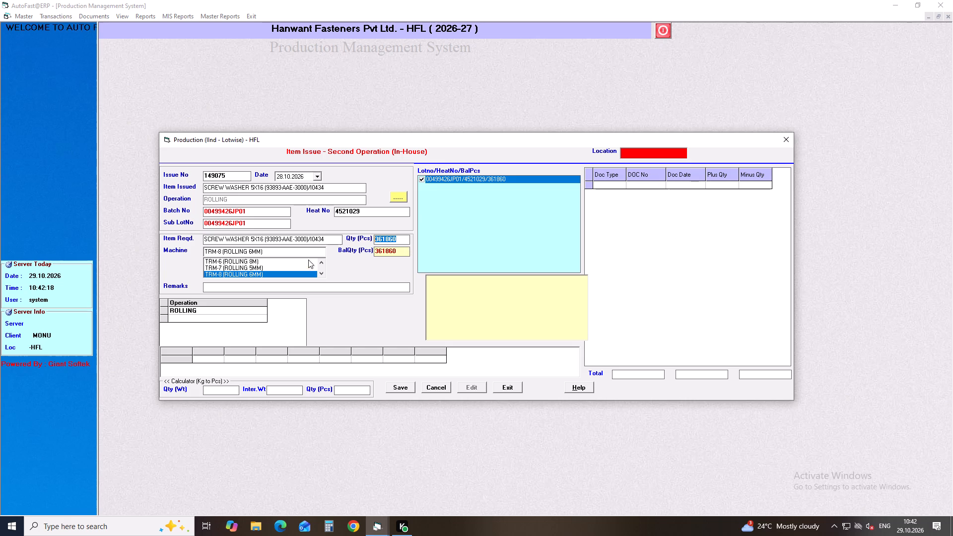
{"action": "type", "text": "28300"}
{"action": "key", "text": "Return"}
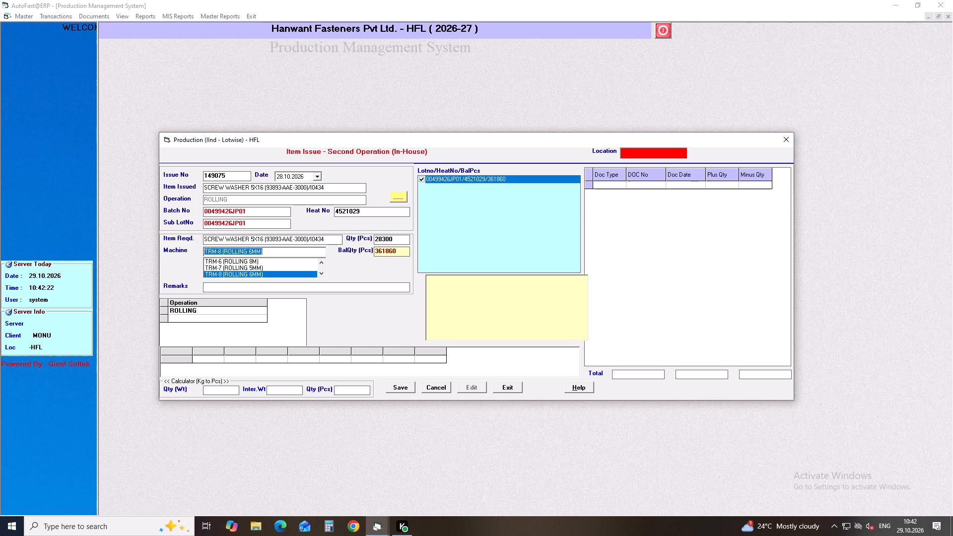
Assign machine TRM-14 ROLLING Special Purpose 6MM to the SCREW WASHER 5X16 issue and save it.
{"action": "key", "text": "Up"}
{"action": "key", "text": "Up"}
{"action": "key", "text": "Up"}
{"action": "key", "text": "Up"}
{"action": "key", "text": "Up"}
{"action": "key", "text": "Up"}
{"action": "key", "text": "Up"}
{"action": "key", "text": "Up"}
{"action": "key", "text": "Up"}
{"action": "key", "text": "Up"}
{"action": "key", "text": "Up"}
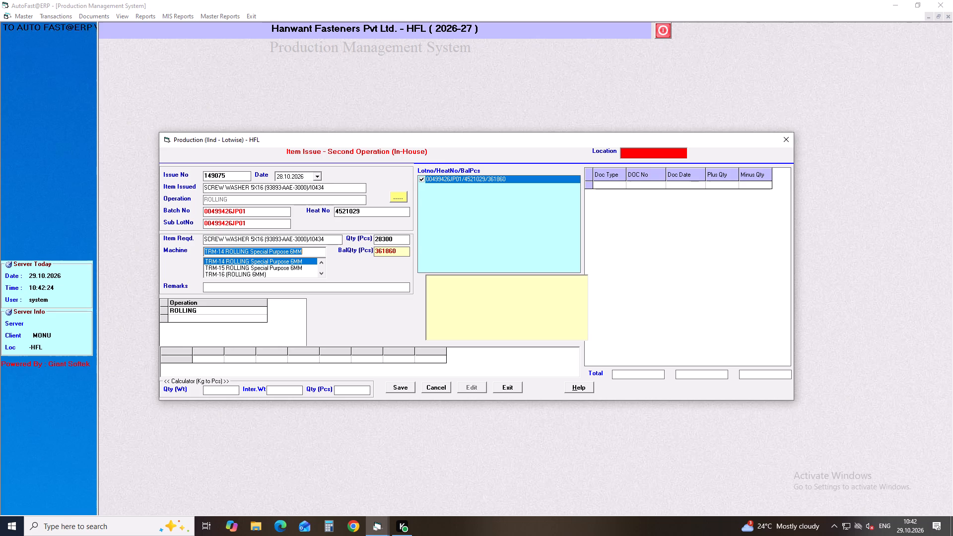
{"action": "key", "text": "Return"}
{"action": "key", "text": "Return"}
{"action": "key", "text": "Return"}
Start a new issue and choose SCREW WASHER 5 X 25 (I0296) as its item.
{"action": "key", "text": "Return"}
{"action": "key", "text": "Return"}
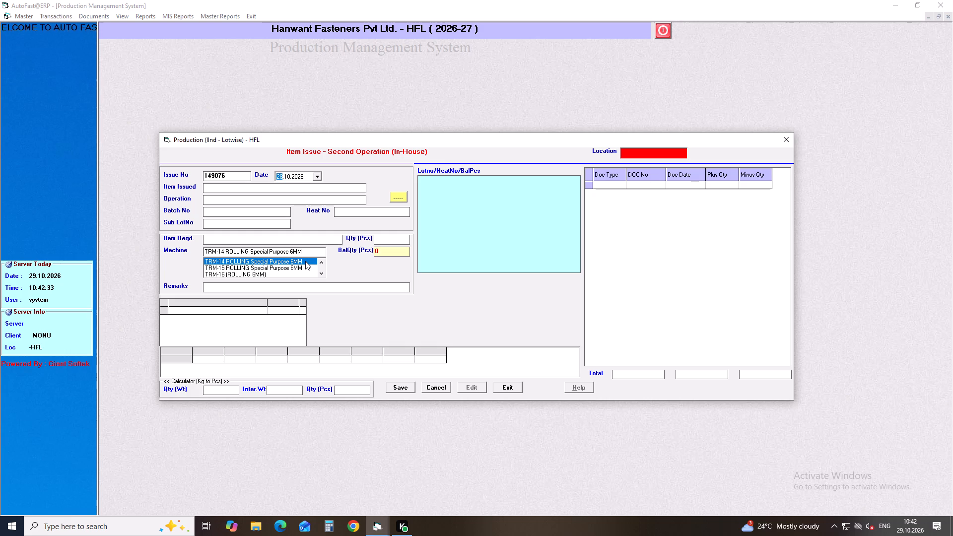
{"action": "key", "text": "Return"}
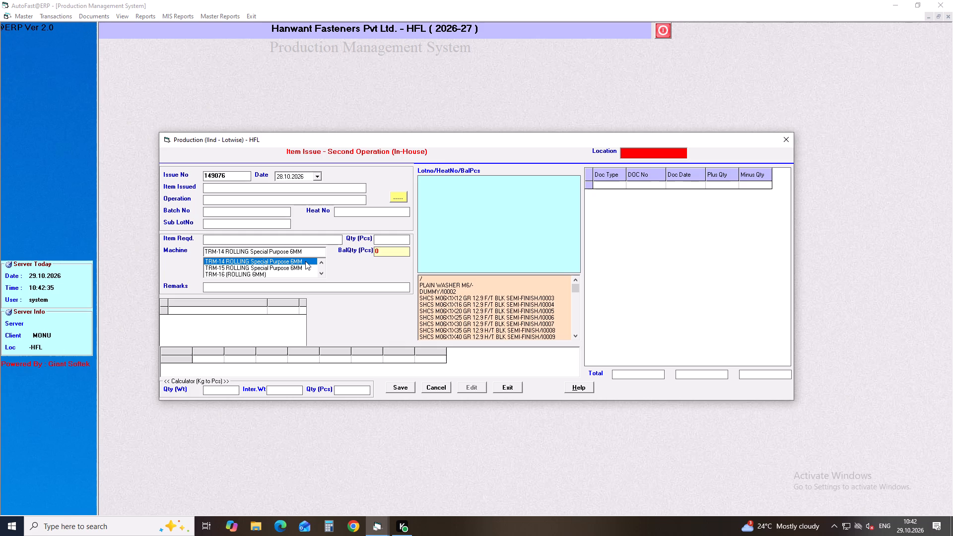
{"action": "type", "text": "SCREW WAS"}
{"action": "key", "text": "Down"}
{"action": "key", "text": "Down"}
{"action": "key", "text": "Return"}
{"action": "key", "text": "Return"}
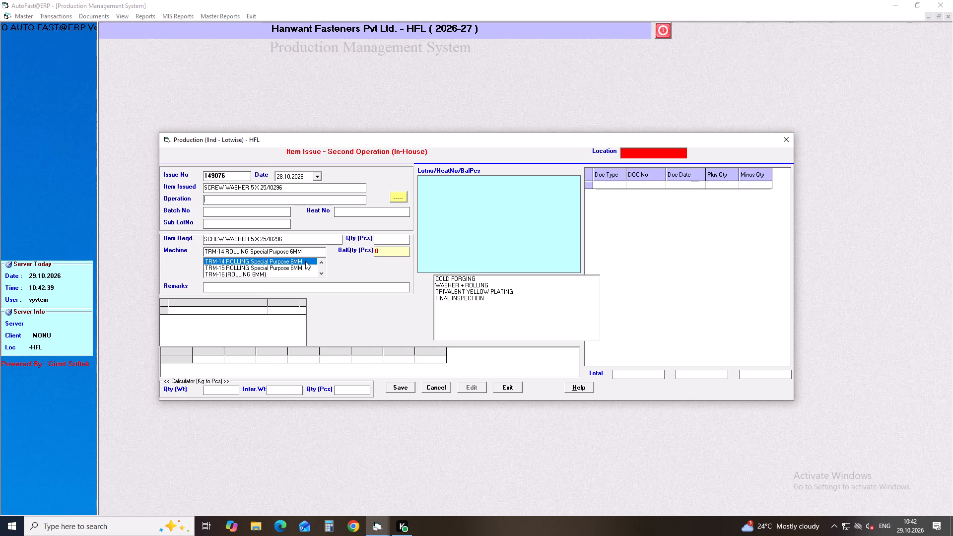
Select the WASHER + ROLLING operation and lot 00498526IJ01 for the screw washer issue, with a quantity of 46621 pieces.
{"action": "key", "text": "Down"}
{"action": "key", "text": "Down"}
{"action": "key", "text": "Down"}
{"action": "key", "text": "Return"}
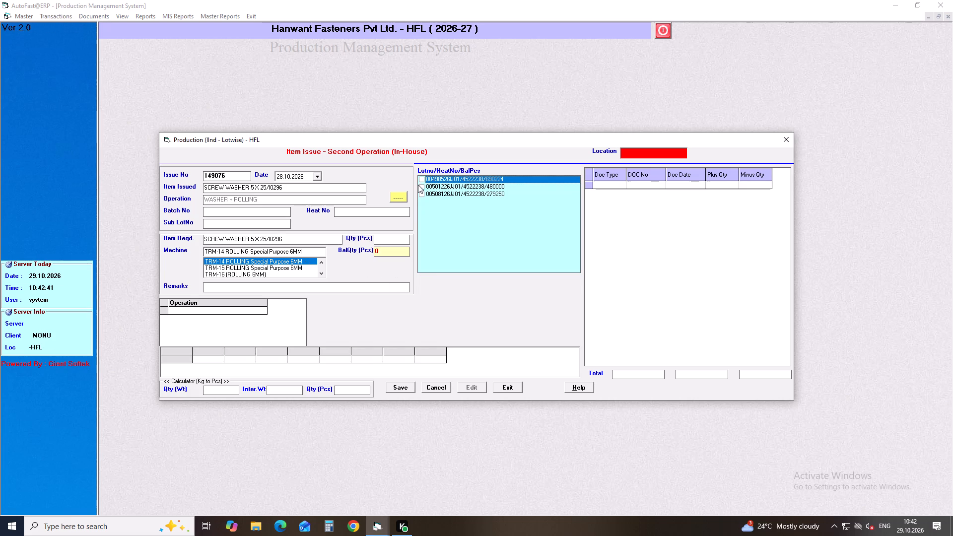
{"action": "left_click", "coordinate": [419, 179]}
{"action": "left_click_drag", "start_coordinate": [396, 237], "coordinate": [328, 248]}
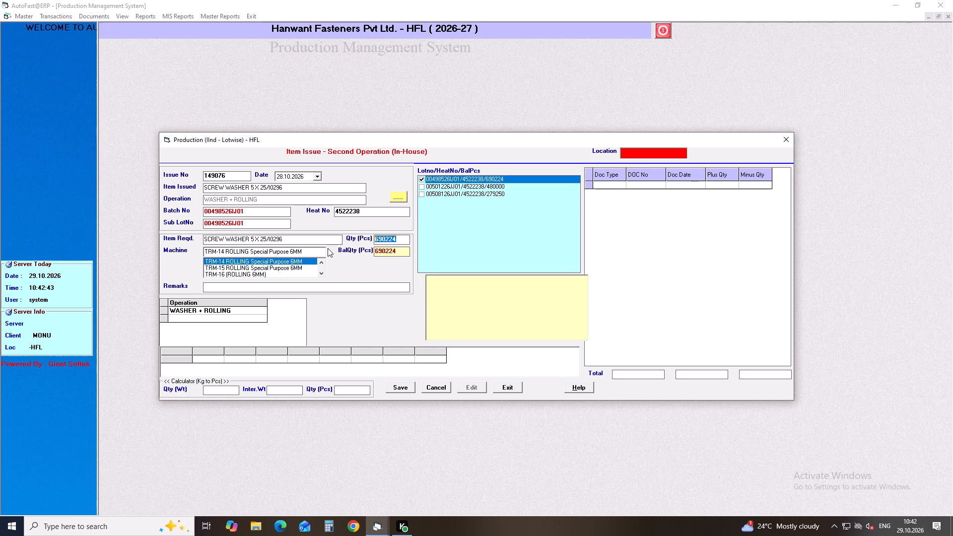
{"action": "type", "text": "46621"}
{"action": "key", "text": "Return"}
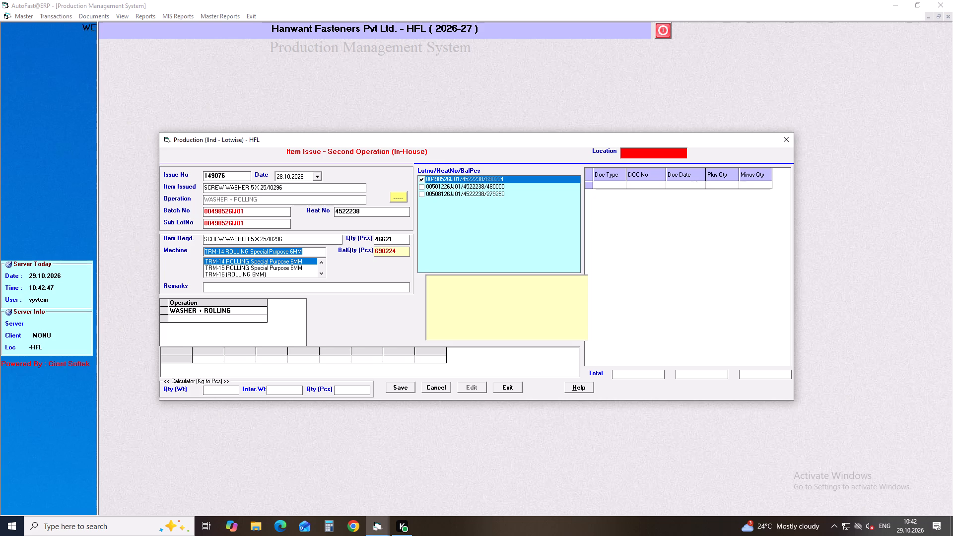
Assign machine TRM-15 ROLLING Special Purpose 6MM to the SCREW WASHER 5 X 25 issue and save it.
{"action": "key", "text": "Down"}
{"action": "key", "text": "Return"}
{"action": "key", "text": "Return"}
{"action": "key", "text": "Return"}
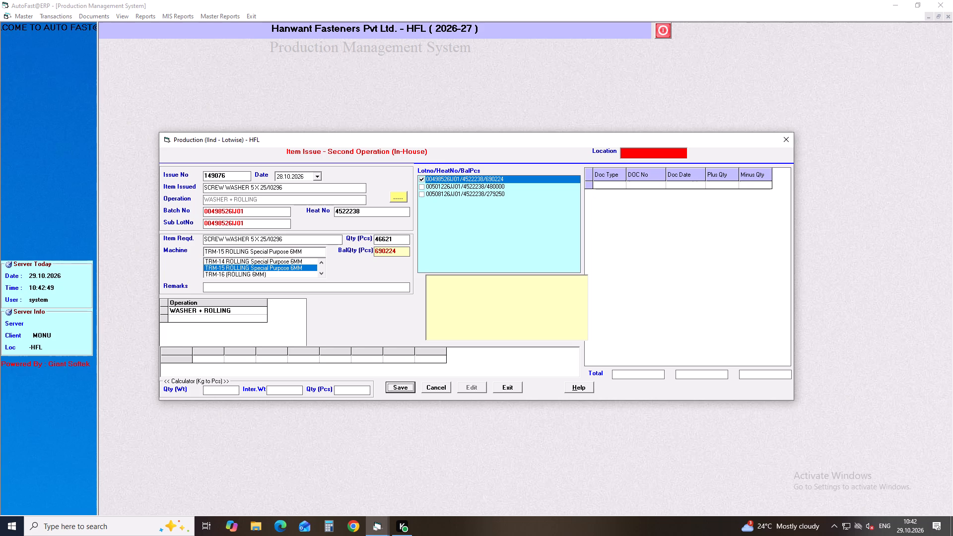
{"action": "key", "text": "Return"}
{"action": "key", "text": "Return"}
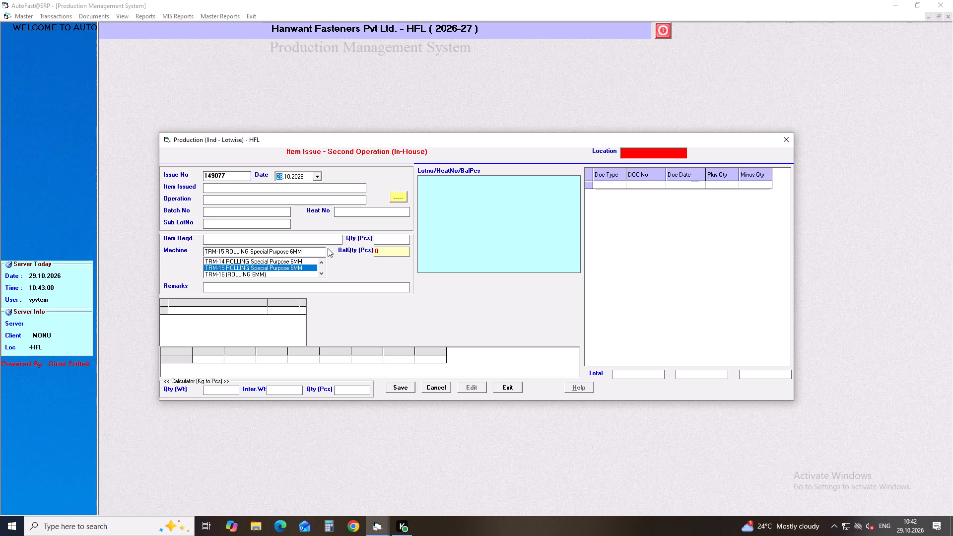
Choose BOLT M6X10X1.0MM (AAGG) as the item of the new issue.
{"action": "key", "text": "Return"}
{"action": "type", "text": "BOLT"}
{"action": "key", "text": "space"}
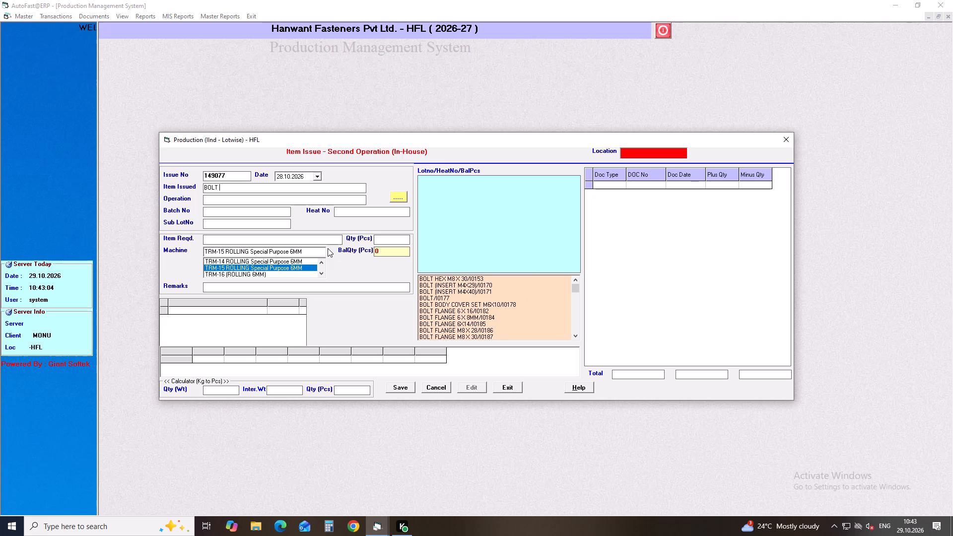
{"action": "type", "text": "M6"}
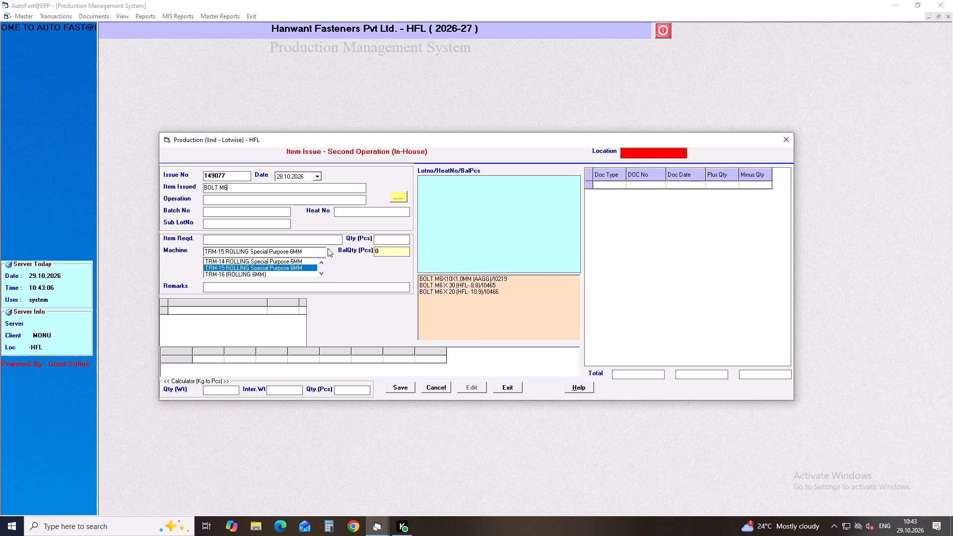
{"action": "key", "text": "Down"}
{"action": "key", "text": "Down"}
{"action": "key", "text": "Return"}
{"action": "key", "text": "Return"}
Select the ROLLING operation and lot 00496626JP02 for the M6X10 bolt issue, with a quantity of 52200 pieces.
{"action": "key", "text": "Down"}
{"action": "key", "text": "Down"}
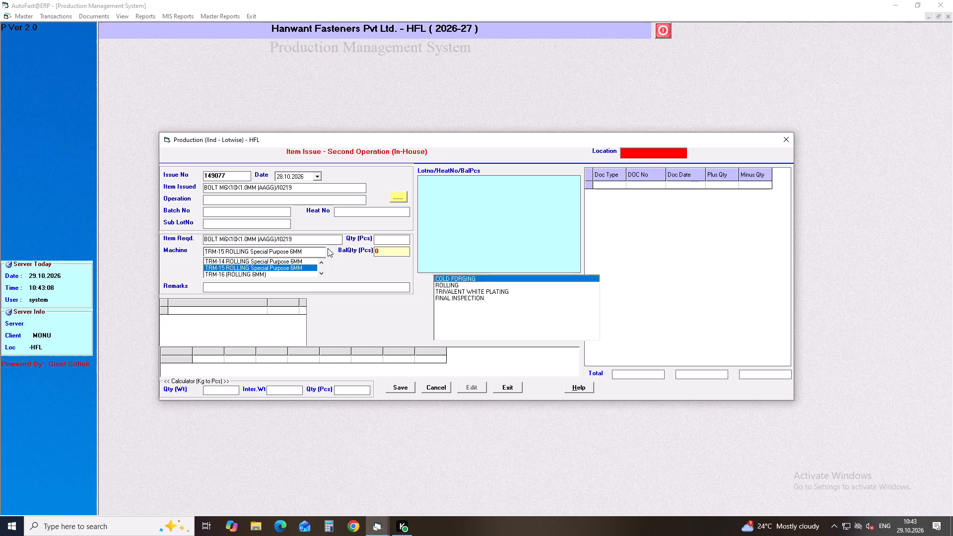
{"action": "key", "text": "Down"}
{"action": "key", "text": "Return"}
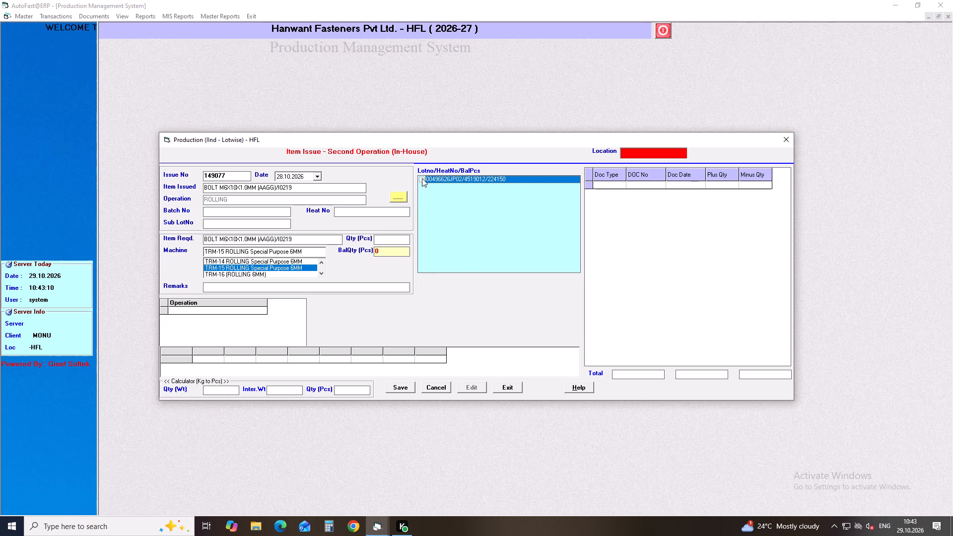
{"action": "left_click", "coordinate": [422, 178]}
{"action": "left_click_drag", "start_coordinate": [405, 236], "coordinate": [337, 248]}
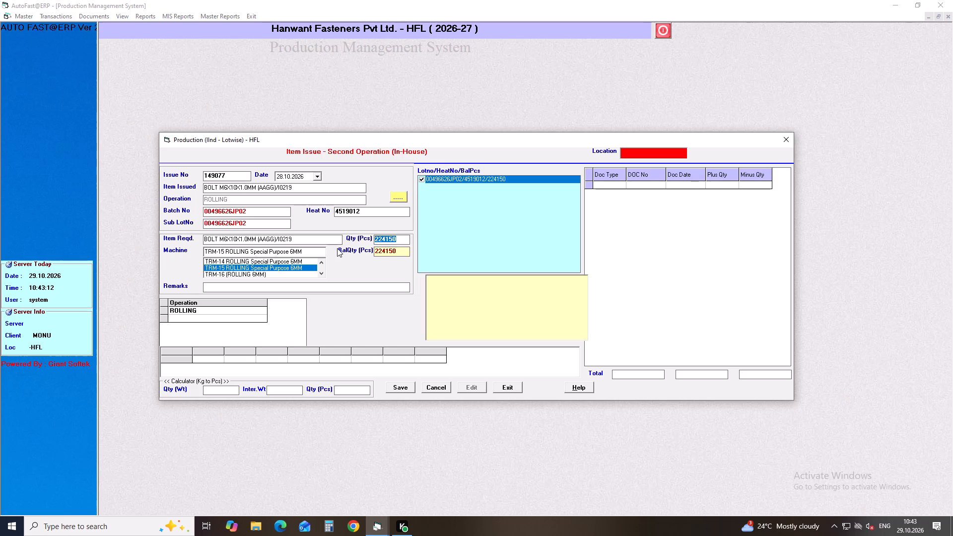
{"action": "type", "text": "52200"}
{"action": "key", "text": "Return"}
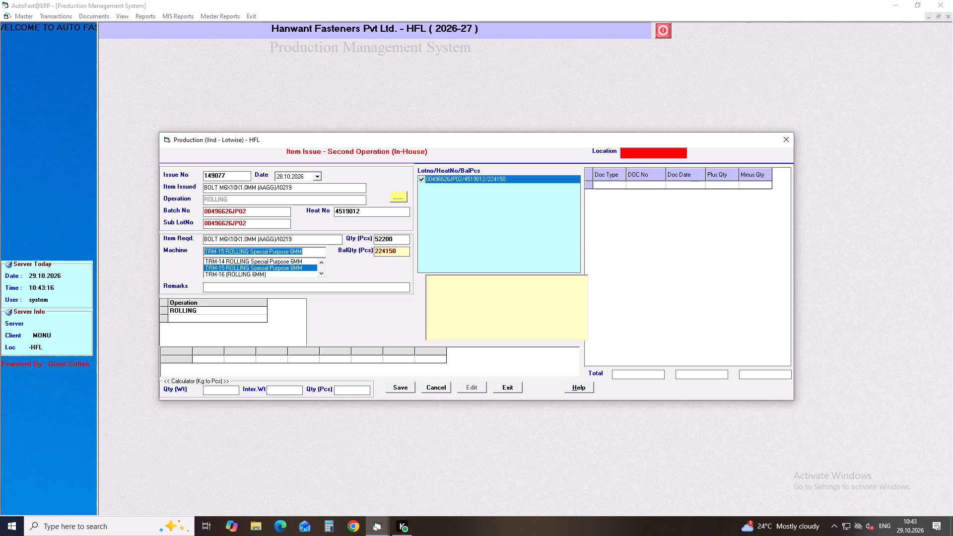
Assign machine TRM-16 (ROLLING 6MM) to the BOLT M6X10X1.0MM (AAGG) issue and save it.
{"action": "key", "text": "Down"}
{"action": "key", "text": "Return"}
{"action": "key", "text": "Return"}
{"action": "key", "text": "Return"}
{"action": "key", "text": "Return"}
{"action": "key", "text": "Return"}
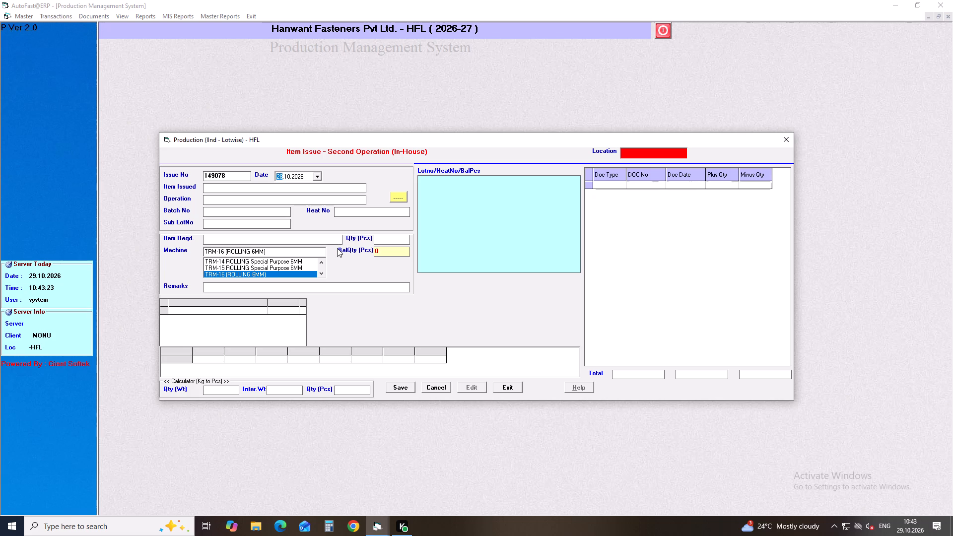
Choose SHCS M10X1.5X110 GR 12.9 H/T BLK SEMI-FINISH as the item of the new issue.
{"action": "key", "text": "Return"}
{"action": "type", "text": "SHCS"}
{"action": "key", "text": "space"}
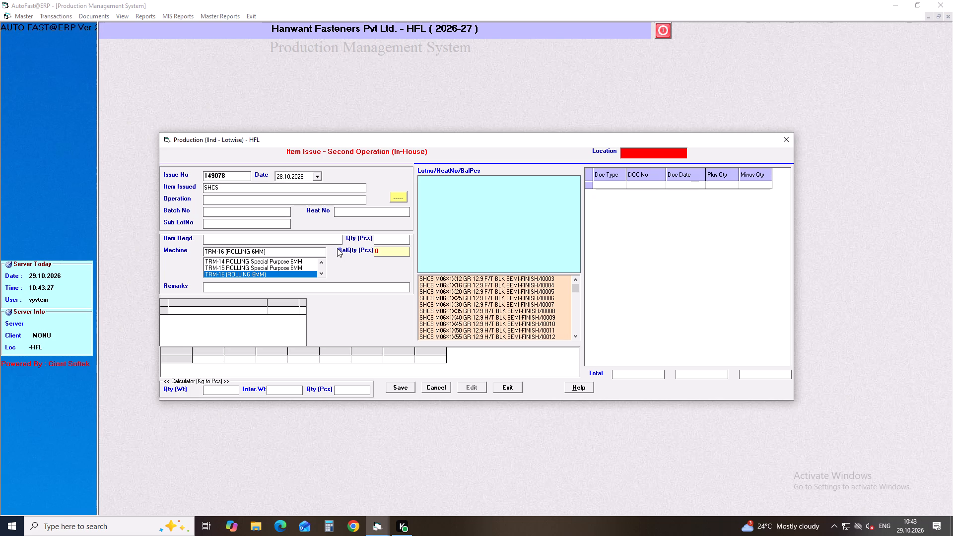
{"action": "type", "text": "M10"}
{"action": "key", "text": "Down"}
{"action": "key", "text": "Down"}
{"action": "key", "text": "Down"}
{"action": "key", "text": "Down"}
{"action": "key", "text": "Down"}
{"action": "key", "text": "Down"}
{"action": "key", "text": "Down"}
{"action": "key", "text": "Down"}
{"action": "key", "text": "Down"}
{"action": "key", "text": "Down"}
{"action": "key", "text": "Down"}
{"action": "key", "text": "Down"}
{"action": "key", "text": "Down"}
{"action": "key", "text": "Down"}
{"action": "key", "text": "Down"}
{"action": "key", "text": "Down"}
{"action": "key", "text": "Down"}
{"action": "key", "text": "Down"}
{"action": "key", "text": "Down"}
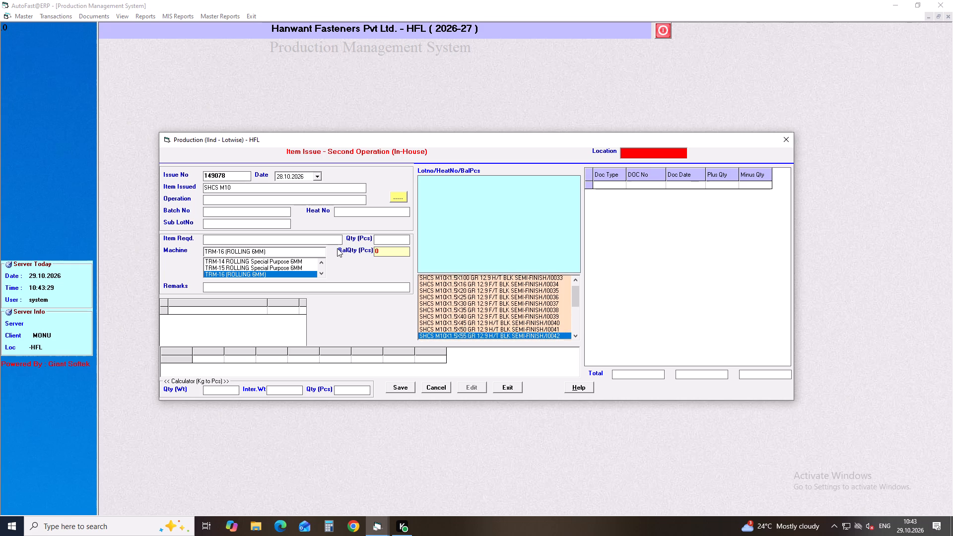
{"action": "key", "text": "Down"}
{"action": "key", "text": "Down"}
{"action": "key", "text": "Down"}
{"action": "key", "text": "Down"}
{"action": "key", "text": "Down"}
{"action": "key", "text": "Down"}
{"action": "key", "text": "Down"}
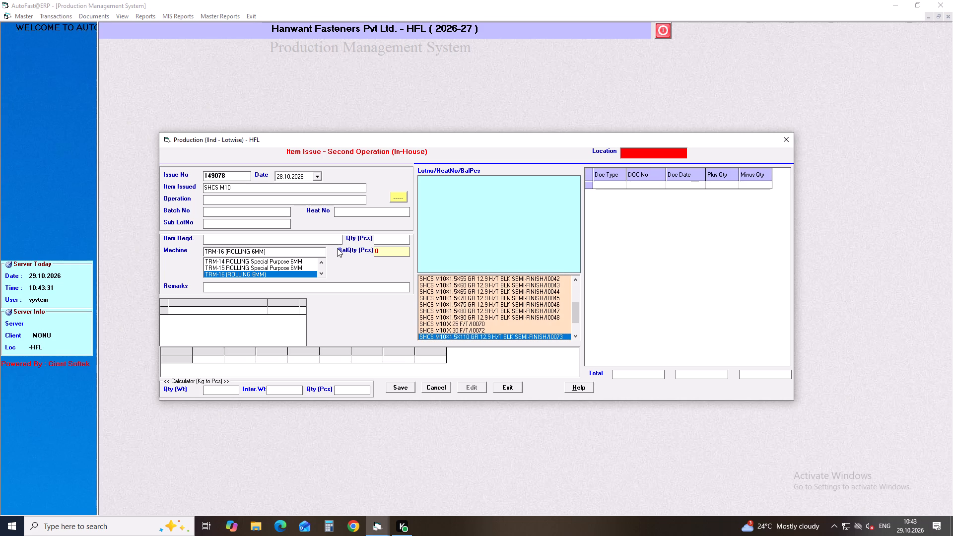
{"action": "key", "text": "Return"}
{"action": "key", "text": "Return"}
Select the ROLLING operation and lot 00500926JP02 for the SHCS M10X1.5X110 issue, with a quantity of 25025 pieces.
{"action": "key", "text": "Down"}
{"action": "key", "text": "Down"}
{"action": "key", "text": "Down"}
{"action": "key", "text": "Return"}
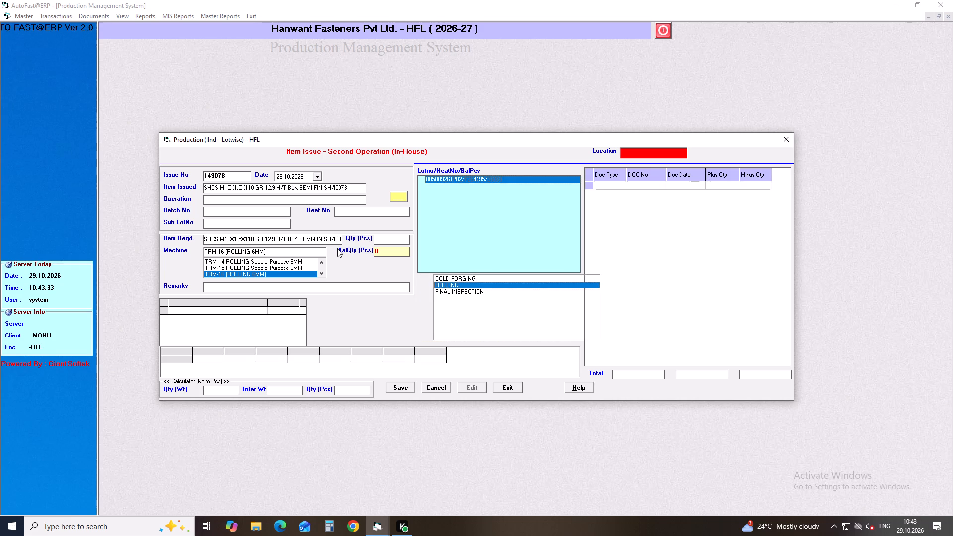
{"action": "left_click", "coordinate": [420, 180]}
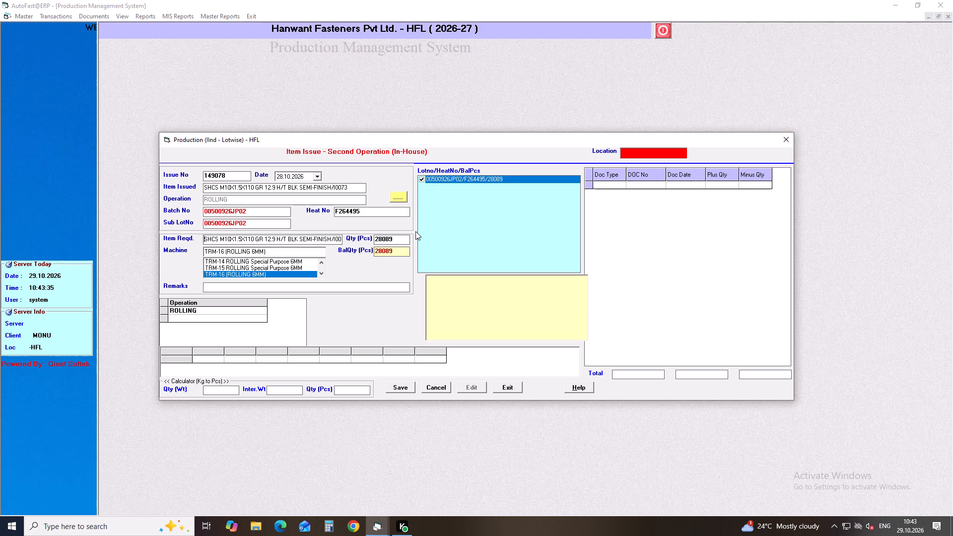
{"action": "left_click_drag", "start_coordinate": [404, 239], "coordinate": [338, 253]}
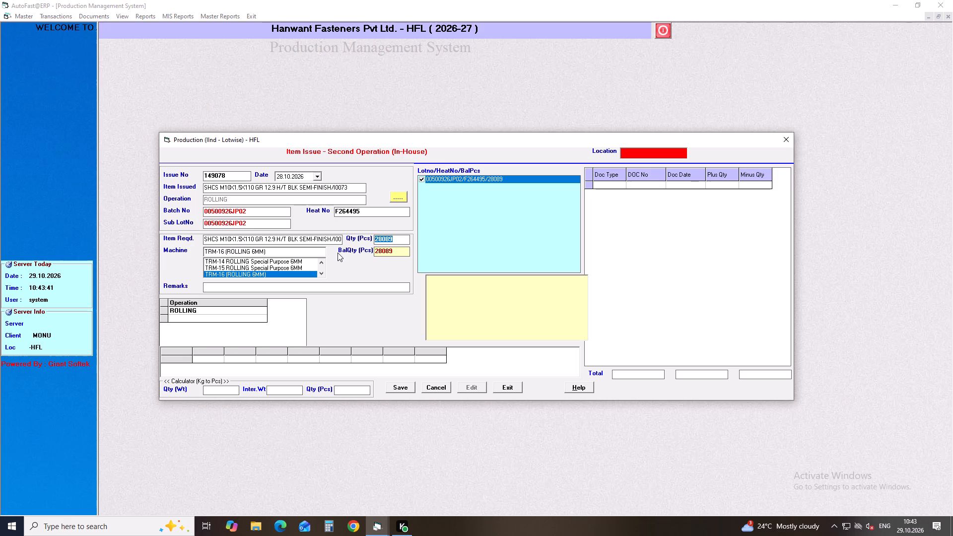
{"action": "type", "text": "25025"}
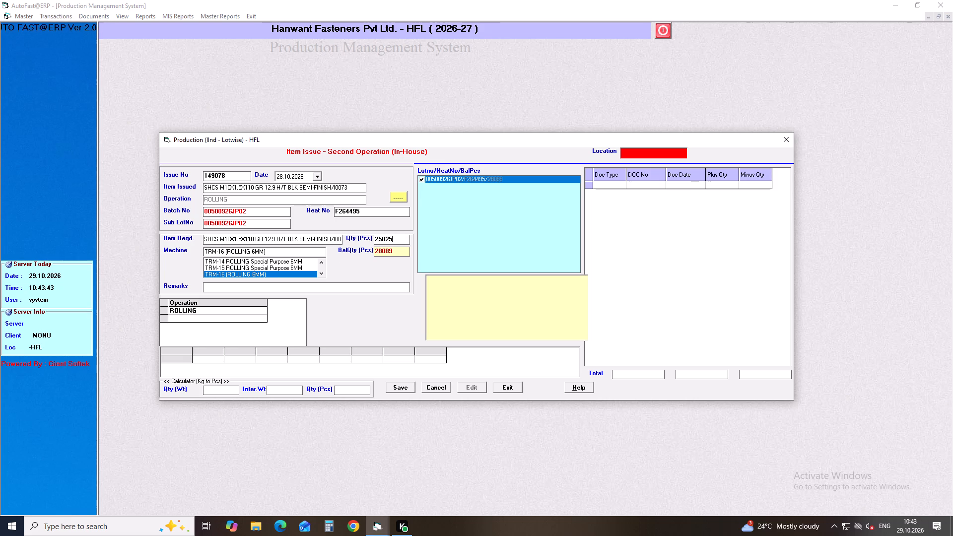
{"action": "key", "text": "Return"}
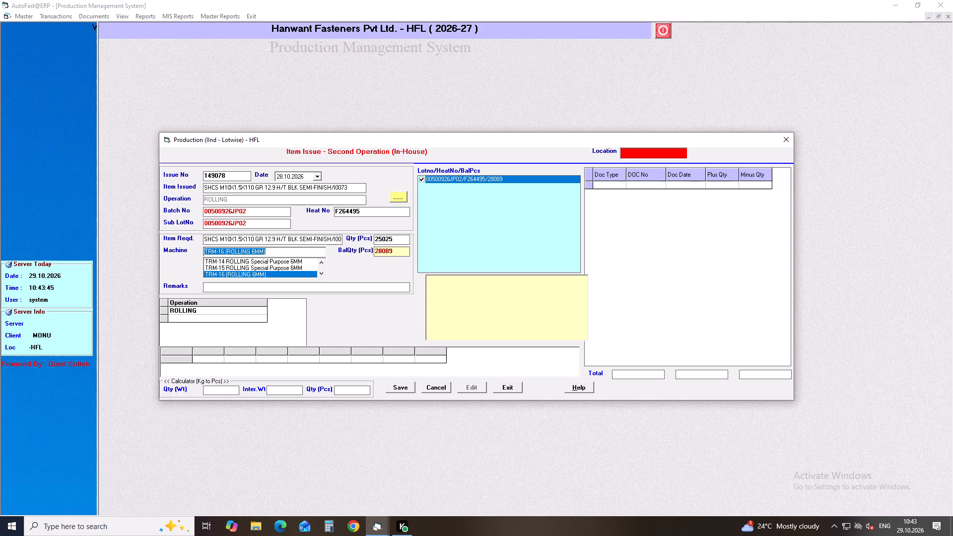
Assign machine TRM-18 (ROLLING 12.7 MM) to the SHCS M10X1.5X110 issue, save it and close the item issue form.
{"action": "key", "text": "Down"}
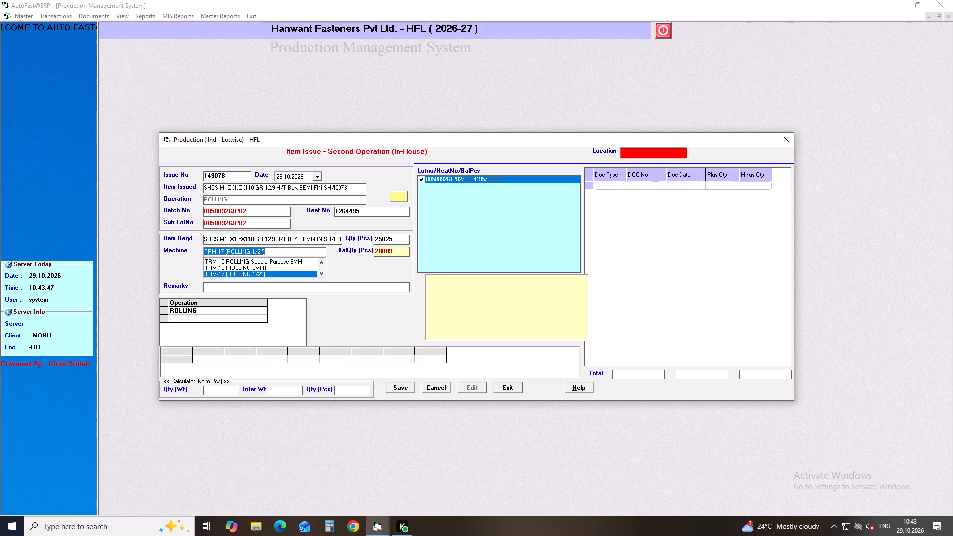
{"action": "key", "text": "Return"}
{"action": "key", "text": "Down"}
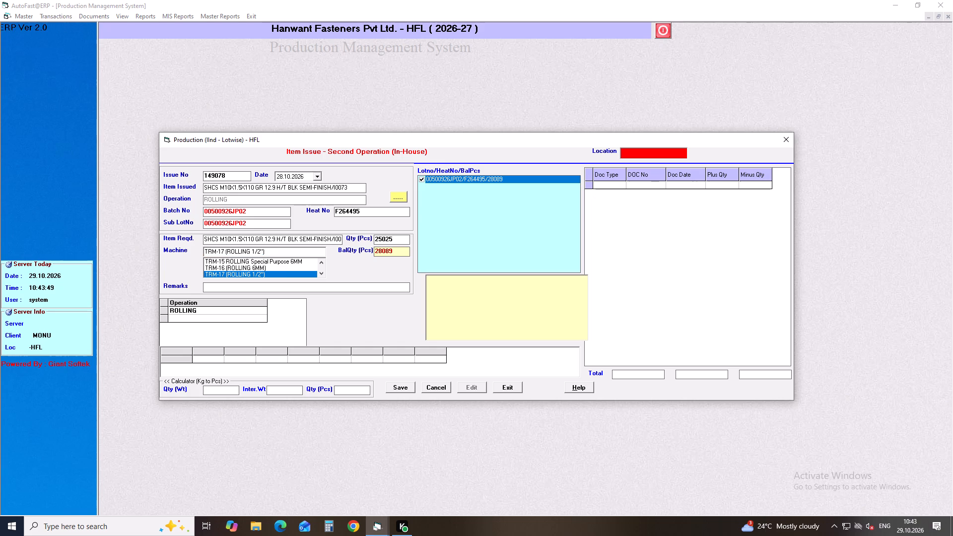
{"action": "left_click", "coordinate": [308, 253]}
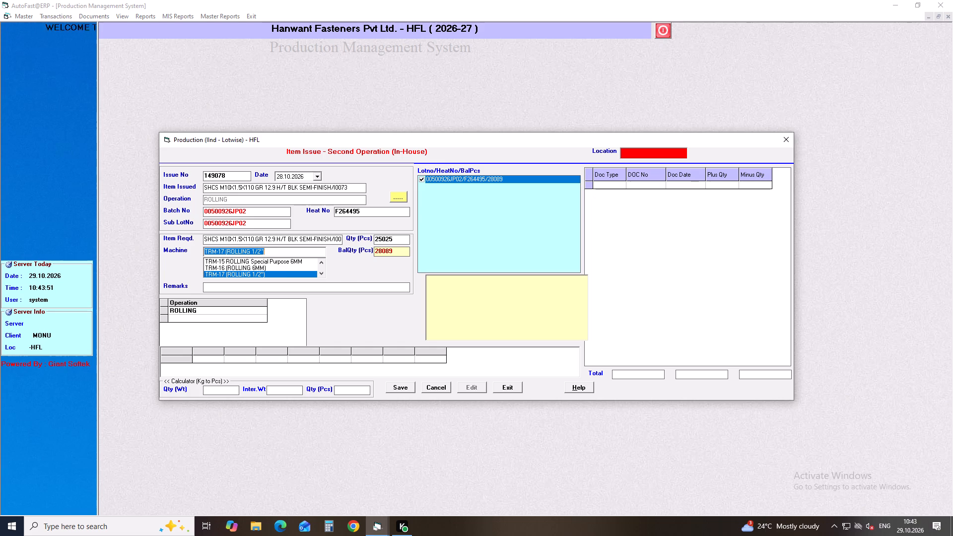
{"action": "key", "text": "Down"}
{"action": "key", "text": "Return"}
{"action": "key", "text": "Return"}
{"action": "key", "text": "Return"}
{"action": "key", "text": "Return"}
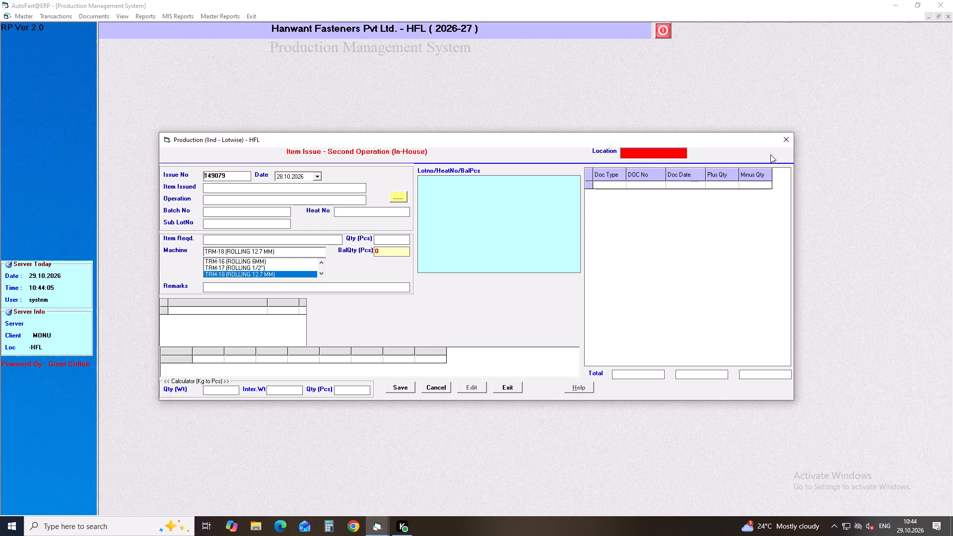
{"action": "left_click", "coordinate": [784, 141]}
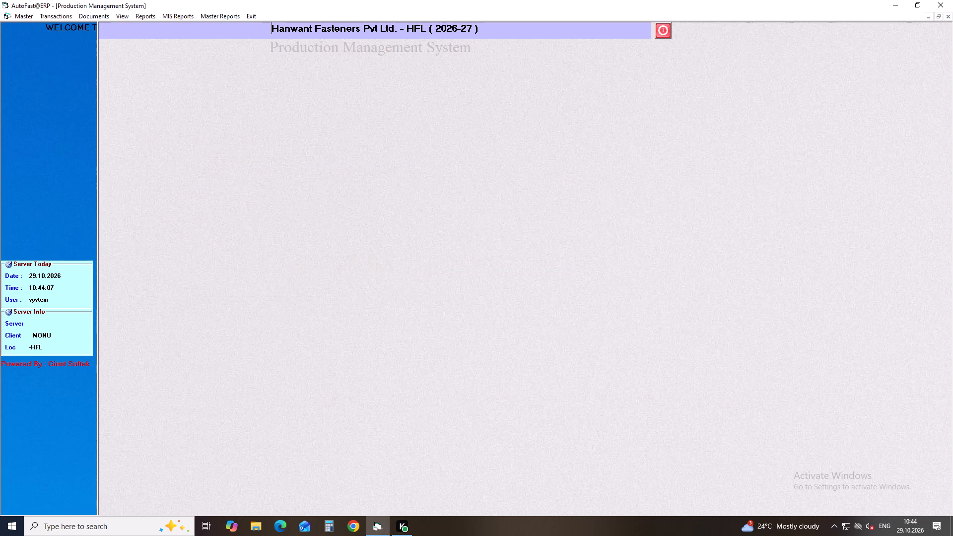
Open the preliminary second-operation production form and start a new production entry.
{"action": "left_click", "coordinate": [83, 16]}
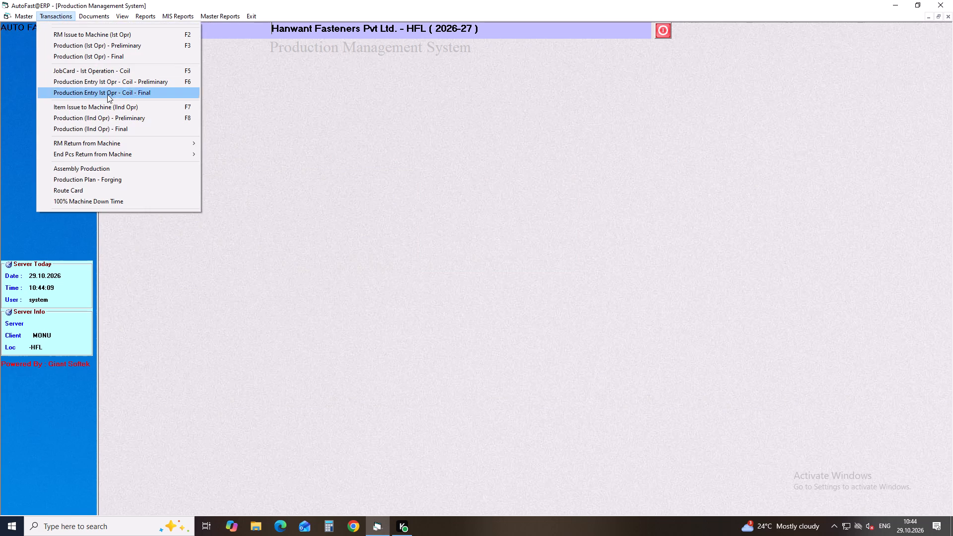
{"action": "left_click", "coordinate": [140, 116]}
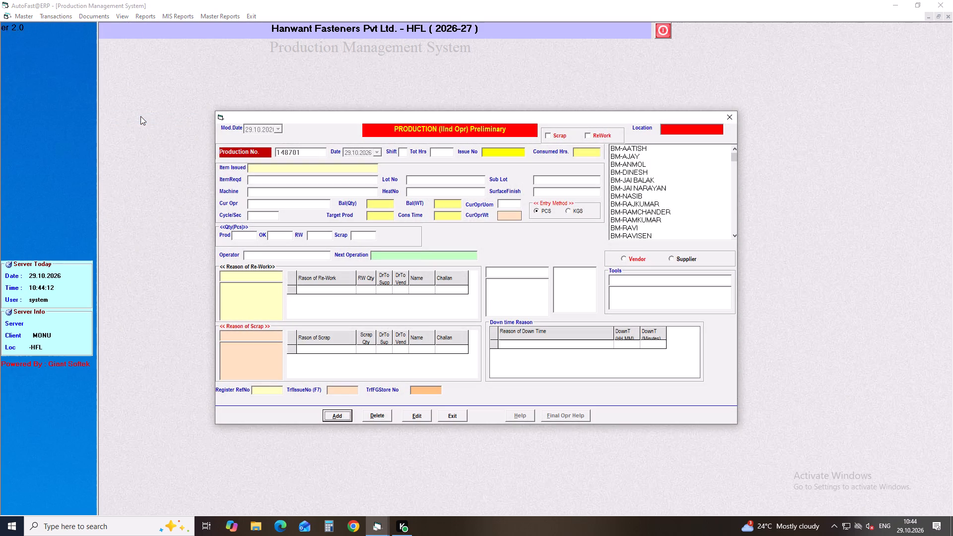
{"action": "key", "text": "Return"}
{"action": "key", "text": "Return"}
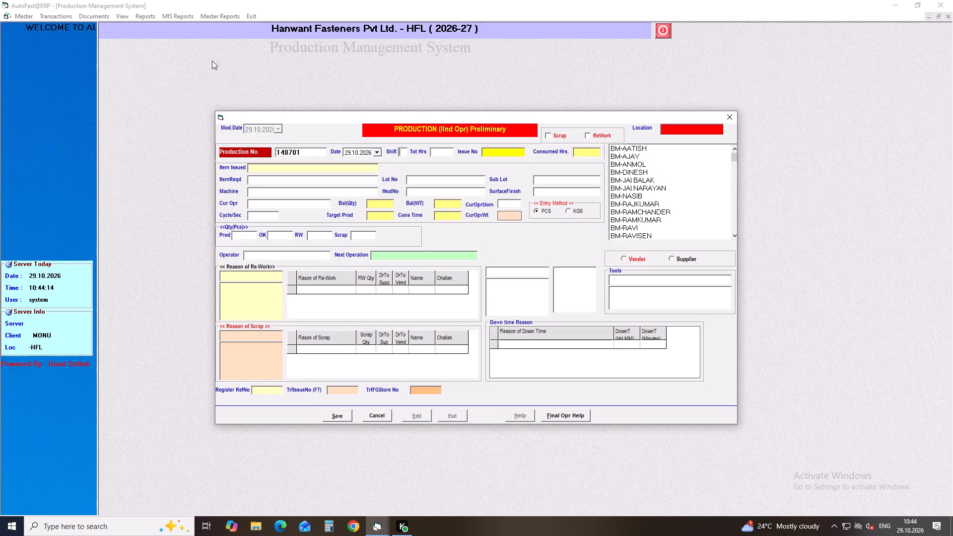
Set the production entry's date to 28.10.2026, its shift to A and its total hours to 9.5.
{"action": "left_click", "coordinate": [348, 152]}
{"action": "key", "text": "Down"}
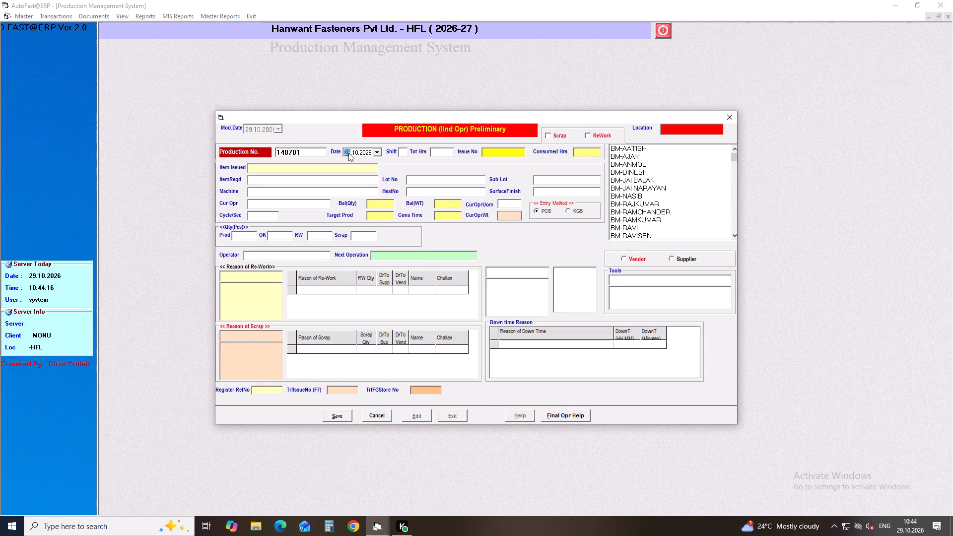
{"action": "key", "text": "Return"}
{"action": "key", "text": "a"}
{"action": "key", "text": "Return"}
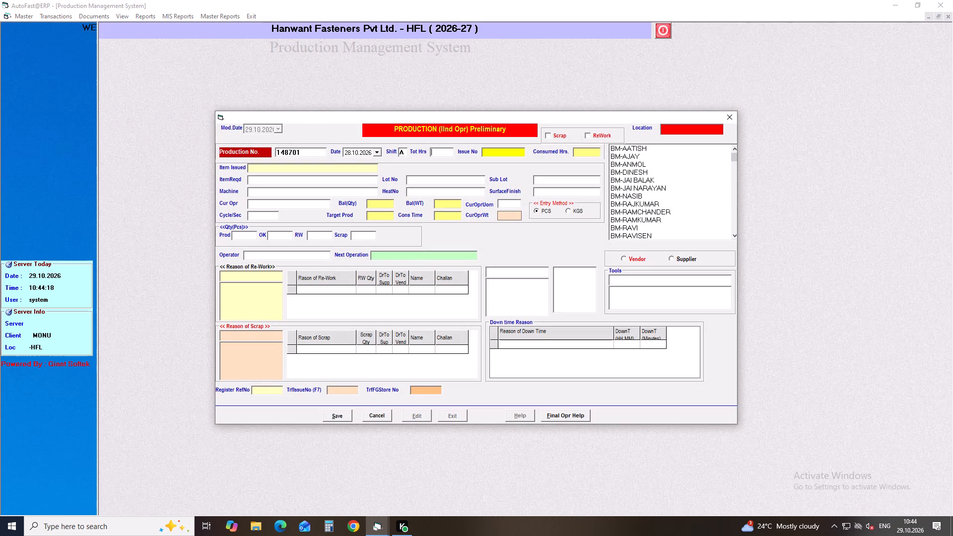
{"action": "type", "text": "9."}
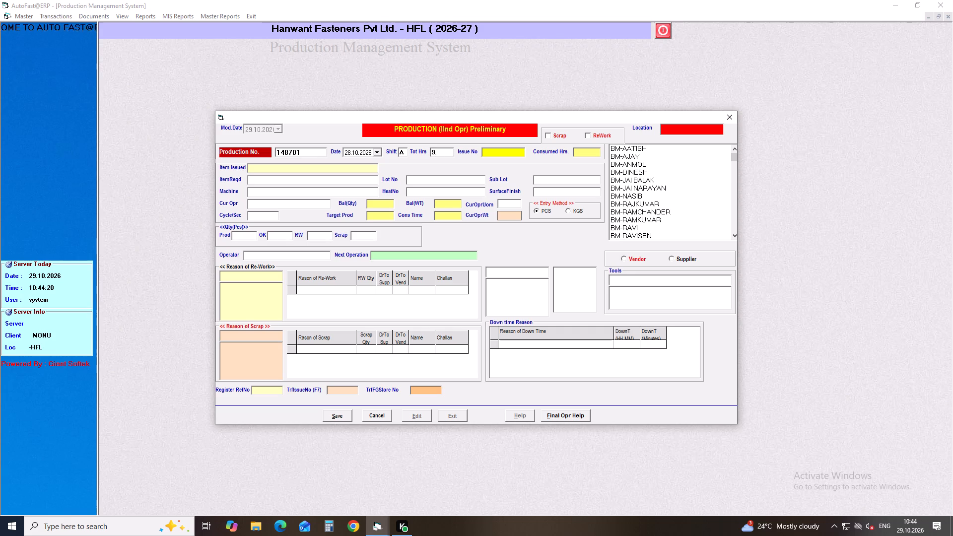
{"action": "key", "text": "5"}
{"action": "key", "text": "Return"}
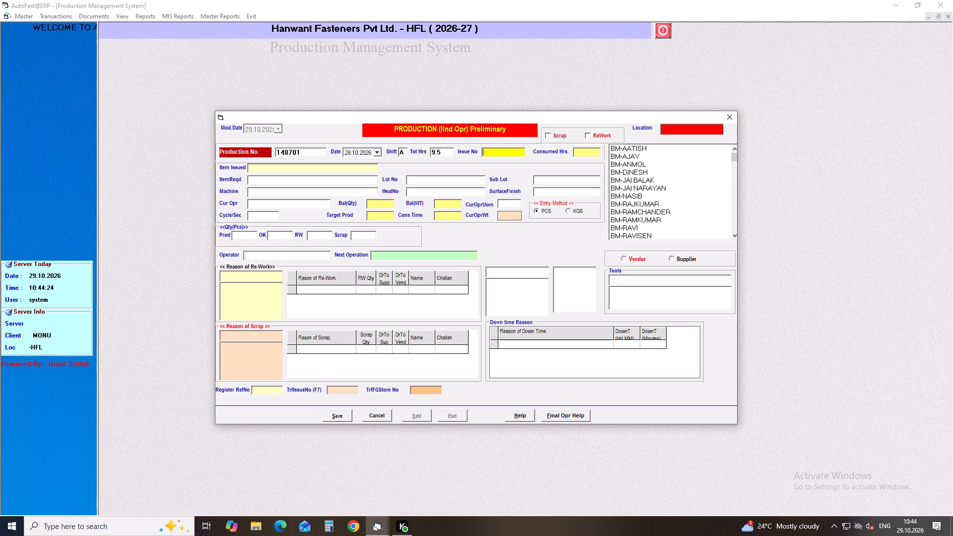
Load issue number 149044 into the production entry and set its cycle/sec to 01.
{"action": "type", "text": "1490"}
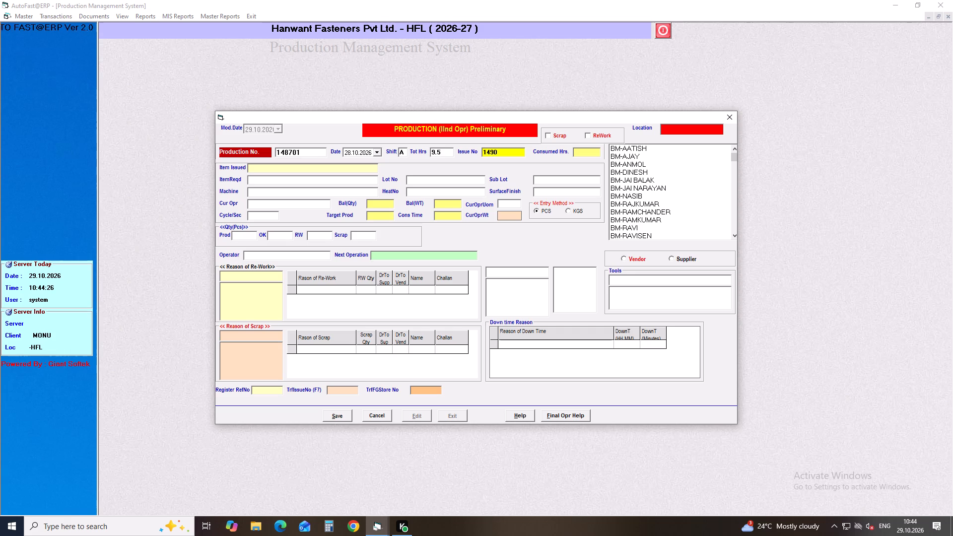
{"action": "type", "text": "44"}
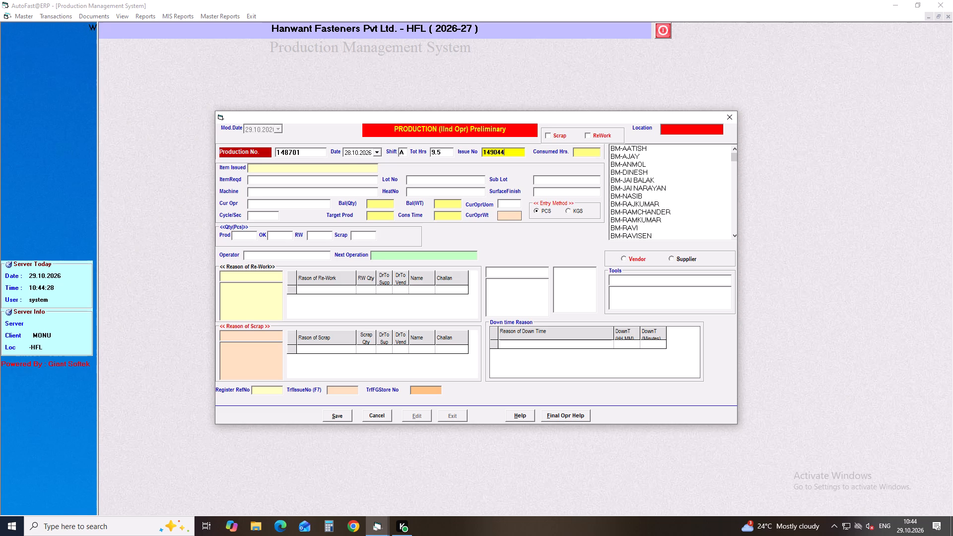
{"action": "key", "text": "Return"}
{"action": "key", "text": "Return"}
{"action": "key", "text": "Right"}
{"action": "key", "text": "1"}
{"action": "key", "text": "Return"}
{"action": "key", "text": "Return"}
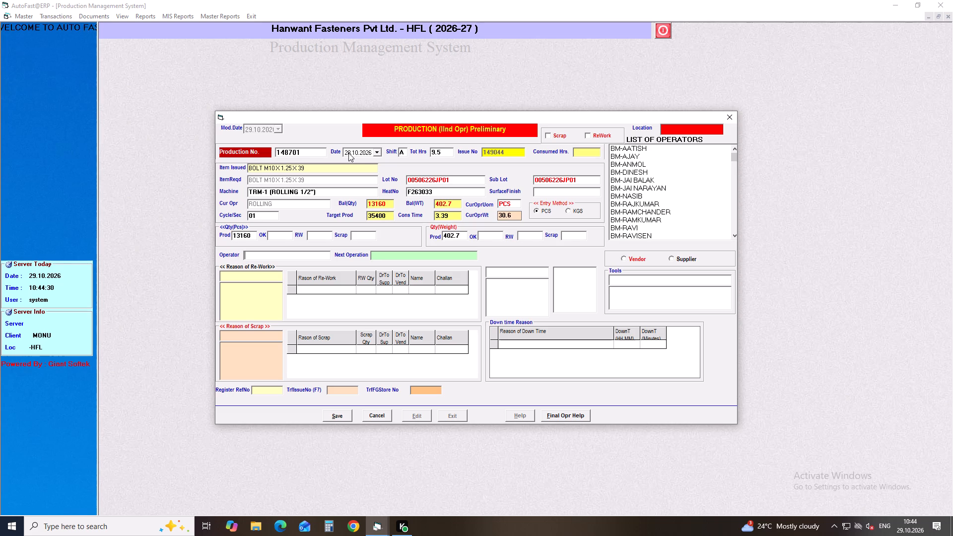
Assign operator H-AAKASH to the BOLT M10X1.25X39 production entry and save it.
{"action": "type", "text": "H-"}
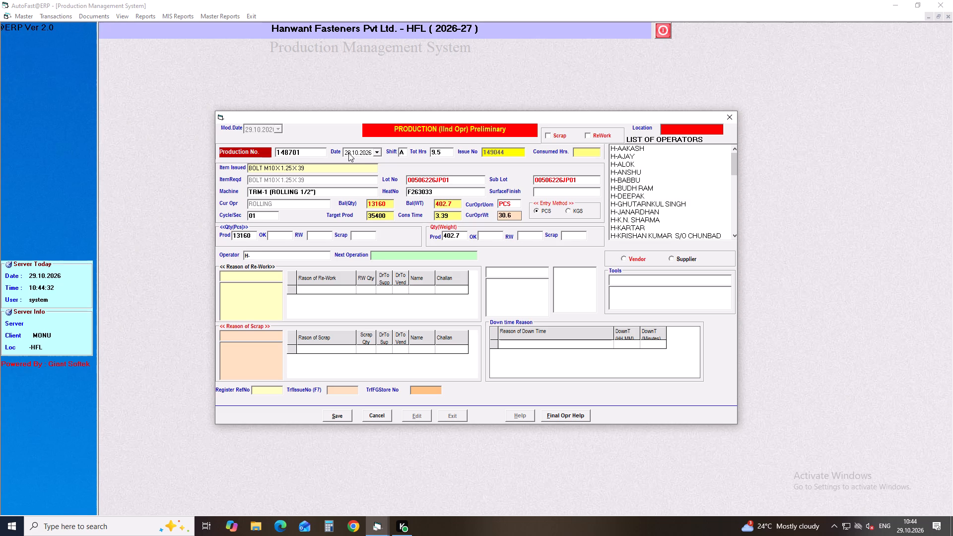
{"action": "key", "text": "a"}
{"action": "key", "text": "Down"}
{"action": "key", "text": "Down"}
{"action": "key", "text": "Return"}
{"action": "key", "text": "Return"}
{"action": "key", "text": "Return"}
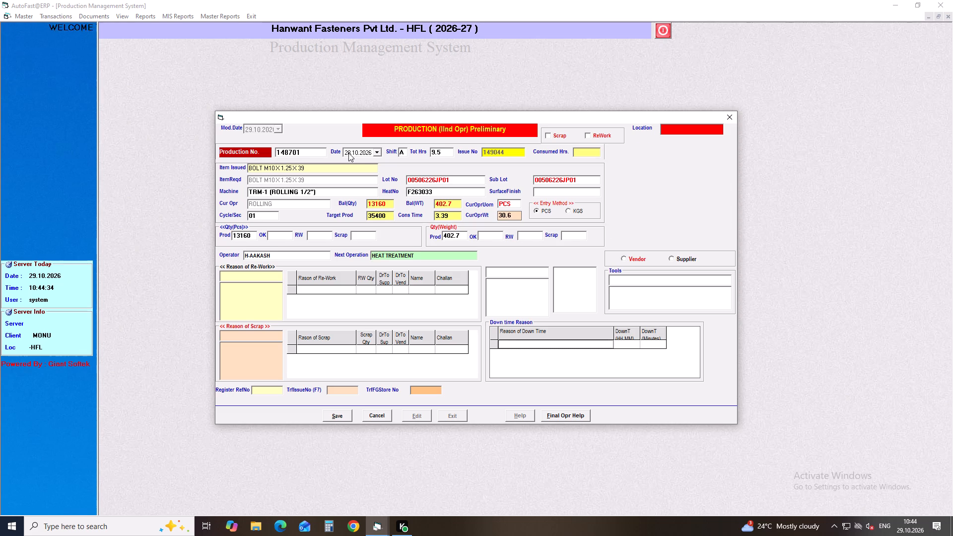
{"action": "left_click", "coordinate": [344, 419]}
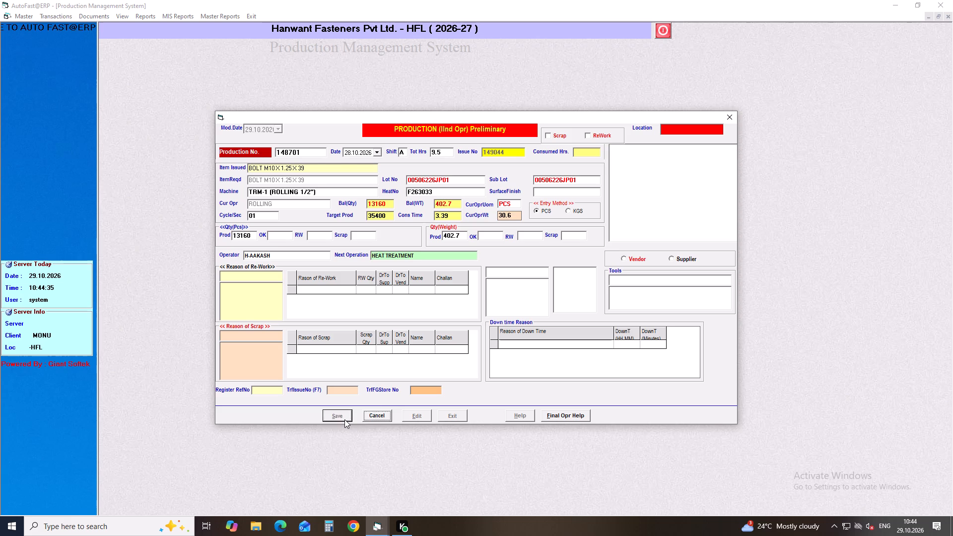
{"action": "key", "text": "Return"}
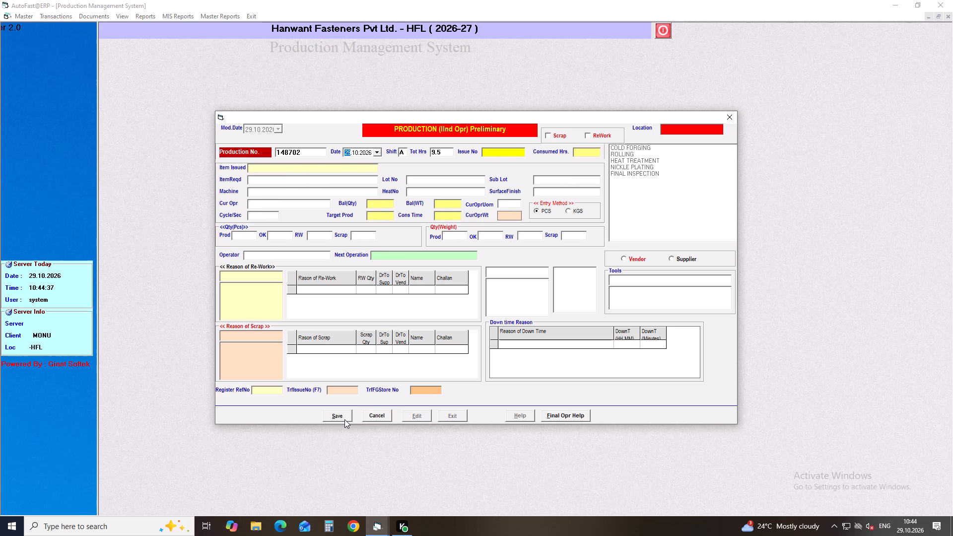
Set the new production entry's date to 28.10.2026 and its total hours to 5.
{"action": "key", "text": "Down"}
{"action": "key", "text": "Return"}
{"action": "key", "text": "Return"}
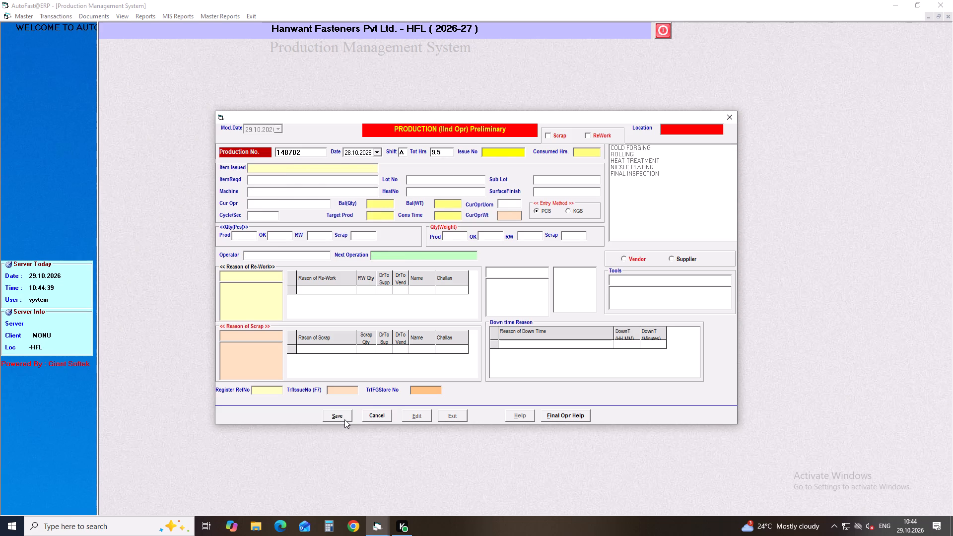
{"action": "key", "text": "BackSpace"}
{"action": "key", "text": "BackSpace"}
{"action": "key", "text": "BackSpace"}
{"action": "key", "text": "BackSpace"}
{"action": "key", "text": "BackSpace"}
{"action": "key", "text": "BackSpace"}
{"action": "key", "text": "BackSpace"}
{"action": "key", "text": "BackSpace"}
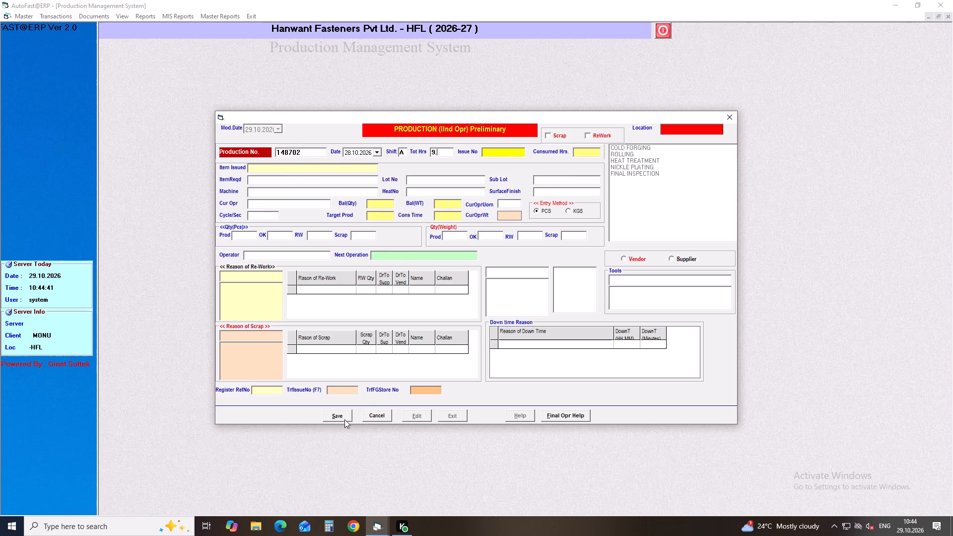
{"action": "key", "text": "5"}
{"action": "key", "text": "Return"}
Load issue number 149045 into the production entry and set its cycle/sec to 01.
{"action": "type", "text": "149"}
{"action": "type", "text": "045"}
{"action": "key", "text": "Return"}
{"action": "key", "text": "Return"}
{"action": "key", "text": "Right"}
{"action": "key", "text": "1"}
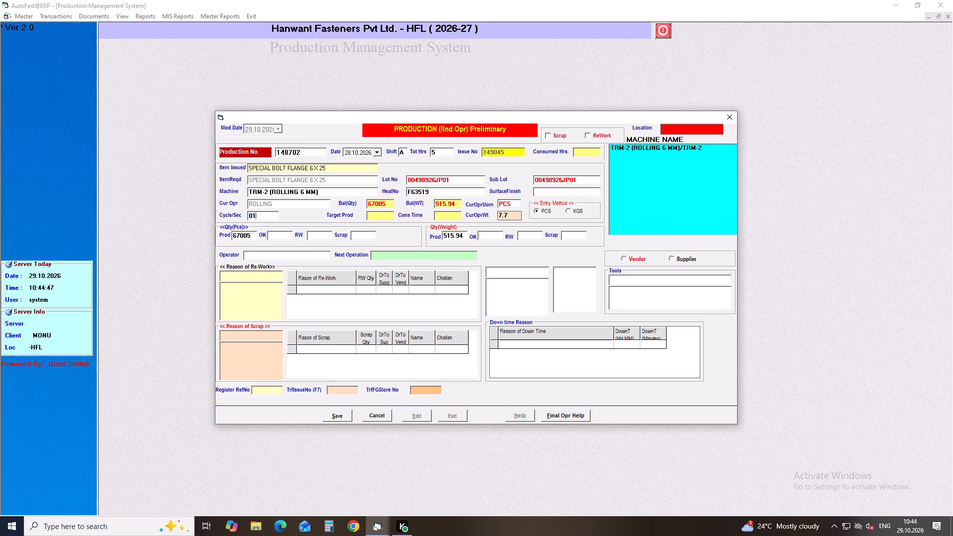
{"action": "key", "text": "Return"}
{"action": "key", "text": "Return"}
Assign operator H-PINTU to the SPECIAL BOLT FLANGE 6X25 production entry and save it.
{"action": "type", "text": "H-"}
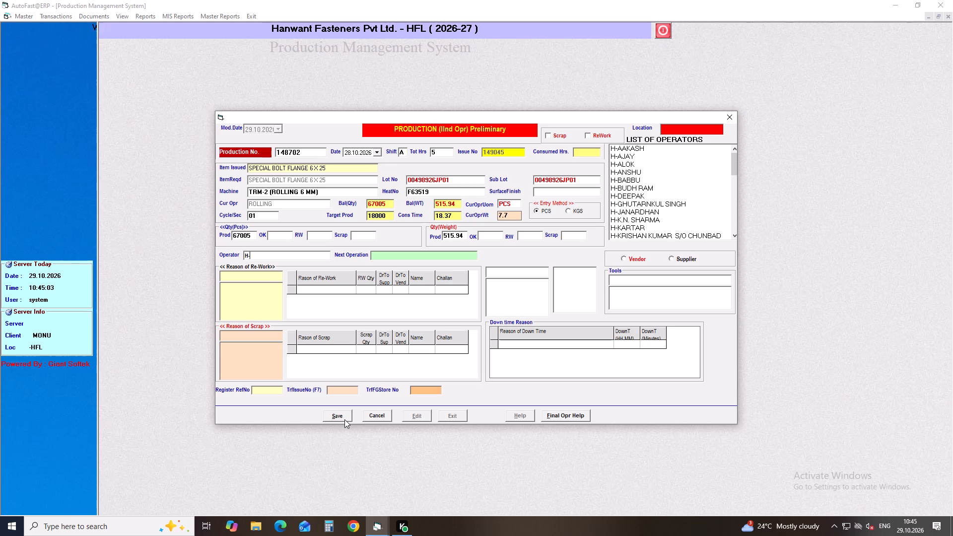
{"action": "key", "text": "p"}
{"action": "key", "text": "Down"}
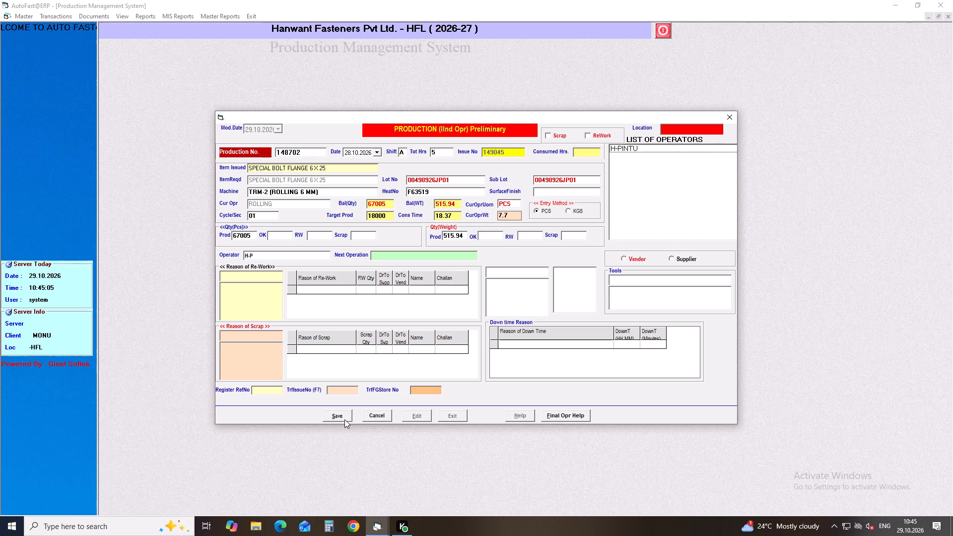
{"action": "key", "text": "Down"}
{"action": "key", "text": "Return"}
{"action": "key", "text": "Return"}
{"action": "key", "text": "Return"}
{"action": "left_click", "coordinate": [344, 419]}
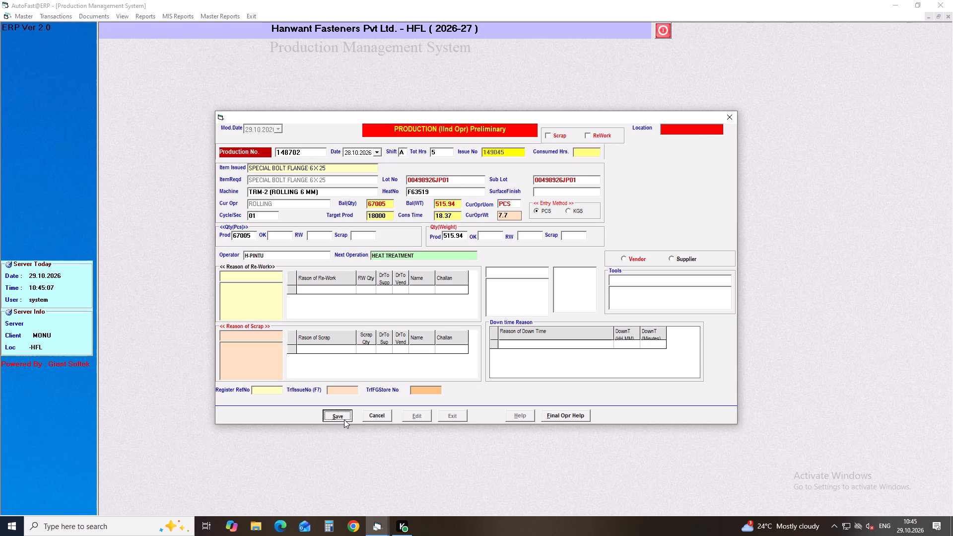
{"action": "key", "text": "Return"}
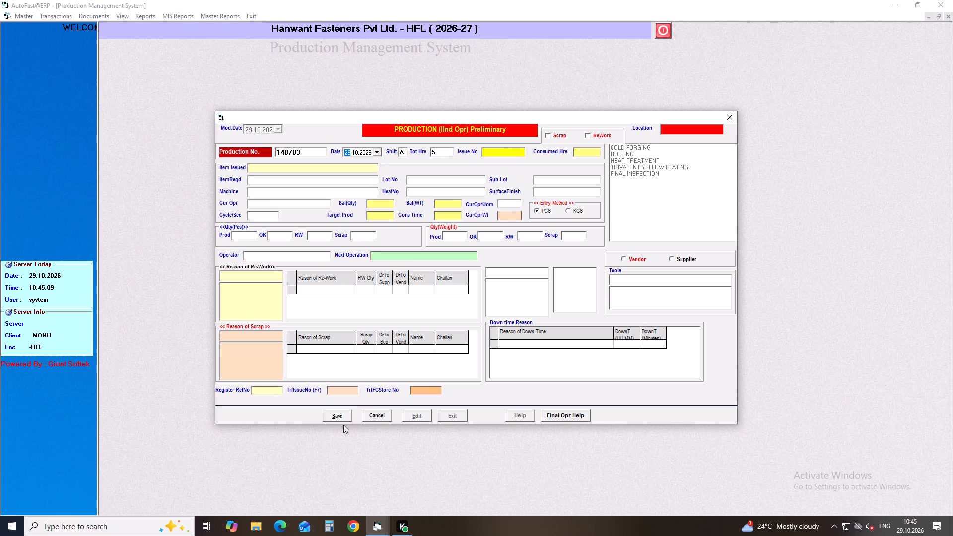
Set the date of the new production entry to 28.10.2026, keeping shift A.
{"action": "key", "text": "Down"}
{"action": "key", "text": "Return"}
{"action": "key", "text": "Return"}
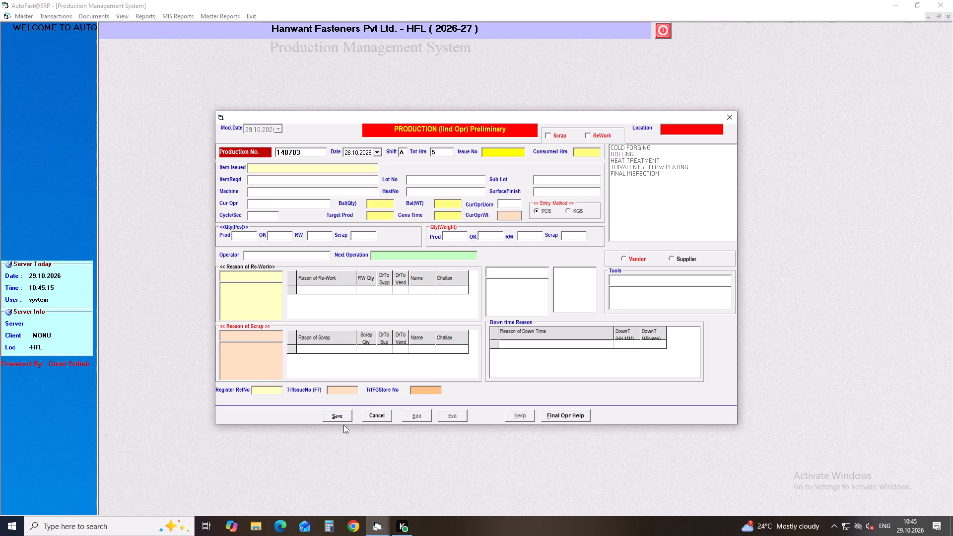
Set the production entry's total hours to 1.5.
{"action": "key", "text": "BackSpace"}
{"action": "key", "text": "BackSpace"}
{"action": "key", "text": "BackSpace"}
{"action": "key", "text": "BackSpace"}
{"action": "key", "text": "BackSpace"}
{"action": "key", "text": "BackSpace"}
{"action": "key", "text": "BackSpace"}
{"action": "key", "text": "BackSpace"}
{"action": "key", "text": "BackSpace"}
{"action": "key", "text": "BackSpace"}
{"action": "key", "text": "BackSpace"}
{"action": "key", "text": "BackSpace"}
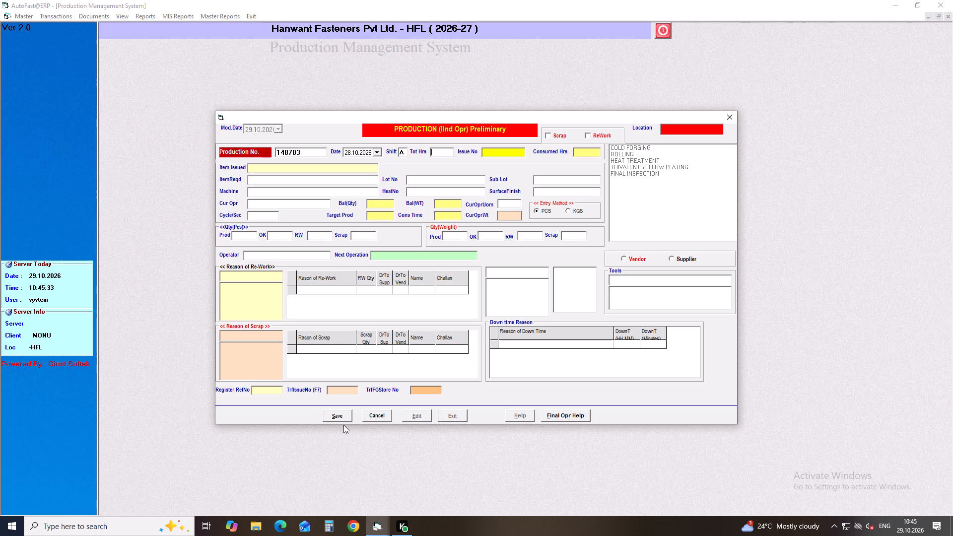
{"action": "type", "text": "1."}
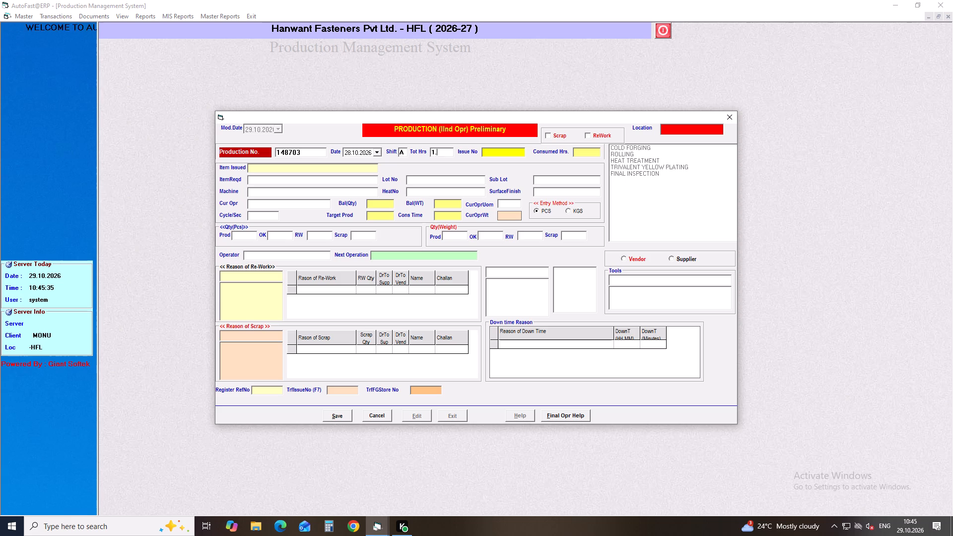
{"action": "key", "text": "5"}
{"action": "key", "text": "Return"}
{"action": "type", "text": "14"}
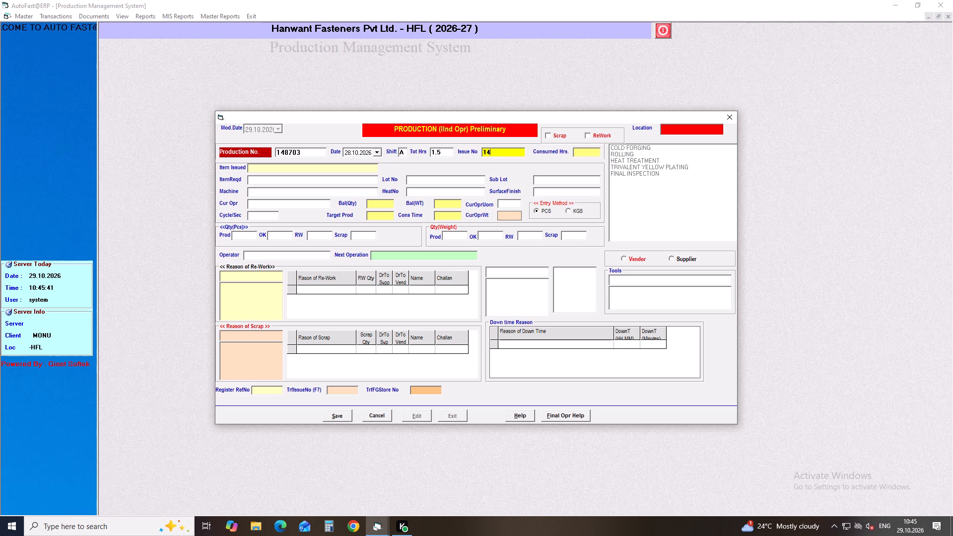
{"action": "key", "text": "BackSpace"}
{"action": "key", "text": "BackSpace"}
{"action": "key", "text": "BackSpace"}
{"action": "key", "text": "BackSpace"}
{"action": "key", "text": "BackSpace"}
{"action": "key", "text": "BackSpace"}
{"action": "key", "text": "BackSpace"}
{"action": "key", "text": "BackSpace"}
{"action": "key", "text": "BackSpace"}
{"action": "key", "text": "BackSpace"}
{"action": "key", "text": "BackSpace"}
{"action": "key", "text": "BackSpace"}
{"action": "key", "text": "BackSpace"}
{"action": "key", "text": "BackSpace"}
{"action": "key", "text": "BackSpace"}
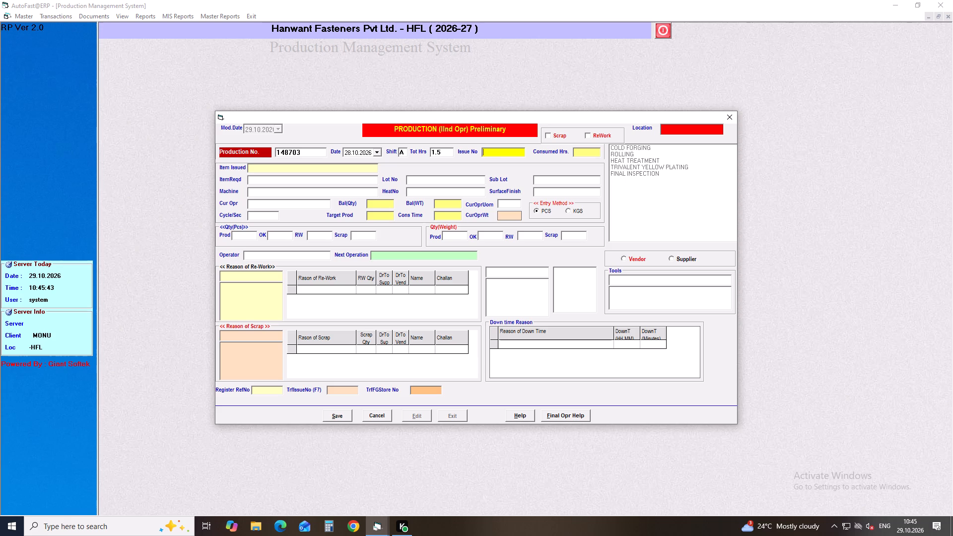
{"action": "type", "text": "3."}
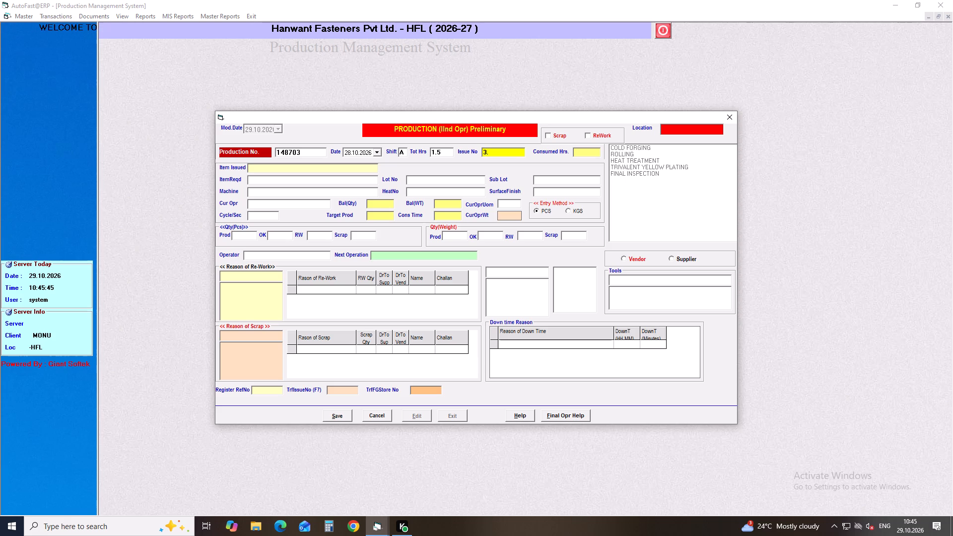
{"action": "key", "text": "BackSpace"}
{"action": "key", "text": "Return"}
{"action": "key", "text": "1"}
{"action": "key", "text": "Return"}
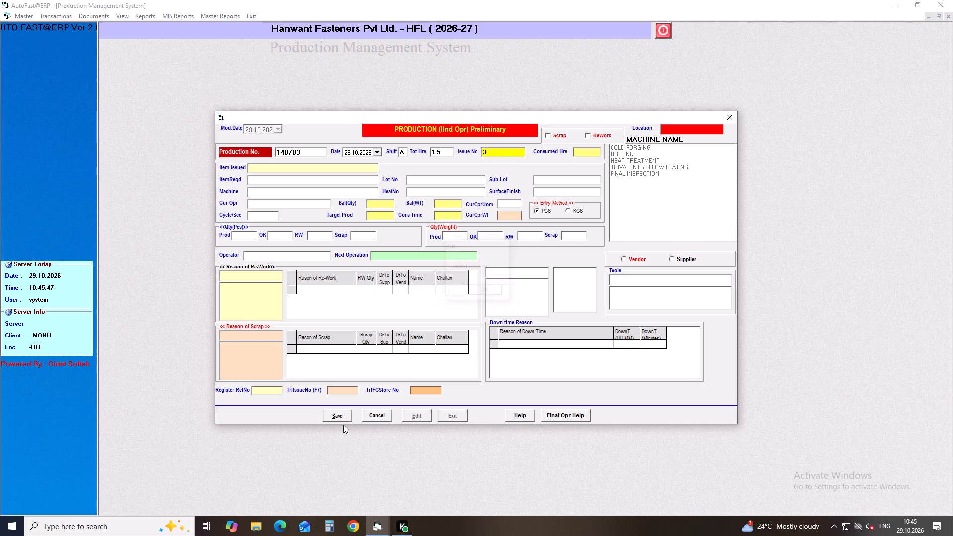
Set the total hours of production entry 148703 to 3.
{"action": "left_click_drag", "start_coordinate": [446, 154], "coordinate": [445, 154]}
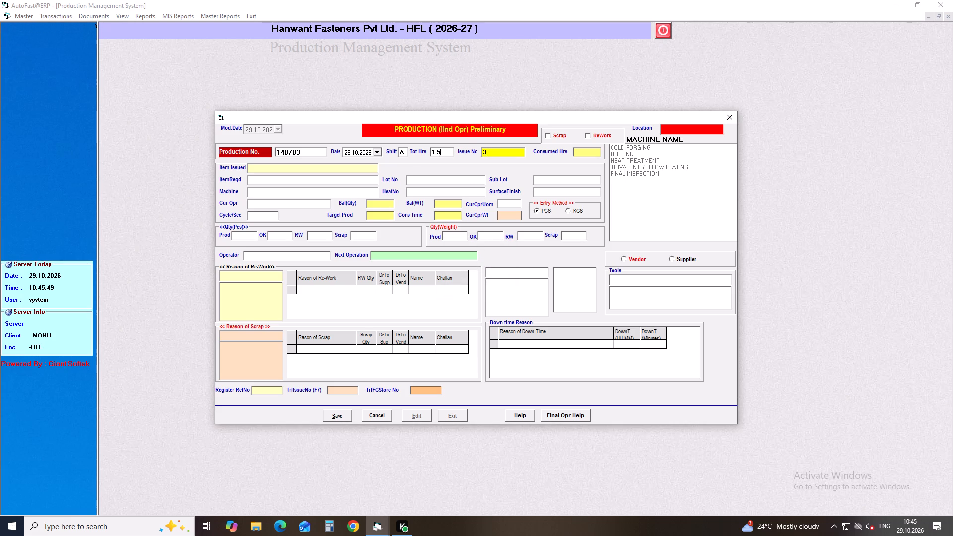
{"action": "left_click_drag", "start_coordinate": [445, 154], "coordinate": [408, 154]}
{"action": "key", "text": "3"}
{"action": "key", "text": "Return"}
Replace the entry's issue number with 149046 and set its cycle/sec to 01.
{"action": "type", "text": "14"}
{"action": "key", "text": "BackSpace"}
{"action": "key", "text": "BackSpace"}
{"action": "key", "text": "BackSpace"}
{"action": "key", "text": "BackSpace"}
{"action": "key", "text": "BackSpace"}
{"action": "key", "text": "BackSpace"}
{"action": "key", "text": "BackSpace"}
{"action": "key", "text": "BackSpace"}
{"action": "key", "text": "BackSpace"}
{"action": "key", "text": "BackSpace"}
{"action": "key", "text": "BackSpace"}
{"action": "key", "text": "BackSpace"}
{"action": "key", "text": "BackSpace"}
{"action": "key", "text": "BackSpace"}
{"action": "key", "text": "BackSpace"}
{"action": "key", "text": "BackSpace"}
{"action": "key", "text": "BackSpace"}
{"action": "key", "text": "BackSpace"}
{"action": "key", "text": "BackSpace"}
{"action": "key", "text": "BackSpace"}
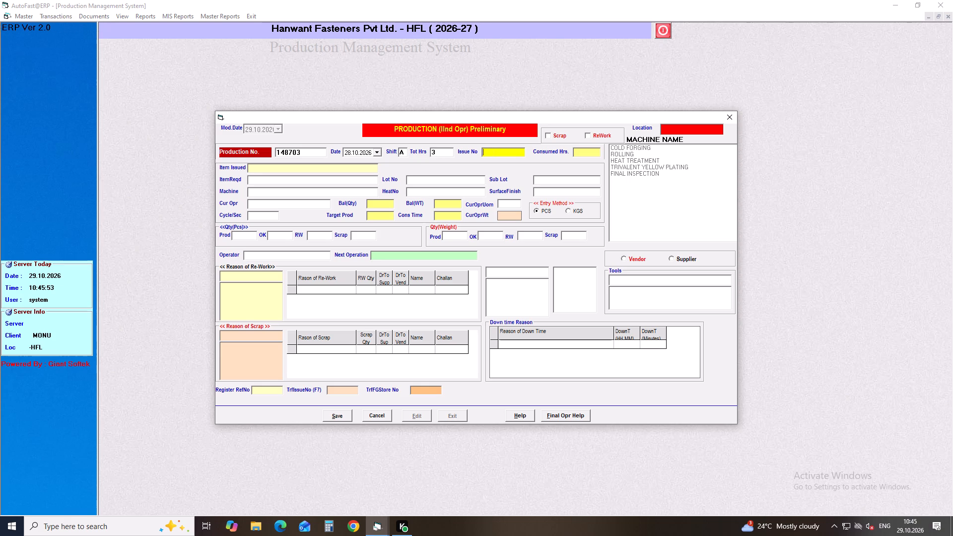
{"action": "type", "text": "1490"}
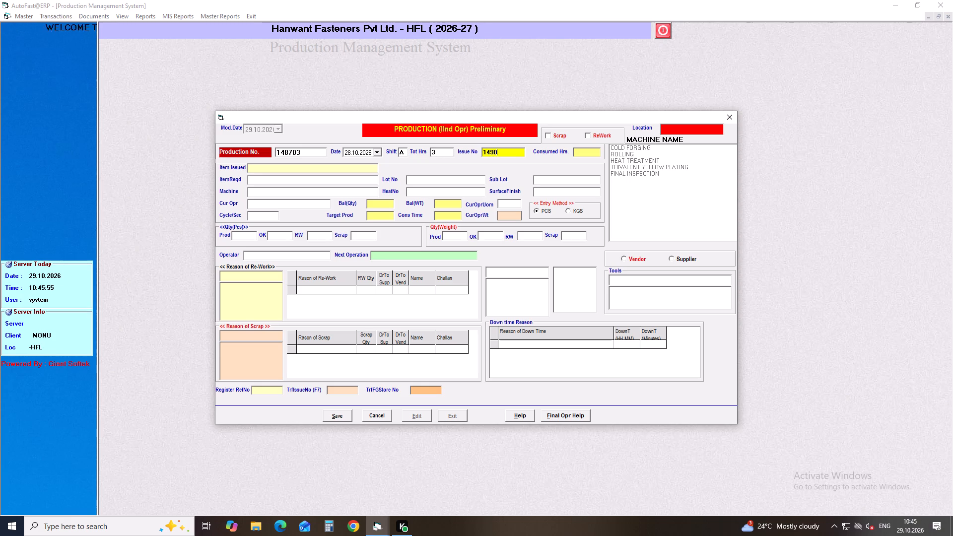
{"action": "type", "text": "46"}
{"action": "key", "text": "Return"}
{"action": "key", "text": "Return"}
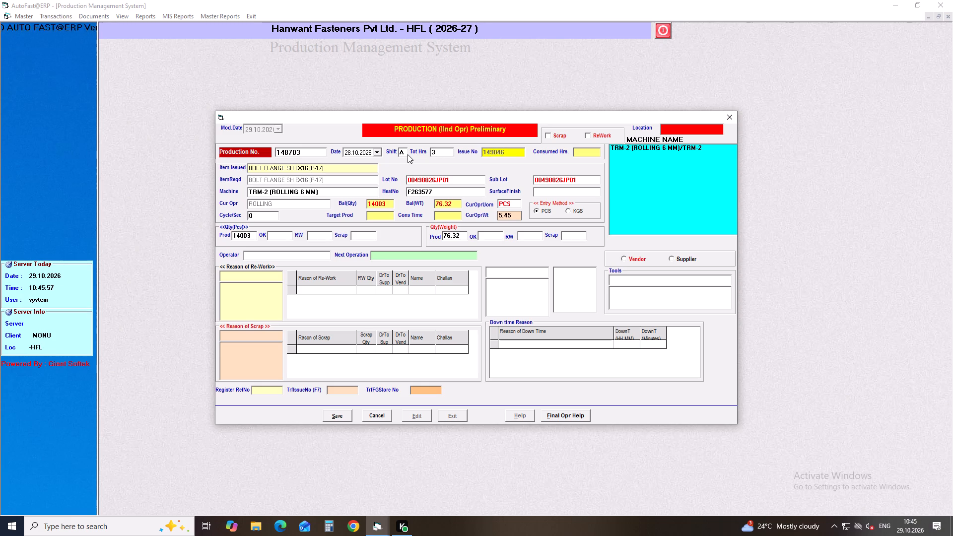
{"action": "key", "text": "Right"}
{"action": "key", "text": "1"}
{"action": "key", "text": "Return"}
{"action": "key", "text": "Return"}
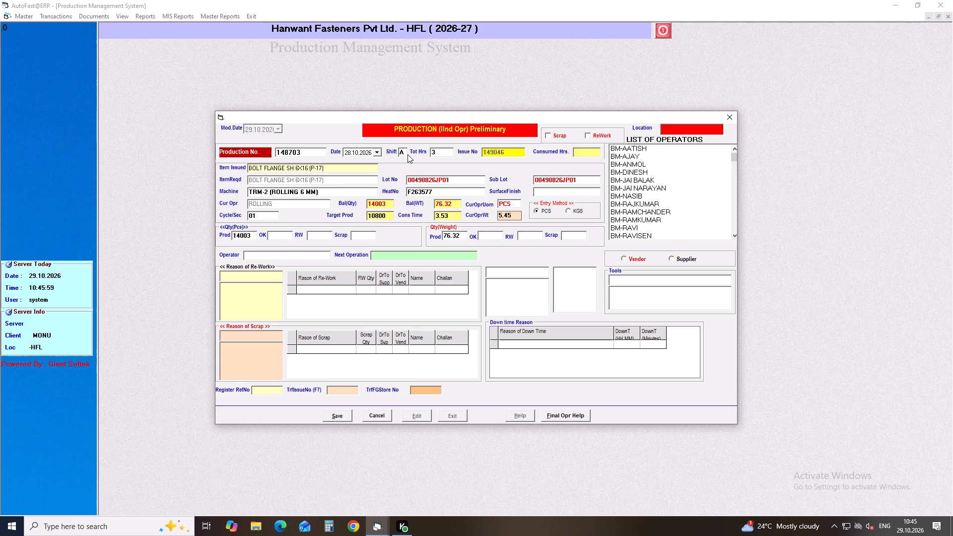
Assign operator H-PINTU to the BOLT FLANGE SH 6X16 (P-17) production entry for issue 149046 and save it.
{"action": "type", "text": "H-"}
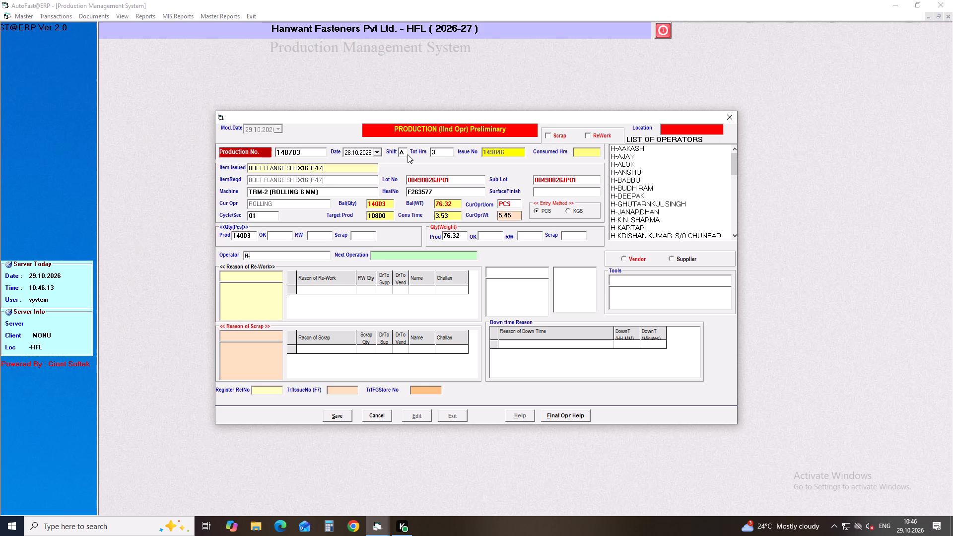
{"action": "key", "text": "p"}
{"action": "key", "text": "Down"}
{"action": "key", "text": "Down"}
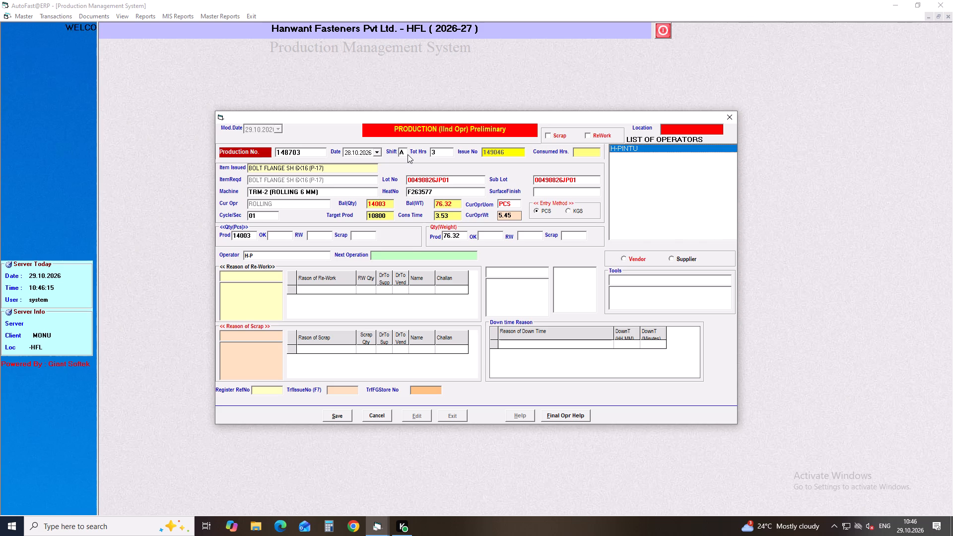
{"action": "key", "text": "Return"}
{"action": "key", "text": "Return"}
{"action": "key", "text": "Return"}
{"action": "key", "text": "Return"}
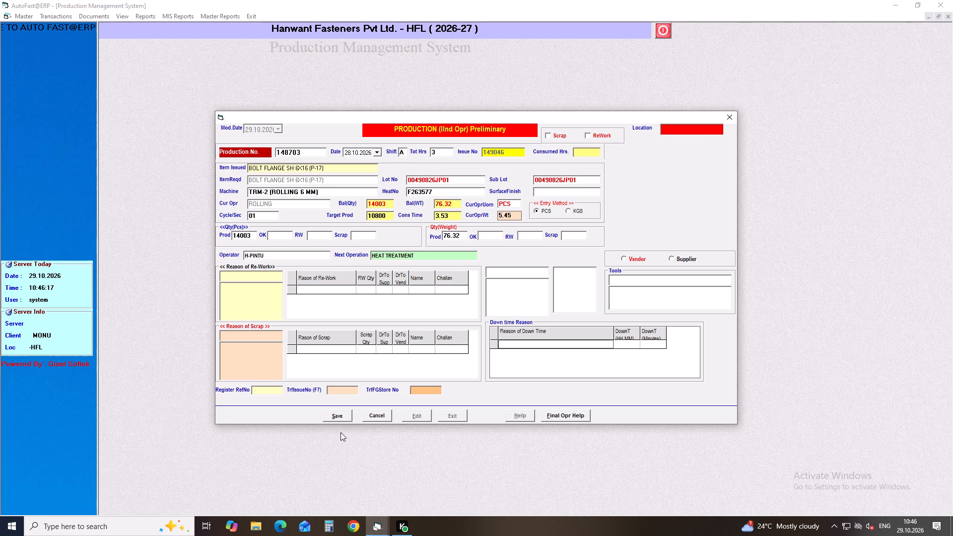
{"action": "left_click", "coordinate": [340, 417]}
{"action": "key", "text": "Return"}
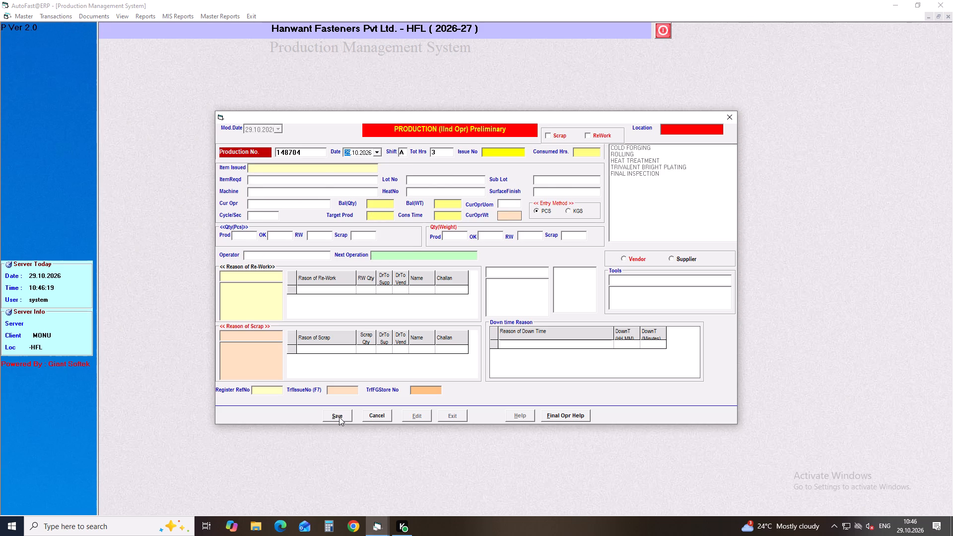
Set the new production entry's date to 28.10.2026 and its total hours to 1.5.
{"action": "key", "text": "Down"}
{"action": "key", "text": "Return"}
{"action": "key", "text": "Return"}
{"action": "key", "text": "BackSpace"}
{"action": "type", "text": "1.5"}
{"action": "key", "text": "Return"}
Load issue number 149047 into the production entry and set its cycle/sec to 01.
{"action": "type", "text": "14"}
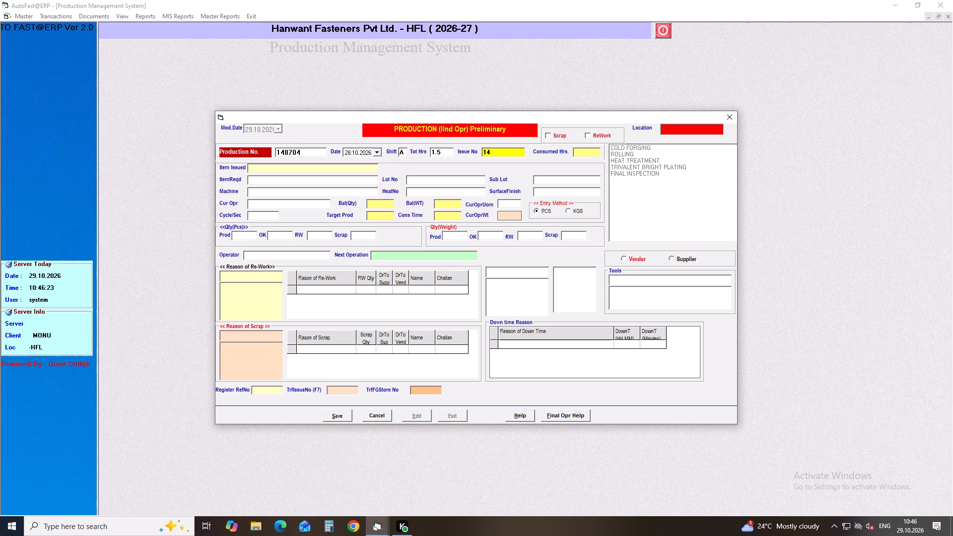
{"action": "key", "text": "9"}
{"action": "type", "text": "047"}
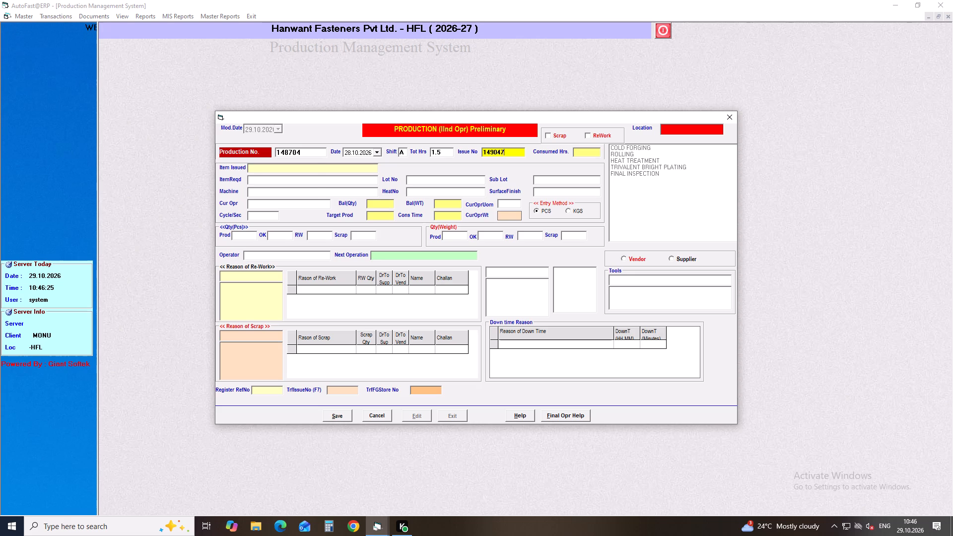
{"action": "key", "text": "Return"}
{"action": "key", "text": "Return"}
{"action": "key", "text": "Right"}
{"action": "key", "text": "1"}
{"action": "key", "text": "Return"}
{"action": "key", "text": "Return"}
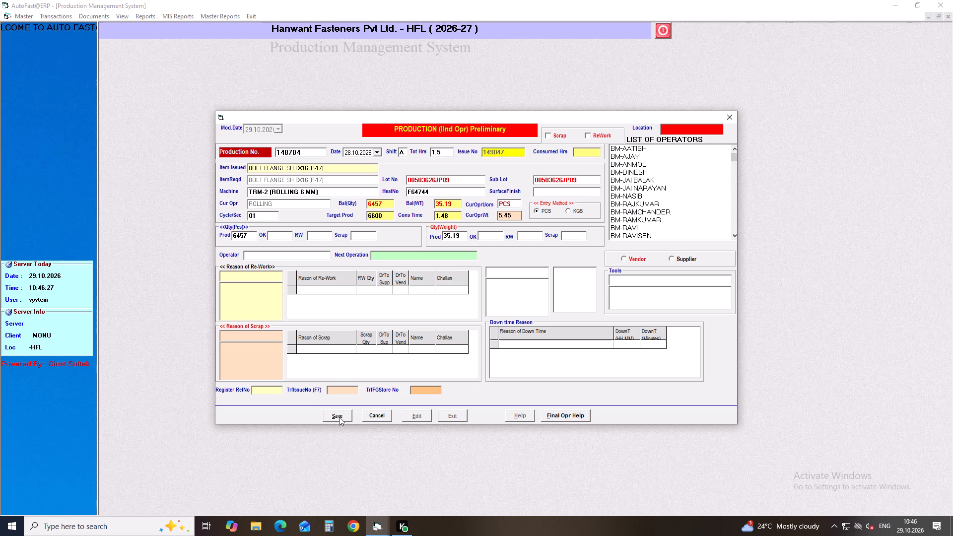
Assign operator H-PINTU to the BOLT FLANGE SH 6X16 (P-17) production entry for issue 149047 and save it.
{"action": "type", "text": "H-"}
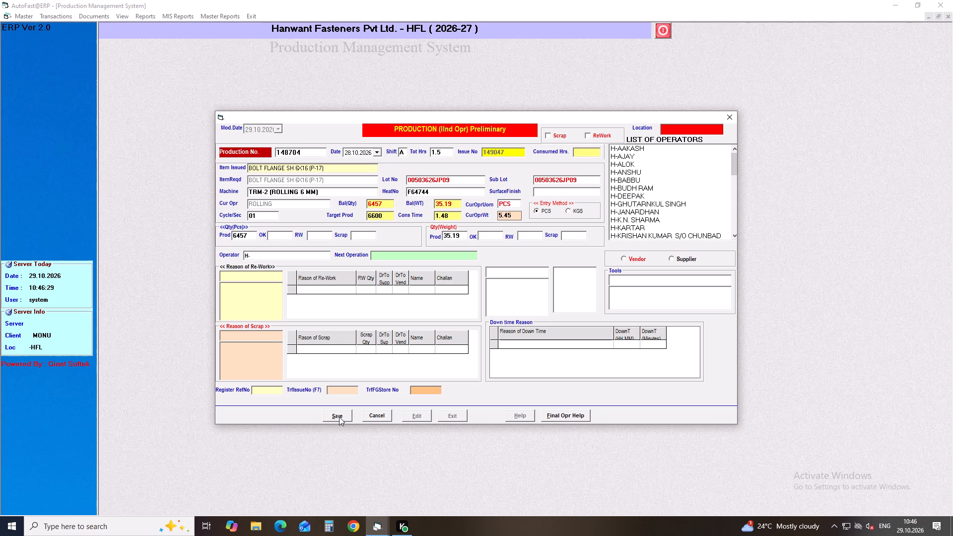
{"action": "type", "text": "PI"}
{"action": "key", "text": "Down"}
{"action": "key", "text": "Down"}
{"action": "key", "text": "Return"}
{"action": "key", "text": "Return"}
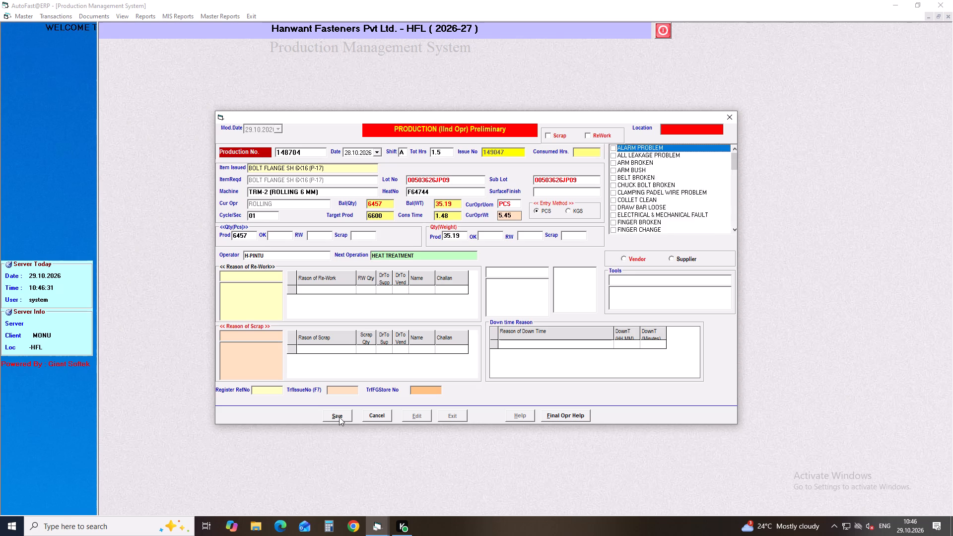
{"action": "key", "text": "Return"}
{"action": "left_click", "coordinate": [339, 417]}
{"action": "key", "text": "Return"}
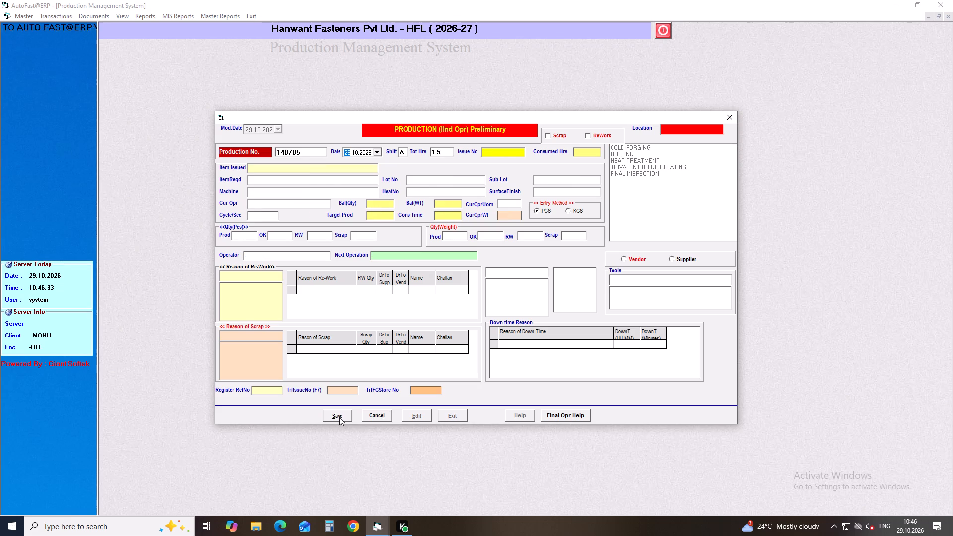
Set the new production entry's date to 28.10.2026 and its total hours to 6.
{"action": "key", "text": "Down"}
{"action": "key", "text": "Return"}
{"action": "key", "text": "Return"}
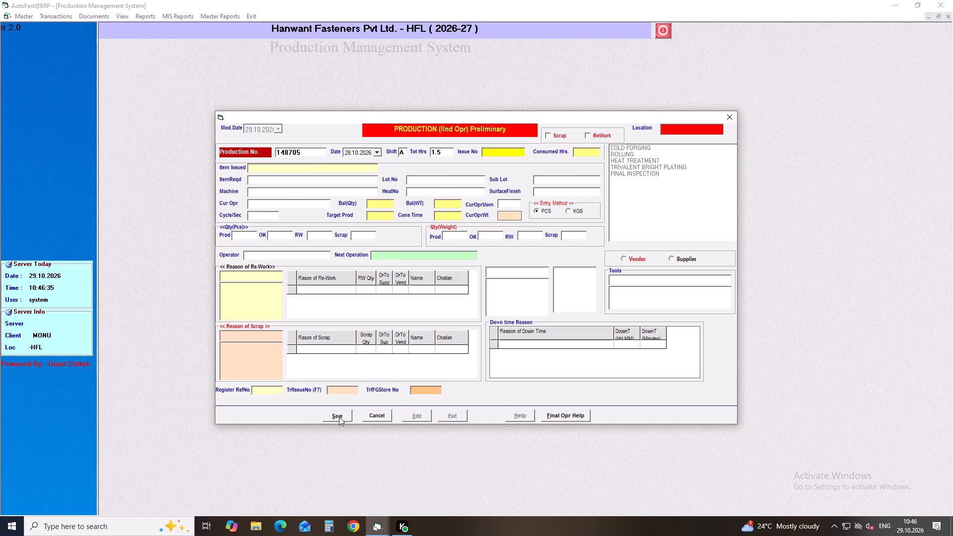
{"action": "key", "text": "BackSpace"}
{"action": "key", "text": "BackSpace"}
{"action": "key", "text": "BackSpace"}
{"action": "key", "text": "BackSpace"}
{"action": "key", "text": "BackSpace"}
{"action": "key", "text": "BackSpace"}
{"action": "key", "text": "BackSpace"}
{"action": "key", "text": "BackSpace"}
{"action": "key", "text": "BackSpace"}
{"action": "key", "text": "BackSpace"}
{"action": "key", "text": "6"}
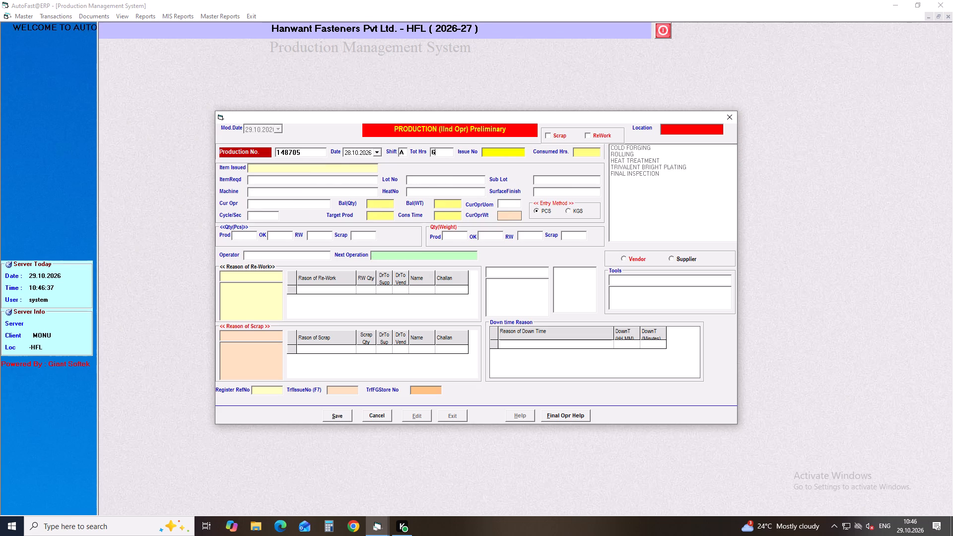
{"action": "key", "text": "Return"}
Load issue number 149057 into the production entry and set its cycle/sec to 01.
{"action": "type", "text": "147"}
{"action": "key", "text": "BackSpace"}
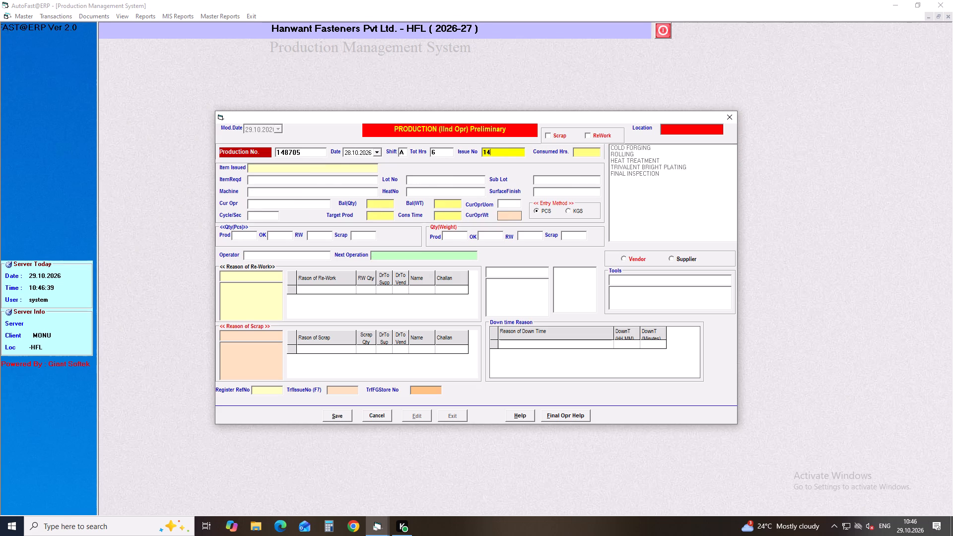
{"action": "type", "text": "9057"}
{"action": "key", "text": "Return"}
{"action": "key", "text": "Return"}
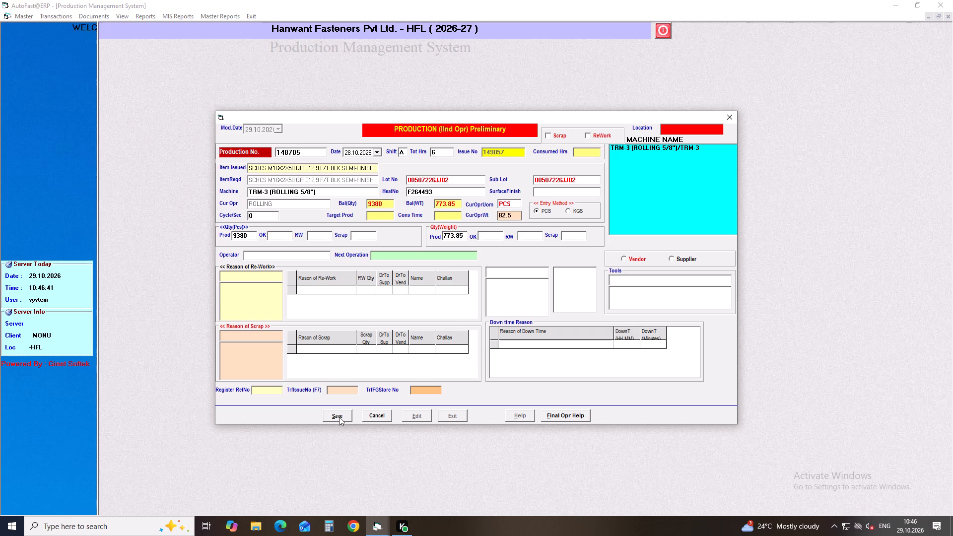
{"action": "key", "text": "Right"}
{"action": "key", "text": "1"}
{"action": "key", "text": "Return"}
{"action": "key", "text": "Return"}
Assign operator H-SONU to the M16X2X50 semi-finish screw production entry for issue 149057 and save it.
{"action": "type", "text": "H-"}
{"action": "type", "text": "SO"}
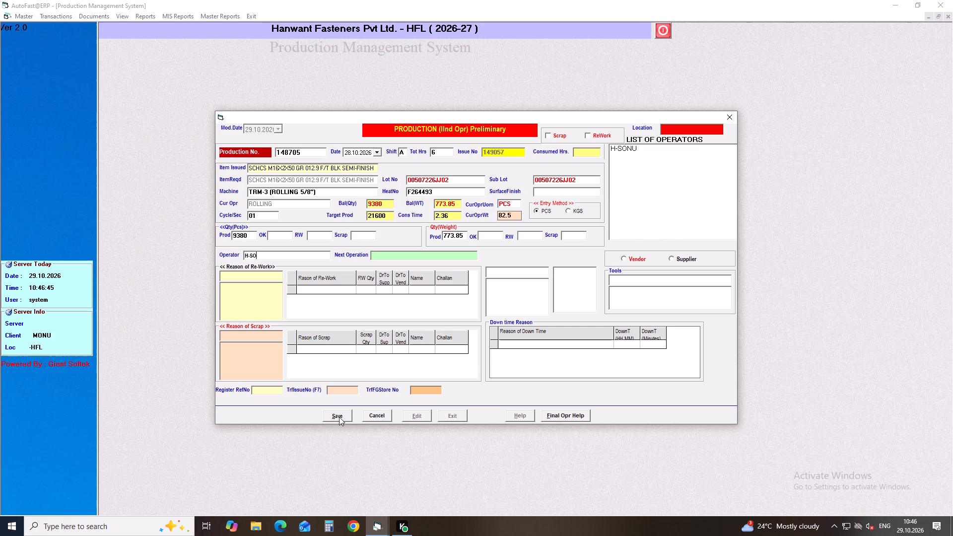
{"action": "key", "text": "Down"}
{"action": "key", "text": "Down"}
{"action": "key", "text": "Return"}
{"action": "key", "text": "Return"}
{"action": "key", "text": "Return"}
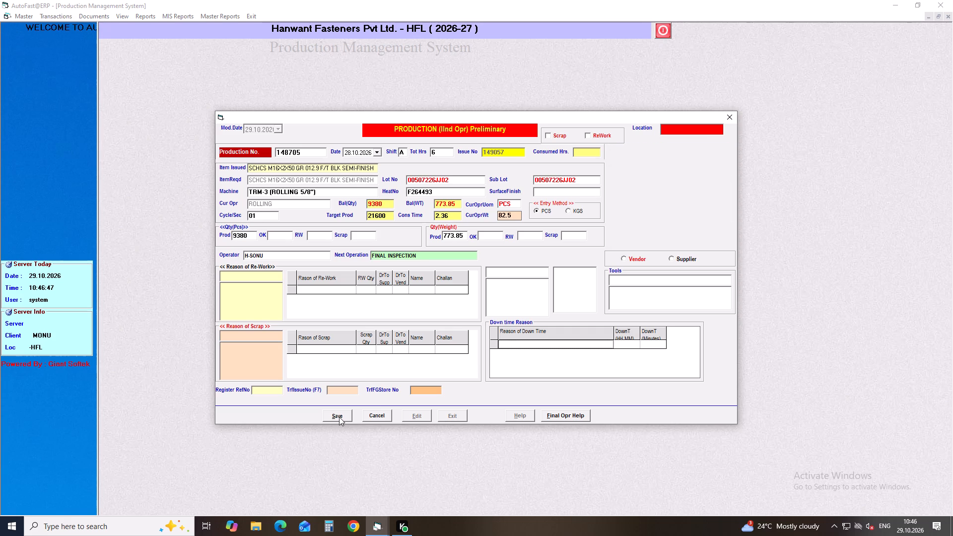
{"action": "left_click", "coordinate": [338, 417]}
{"action": "key", "text": "Return"}
Set the new production entry's date to 28.10.2026 and its total hours to 9.5.
{"action": "key", "text": "Down"}
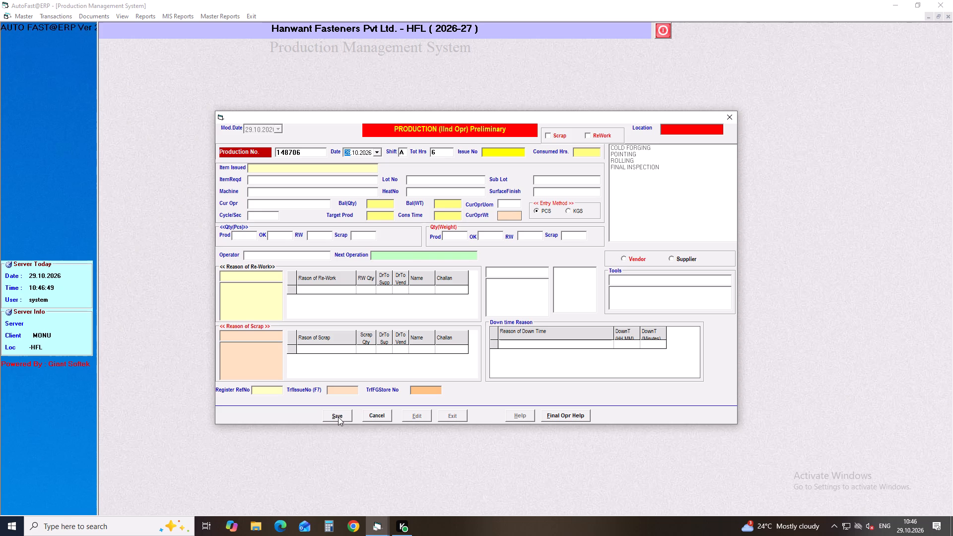
{"action": "key", "text": "Return"}
{"action": "key", "text": "Return"}
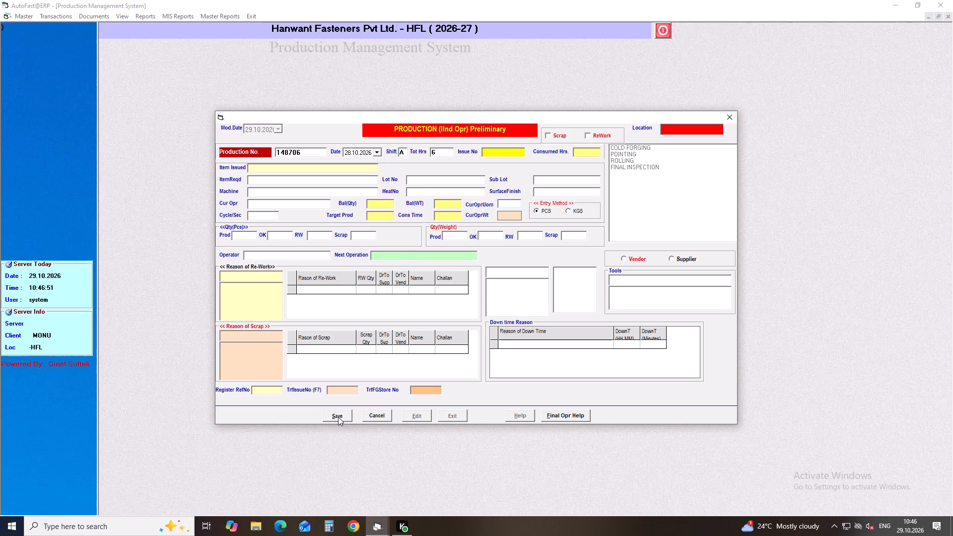
{"action": "key", "text": "BackSpace"}
{"action": "key", "text": "BackSpace"}
{"action": "key", "text": "BackSpace"}
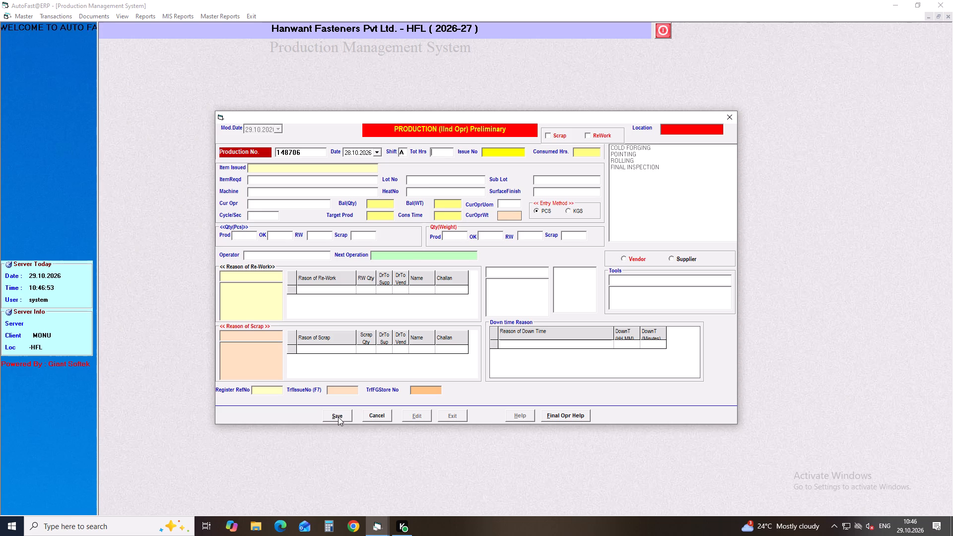
{"action": "type", "text": "9.5"}
{"action": "key", "text": "Return"}
Load issue number 149058 into the production entry and set its cycle/sec to 01.
{"action": "type", "text": "147"}
{"action": "key", "text": "BackSpace"}
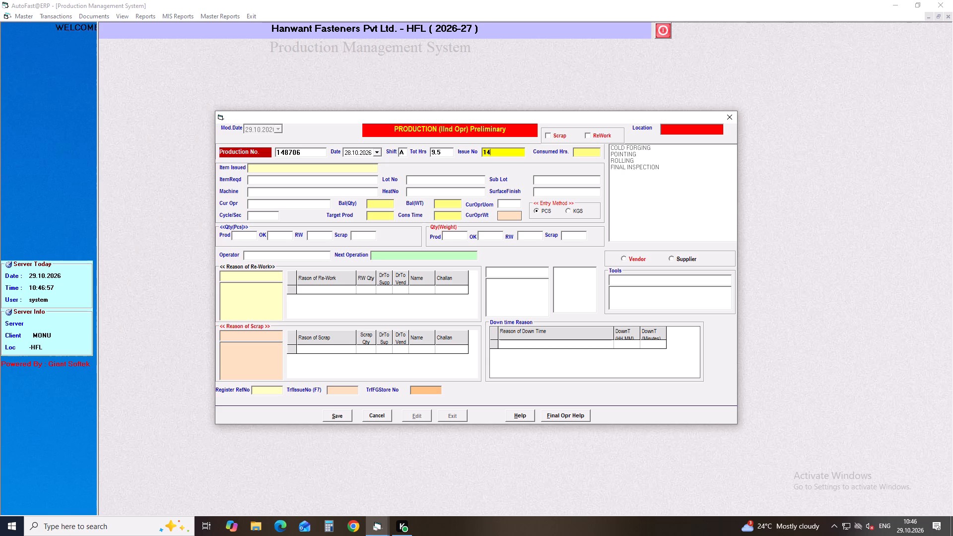
{"action": "type", "text": "9058"}
{"action": "key", "text": "Return"}
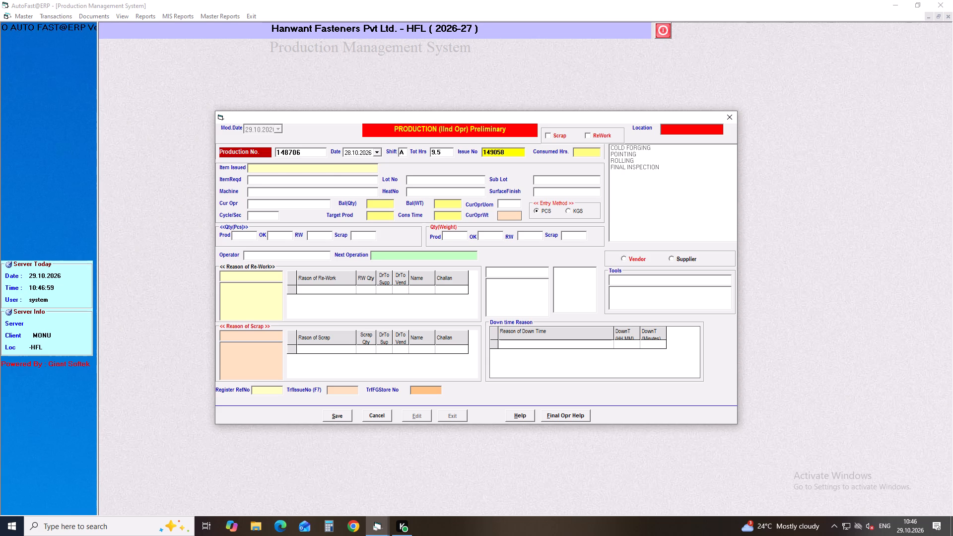
{"action": "key", "text": "Return"}
{"action": "key", "text": "Right"}
{"action": "key", "text": "1"}
{"action": "key", "text": "Return"}
{"action": "key", "text": "Return"}
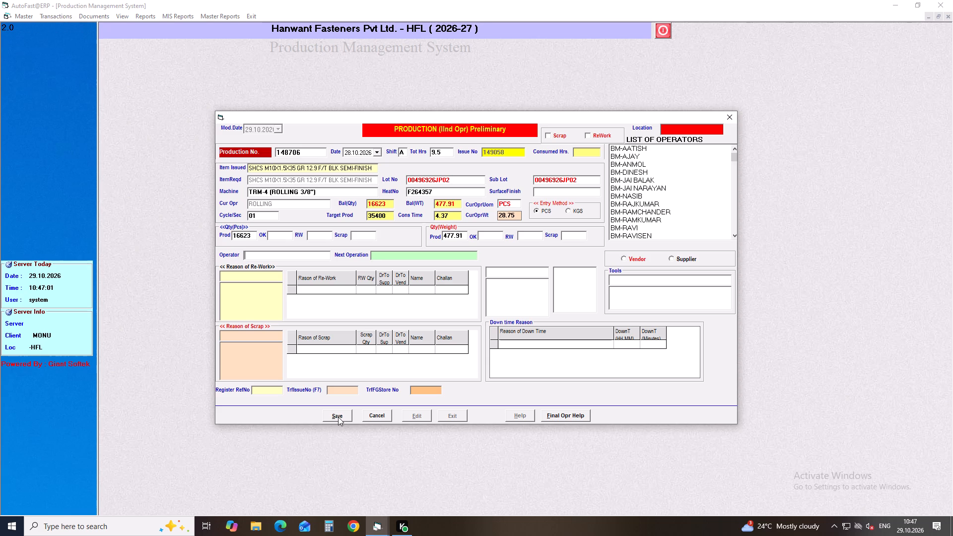
Assign operator H-PINTU to the SHCS M10X1.5X35 semi-finish production entry for issue 149058 and save it.
{"action": "type", "text": "H-"}
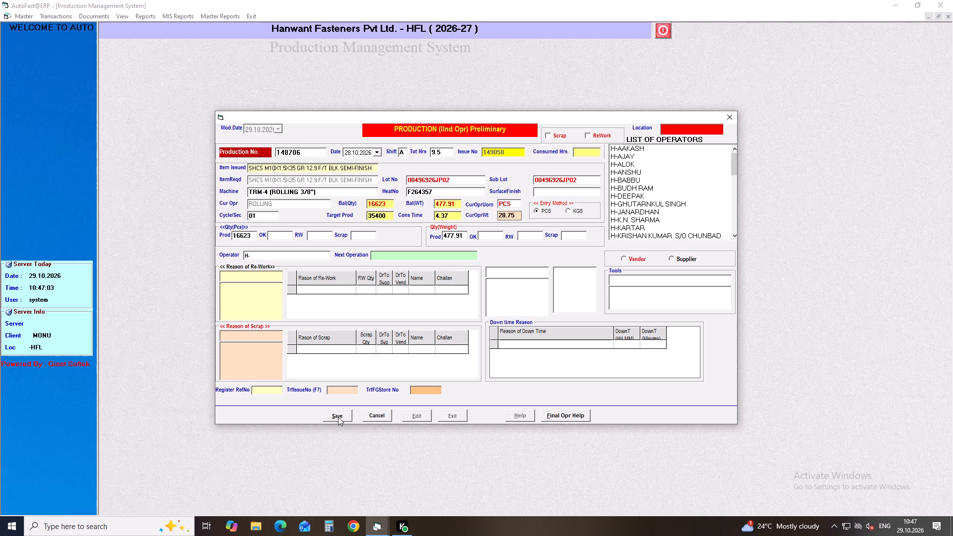
{"action": "type", "text": "PI"}
{"action": "key", "text": "Down"}
{"action": "key", "text": "Down"}
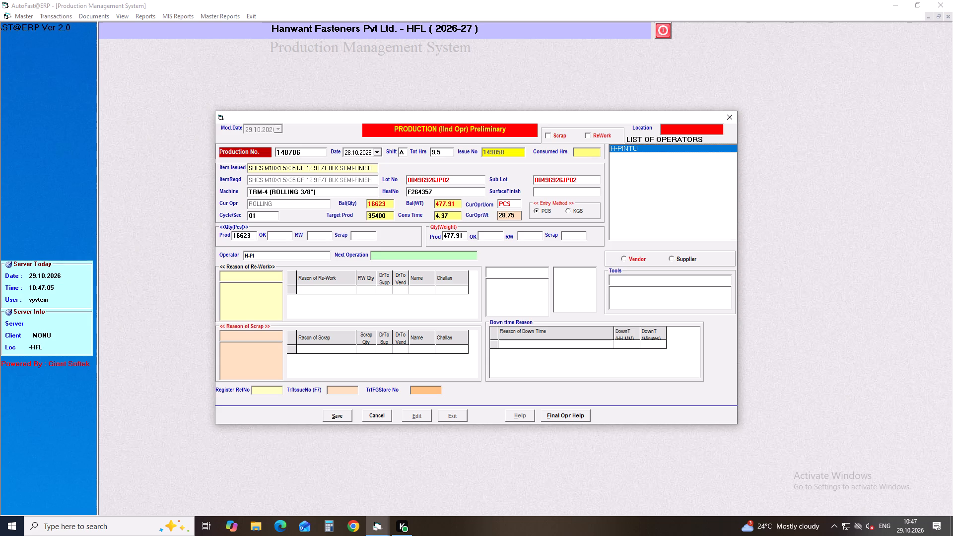
{"action": "key", "text": "Return"}
{"action": "key", "text": "Return"}
{"action": "key", "text": "Return"}
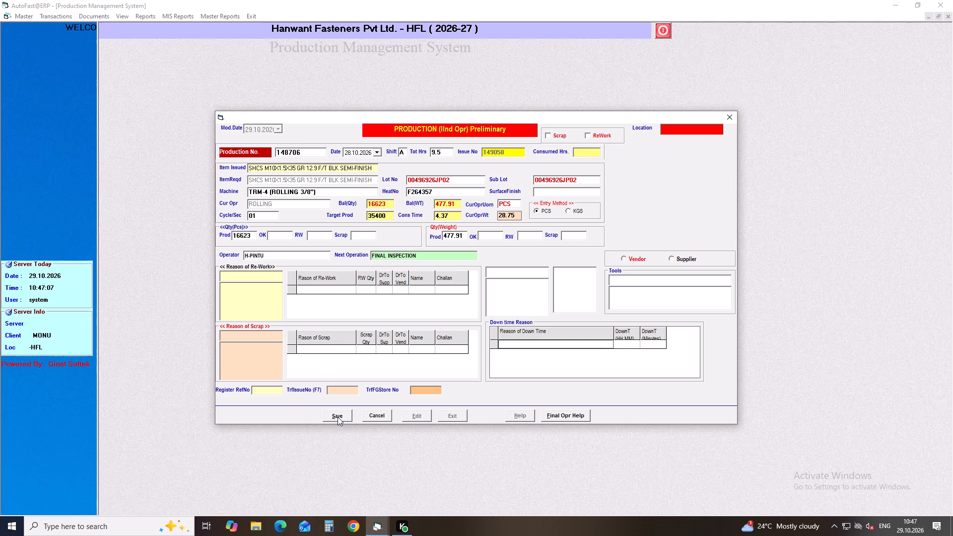
{"action": "left_click", "coordinate": [338, 417]}
{"action": "key", "text": "Return"}
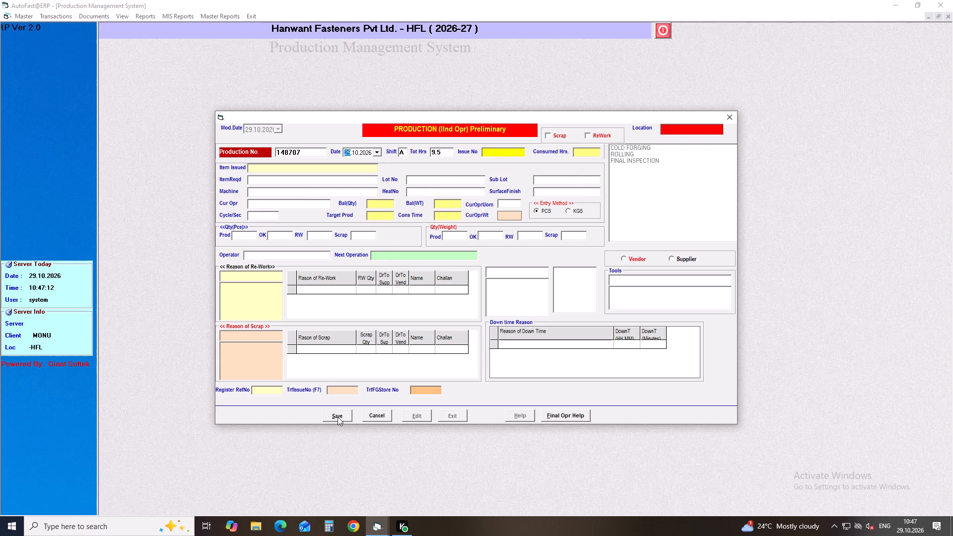
Set the new production entry's date to 28.10.2026 and accept 9.5 total hours.
{"action": "key", "text": "Down"}
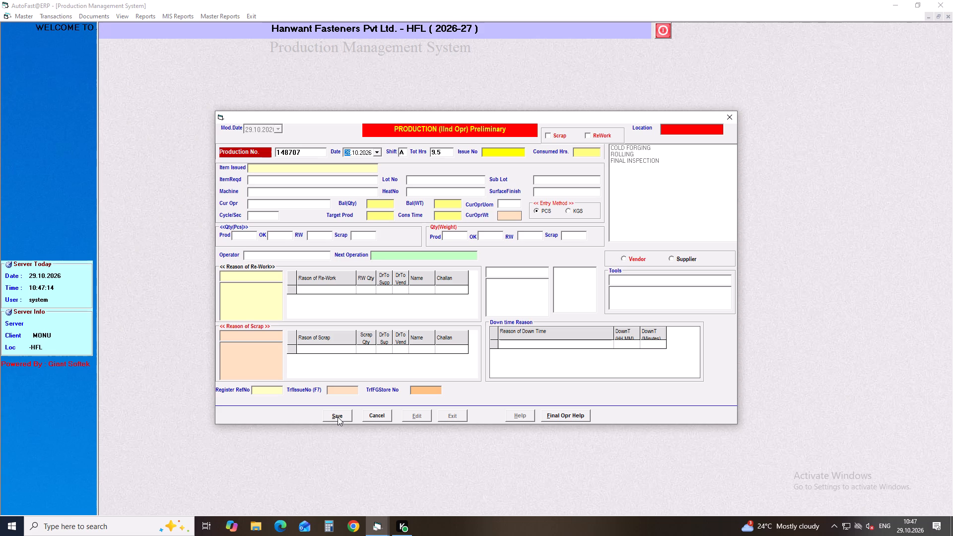
{"action": "key", "text": "Return"}
{"action": "key", "text": "Return"}
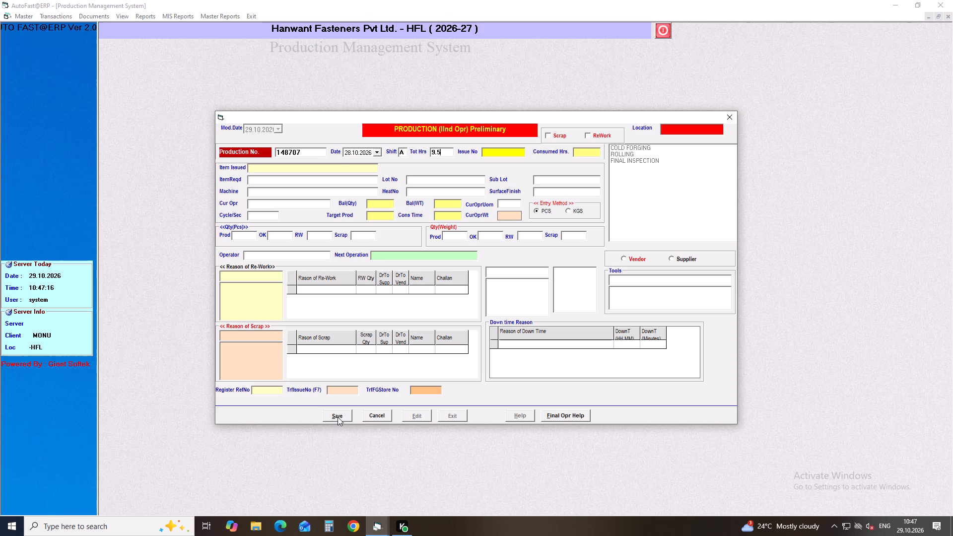
{"action": "key", "text": "Return"}
Load issue number 149059 into the production entry and set its cycle/sec to 01.
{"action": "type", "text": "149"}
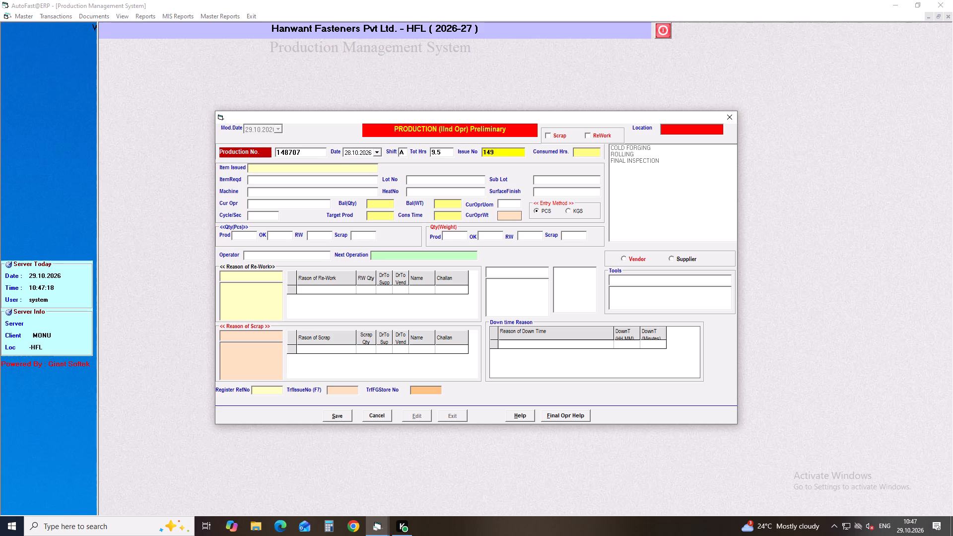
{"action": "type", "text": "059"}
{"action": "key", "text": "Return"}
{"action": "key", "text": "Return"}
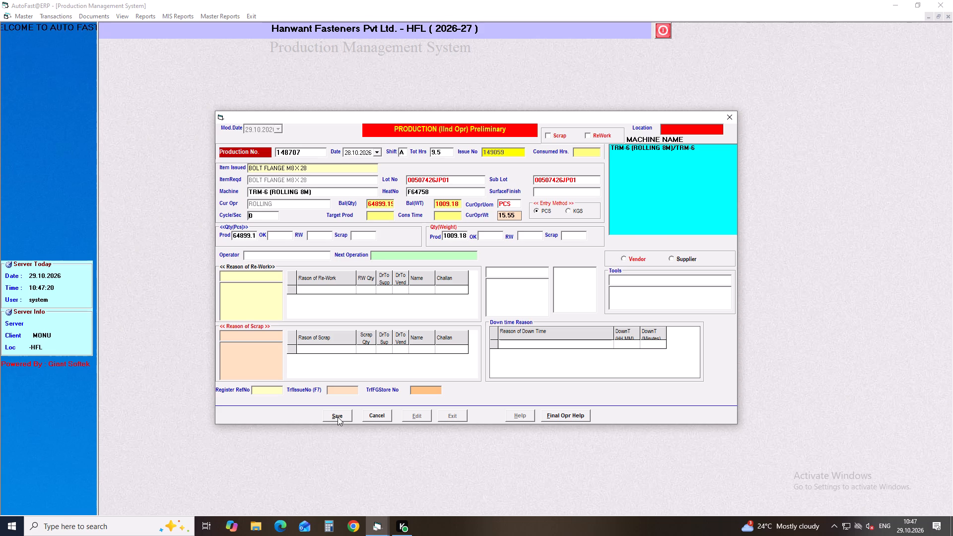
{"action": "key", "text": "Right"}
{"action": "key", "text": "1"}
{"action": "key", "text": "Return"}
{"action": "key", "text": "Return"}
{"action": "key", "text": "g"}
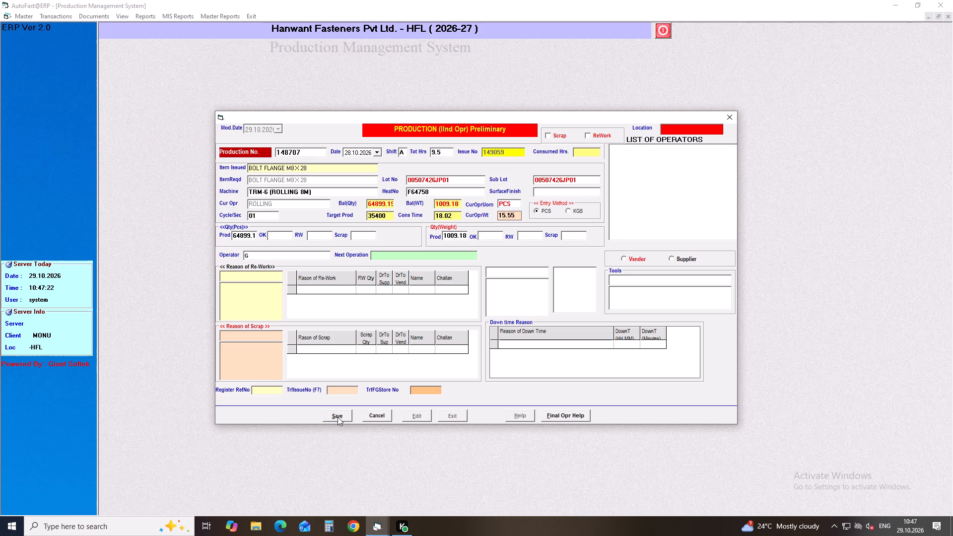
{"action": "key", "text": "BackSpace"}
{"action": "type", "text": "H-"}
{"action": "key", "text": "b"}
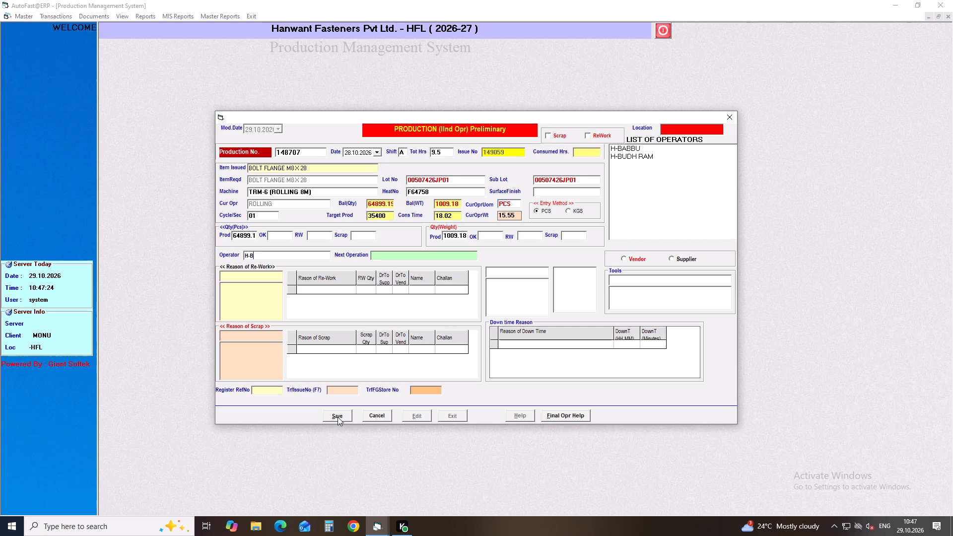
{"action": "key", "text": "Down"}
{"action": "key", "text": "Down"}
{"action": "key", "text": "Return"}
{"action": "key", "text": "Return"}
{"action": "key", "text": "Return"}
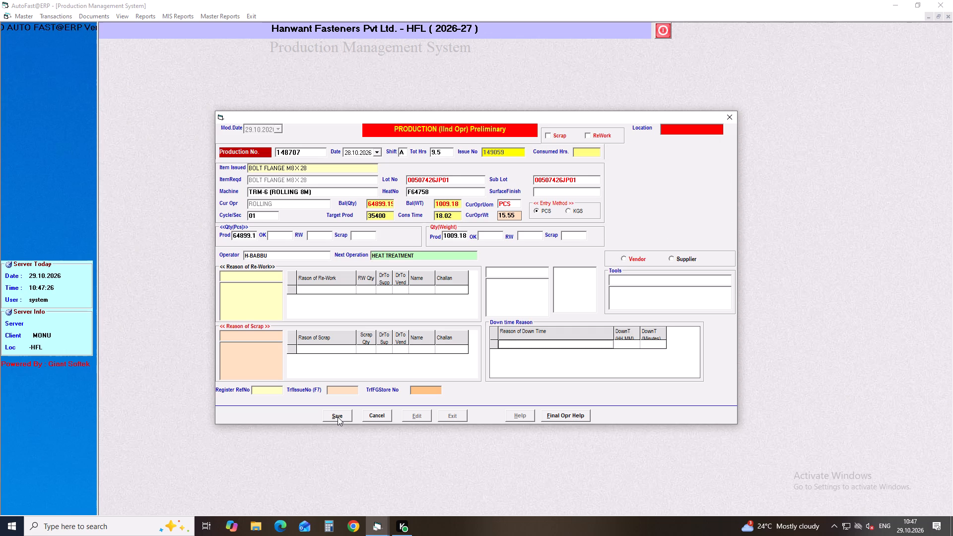
{"action": "left_click", "coordinate": [338, 417]}
{"action": "key", "text": "Return"}
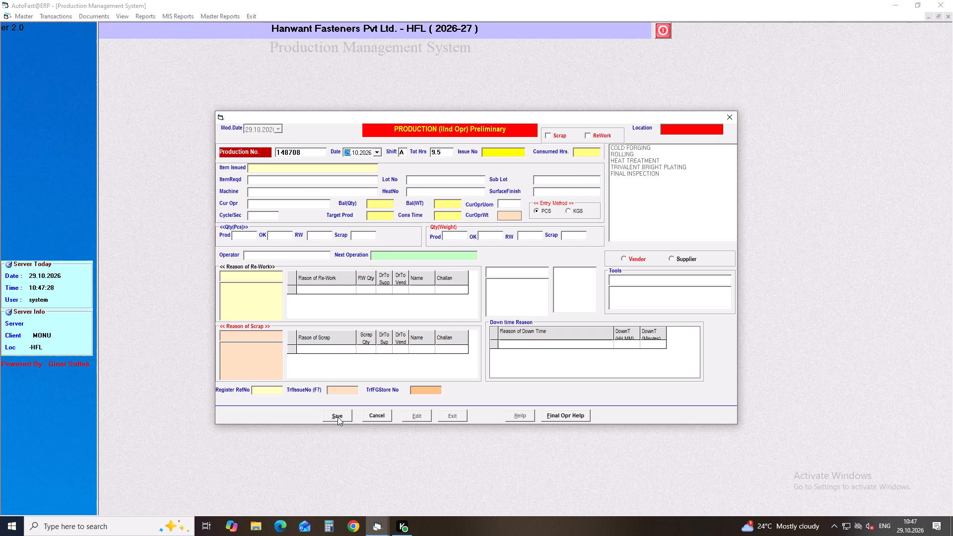
Set the new production entry's date to 28.10.2026 and accept 9.5 total hours.
{"action": "key", "text": "Left"}
{"action": "key", "text": "Left"}
{"action": "key", "text": "Left"}
{"action": "key", "text": "Down"}
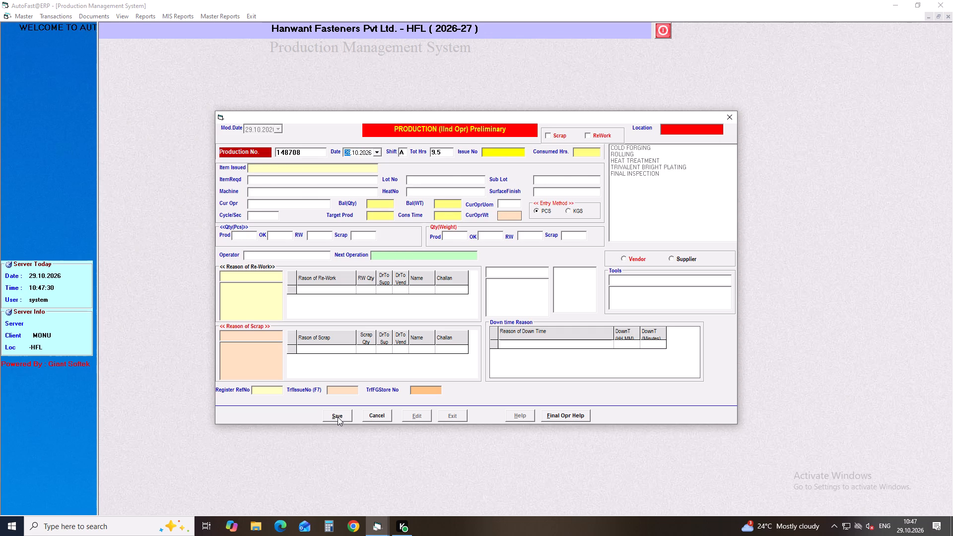
{"action": "key", "text": "Return"}
{"action": "key", "text": "Return"}
{"action": "key", "text": "Return"}
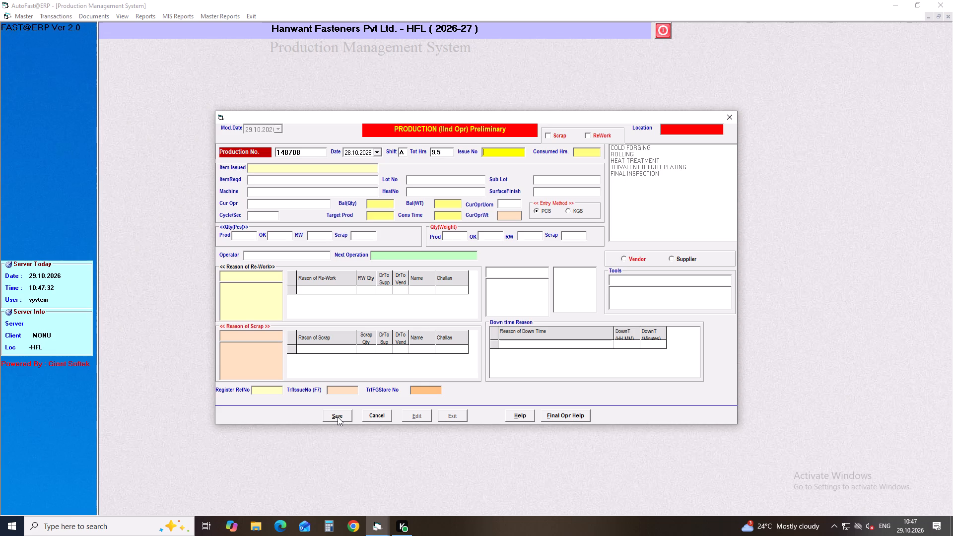
Load issue number 149060 into the production entry and set its cycle/sec to 01.
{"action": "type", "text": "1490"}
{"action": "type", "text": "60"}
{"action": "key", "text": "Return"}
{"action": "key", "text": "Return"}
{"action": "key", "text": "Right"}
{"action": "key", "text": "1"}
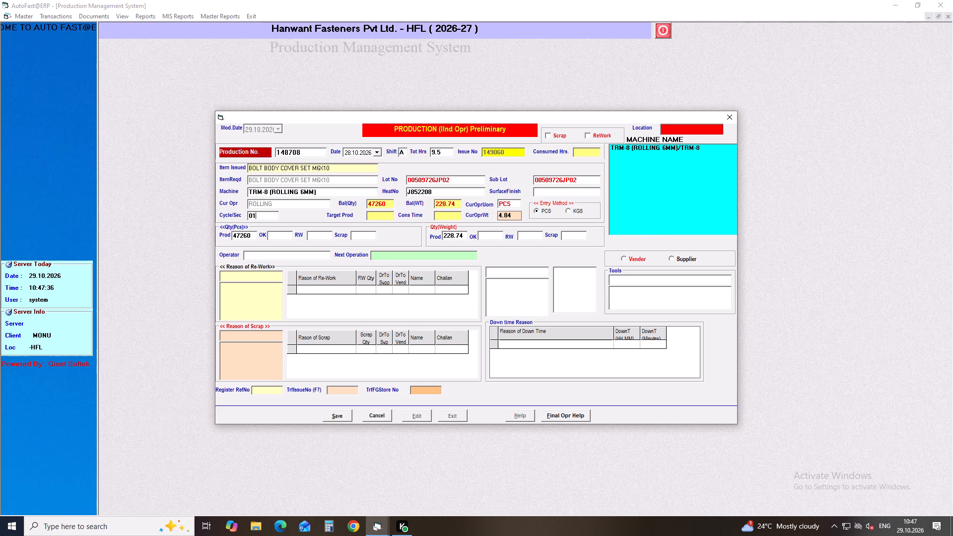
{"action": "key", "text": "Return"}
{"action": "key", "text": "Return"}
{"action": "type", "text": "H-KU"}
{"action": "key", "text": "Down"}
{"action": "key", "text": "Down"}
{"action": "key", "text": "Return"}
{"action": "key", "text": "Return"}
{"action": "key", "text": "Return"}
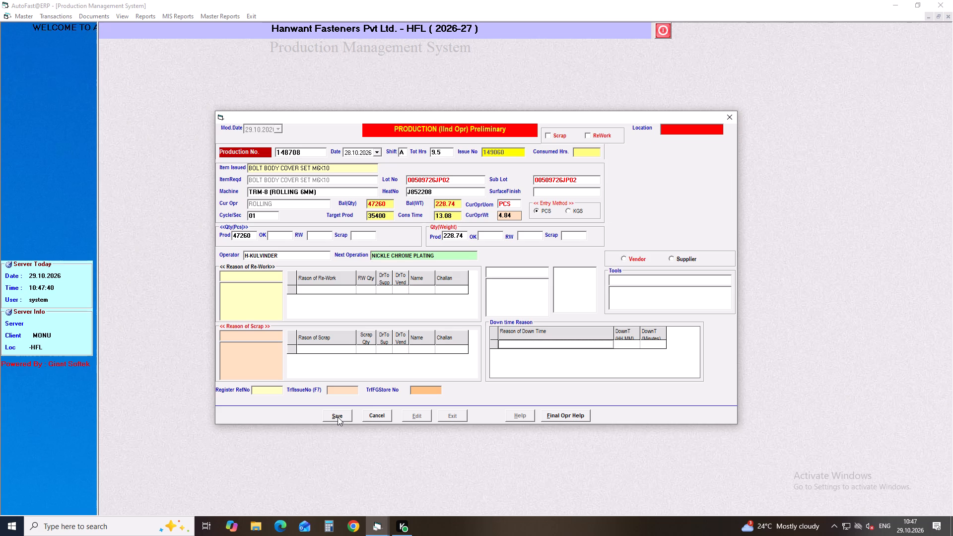
{"action": "left_click", "coordinate": [338, 417]}
{"action": "key", "text": "Return"}
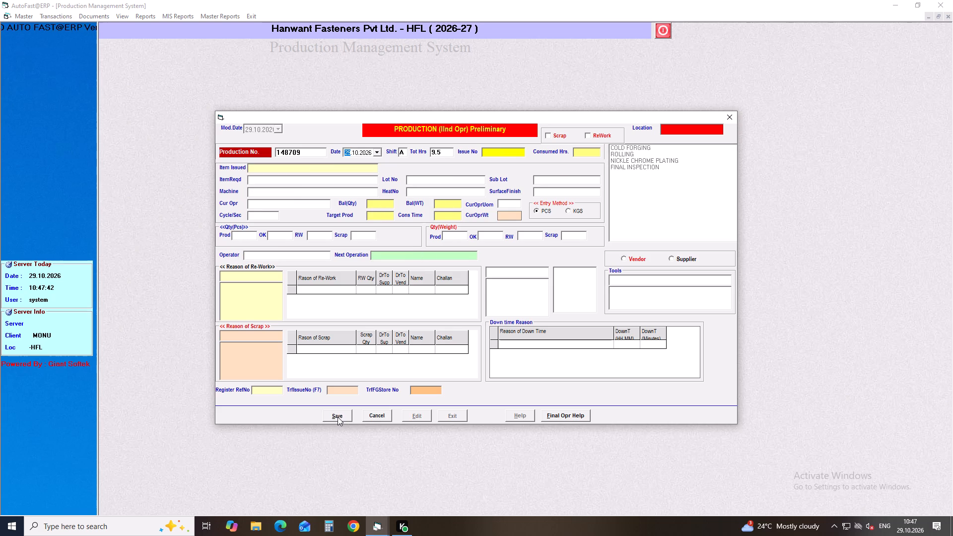
Set the new production entry's date to 28.10.2026 and accept 9.5 total hours.
{"action": "key", "text": "Down"}
{"action": "key", "text": "Return"}
{"action": "key", "text": "Return"}
{"action": "key", "text": "Return"}
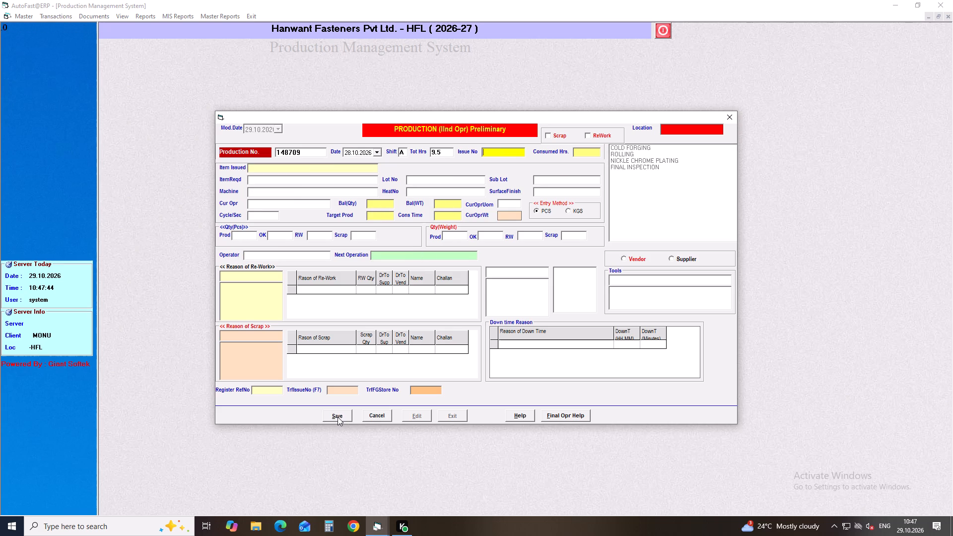
Load issue number 149061 into the production entry.
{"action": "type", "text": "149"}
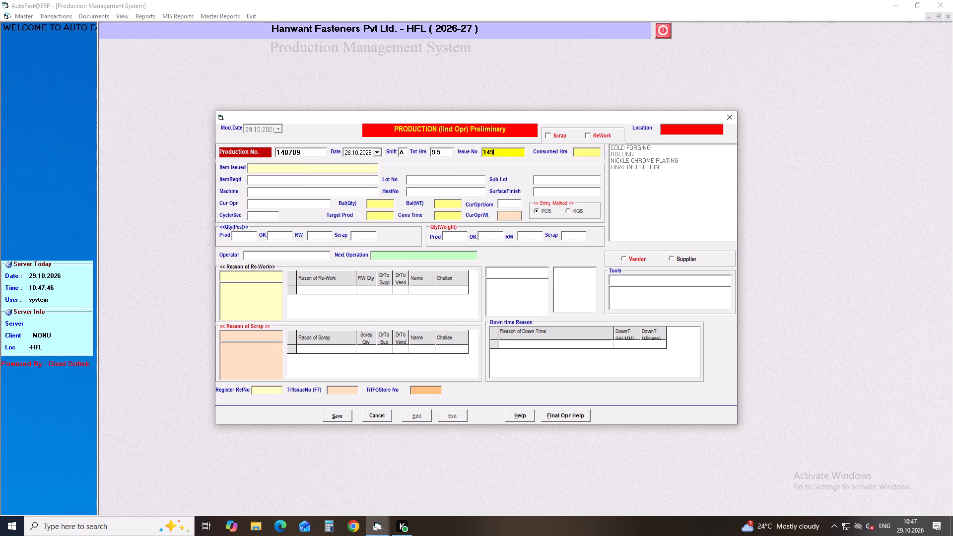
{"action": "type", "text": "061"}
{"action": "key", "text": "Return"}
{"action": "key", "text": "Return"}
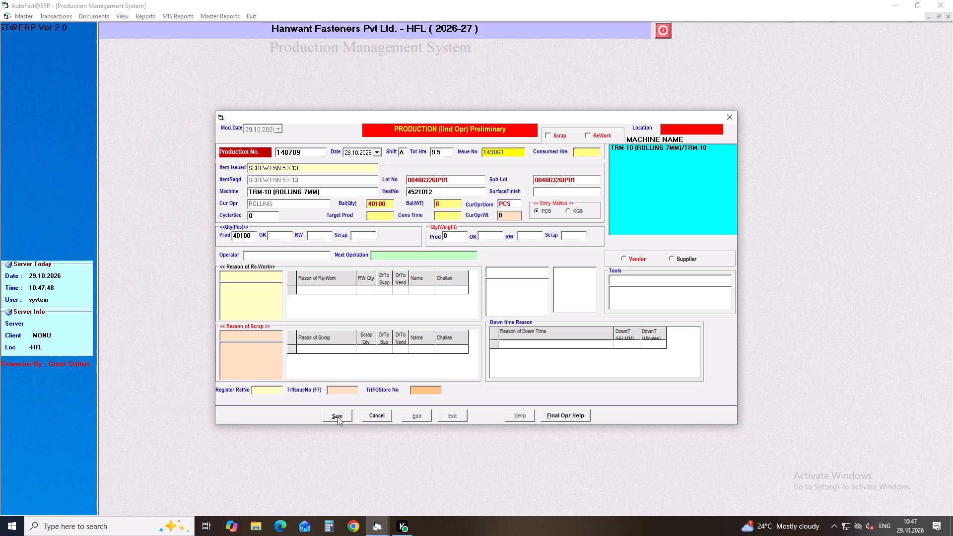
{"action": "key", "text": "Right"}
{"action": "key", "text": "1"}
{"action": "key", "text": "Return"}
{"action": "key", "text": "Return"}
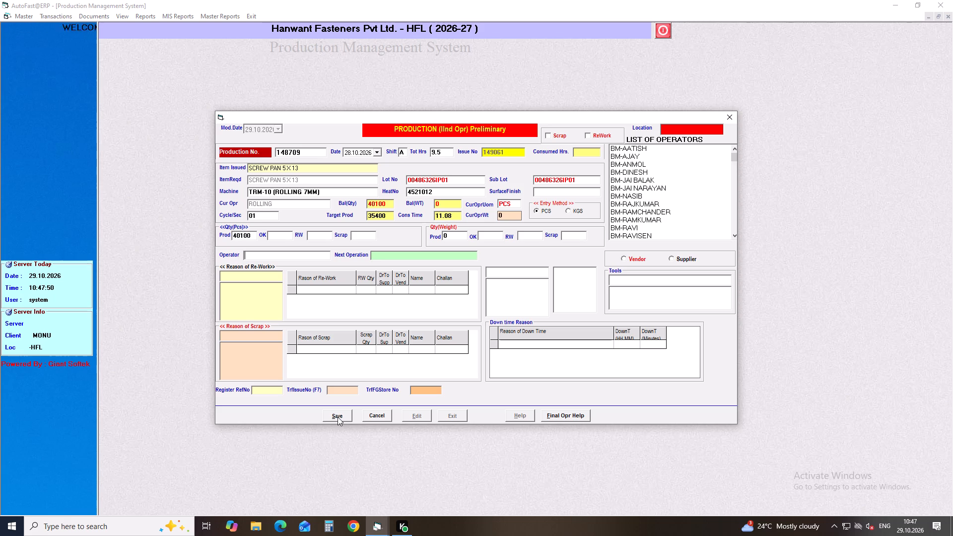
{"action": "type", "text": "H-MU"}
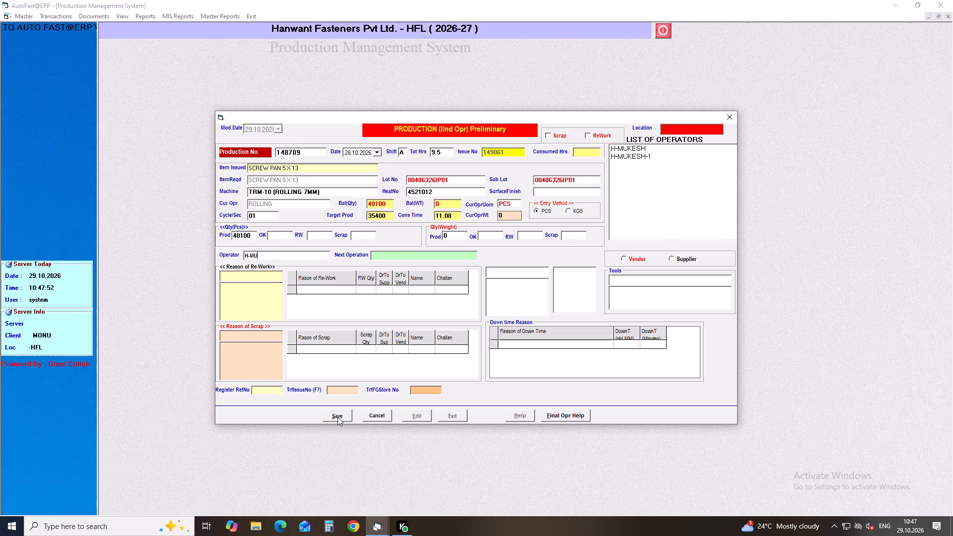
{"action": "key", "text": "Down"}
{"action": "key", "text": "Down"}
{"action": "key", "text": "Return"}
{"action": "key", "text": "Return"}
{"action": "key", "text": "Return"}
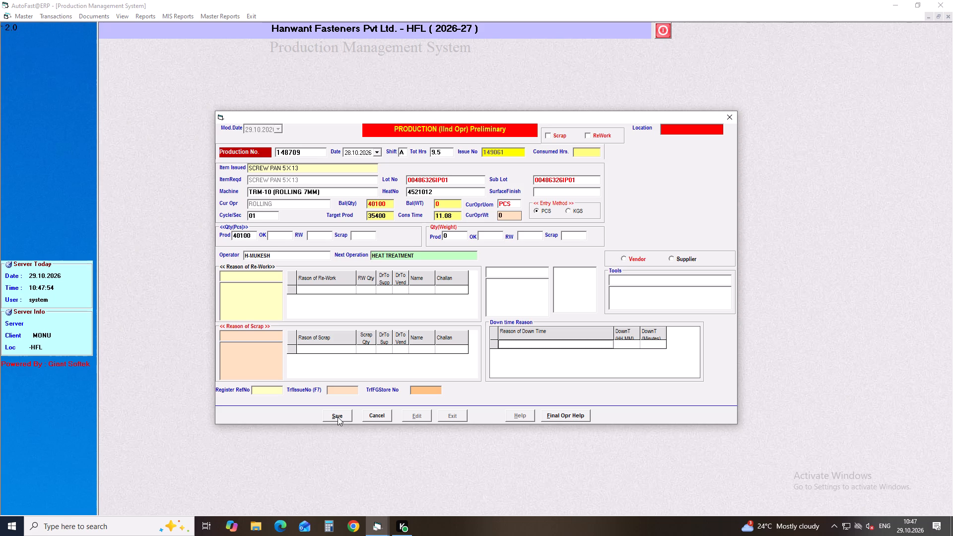
{"action": "left_click", "coordinate": [338, 417]}
Start a new production entry dated 28.10.2026.
{"action": "key", "text": "Return"}
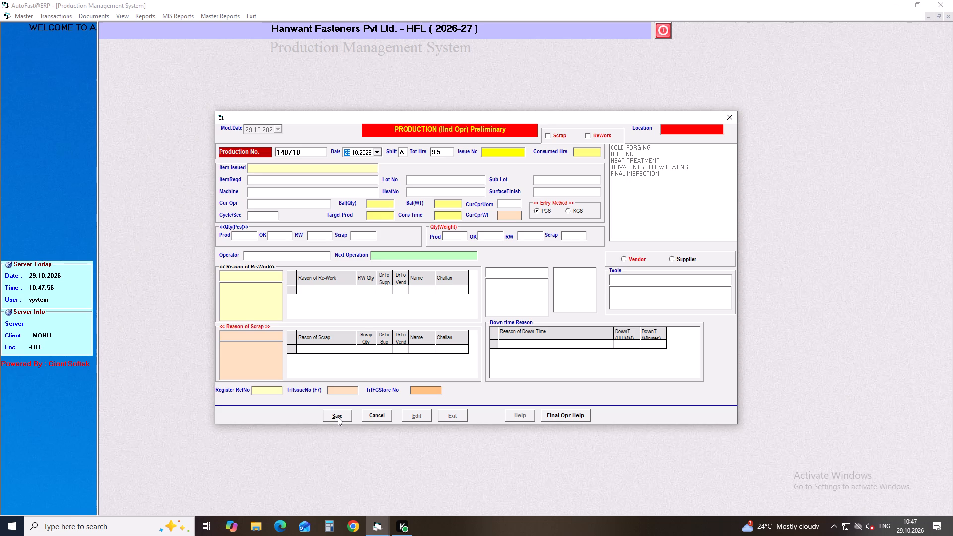
{"action": "key", "text": "Down"}
{"action": "key", "text": "Return"}
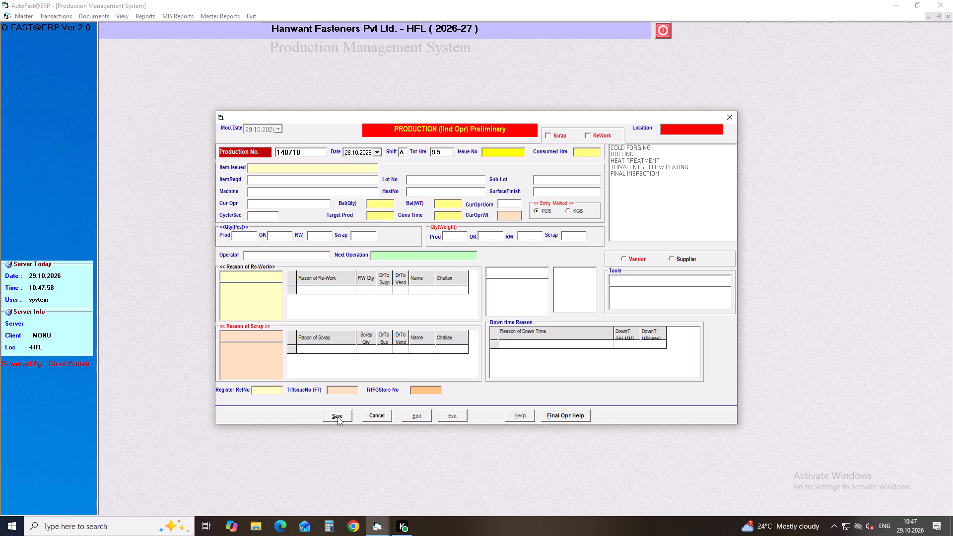
{"action": "key", "text": "Return"}
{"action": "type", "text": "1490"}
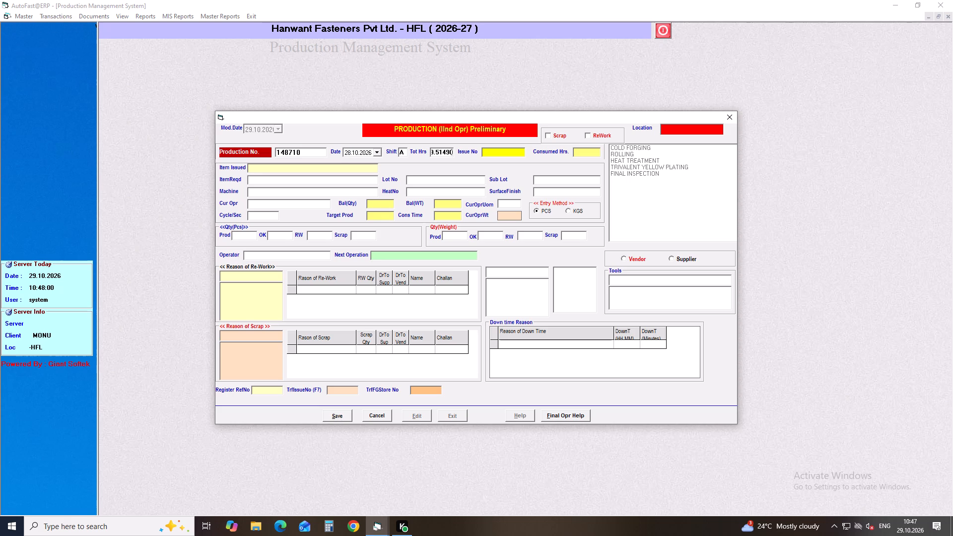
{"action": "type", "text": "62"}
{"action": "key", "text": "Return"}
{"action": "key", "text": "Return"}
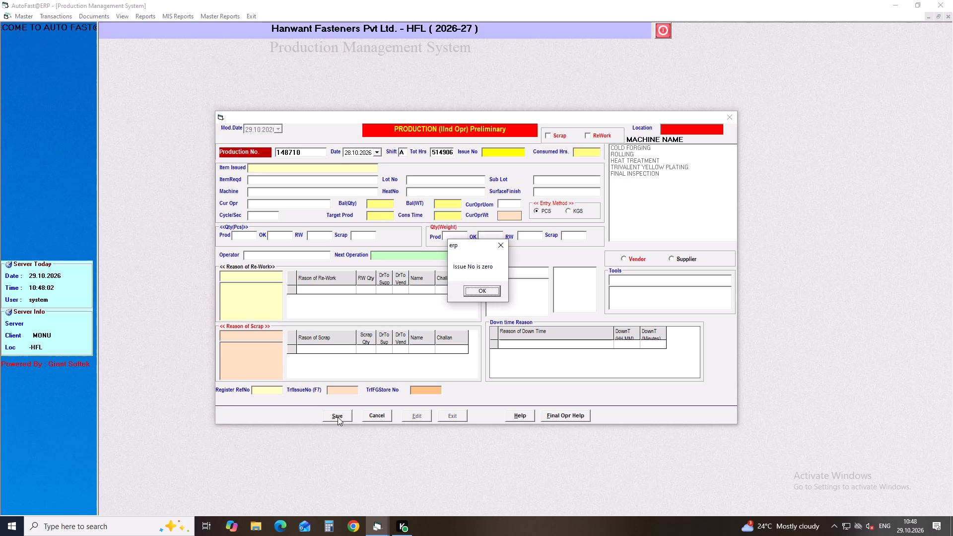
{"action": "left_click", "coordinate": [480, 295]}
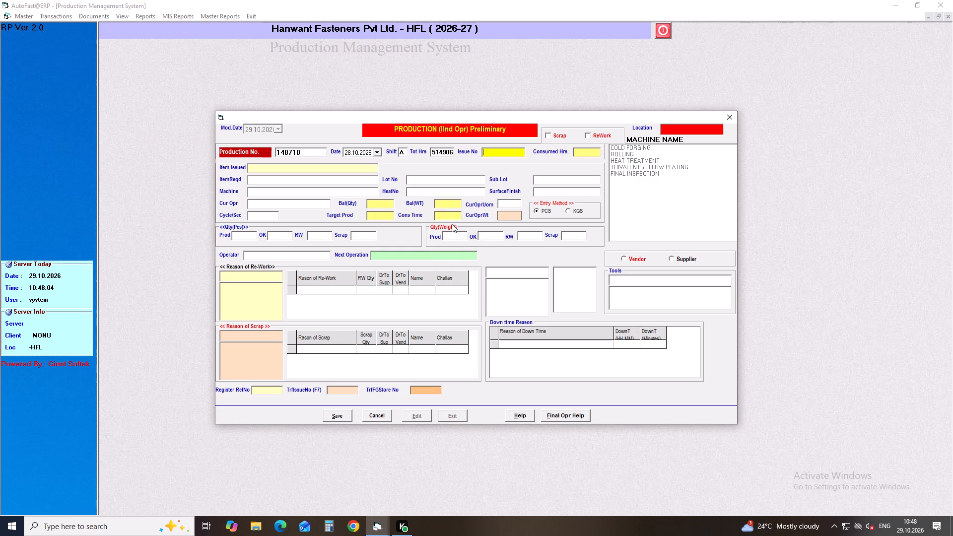
Clear the new entry's total hours and set them to 9.5.
{"action": "left_click_drag", "start_coordinate": [430, 151], "coordinate": [449, 153]}
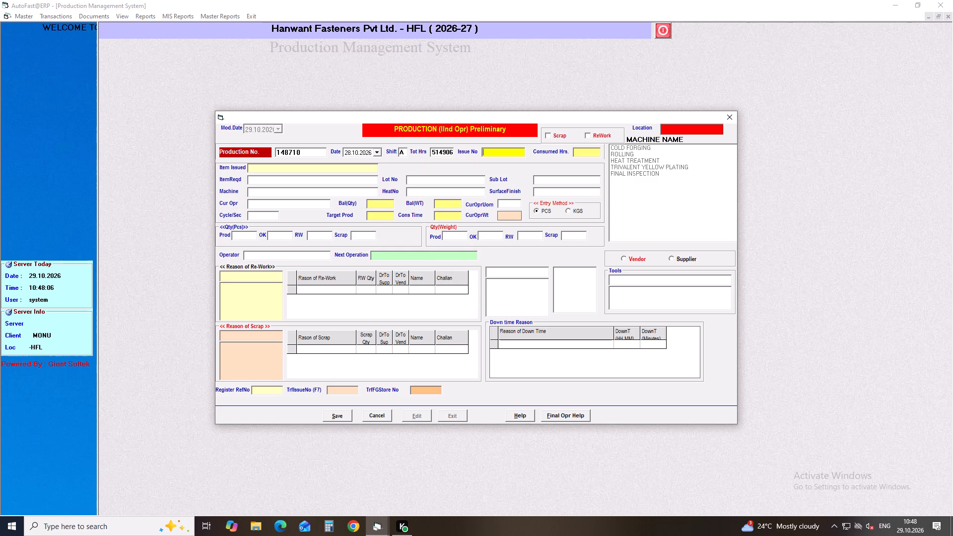
{"action": "left_click_drag", "start_coordinate": [451, 153], "coordinate": [415, 153]}
{"action": "key", "text": "BackSpace"}
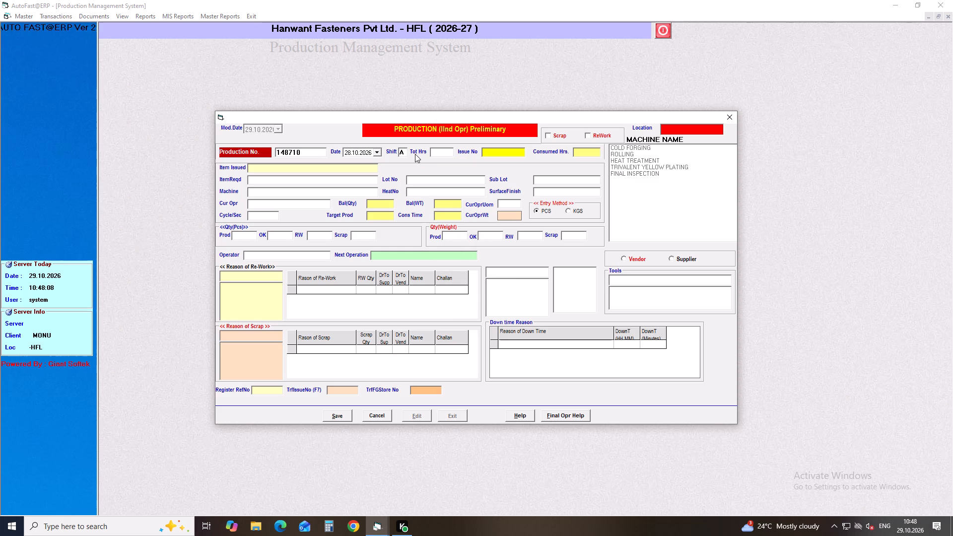
{"action": "key", "text": "period"}
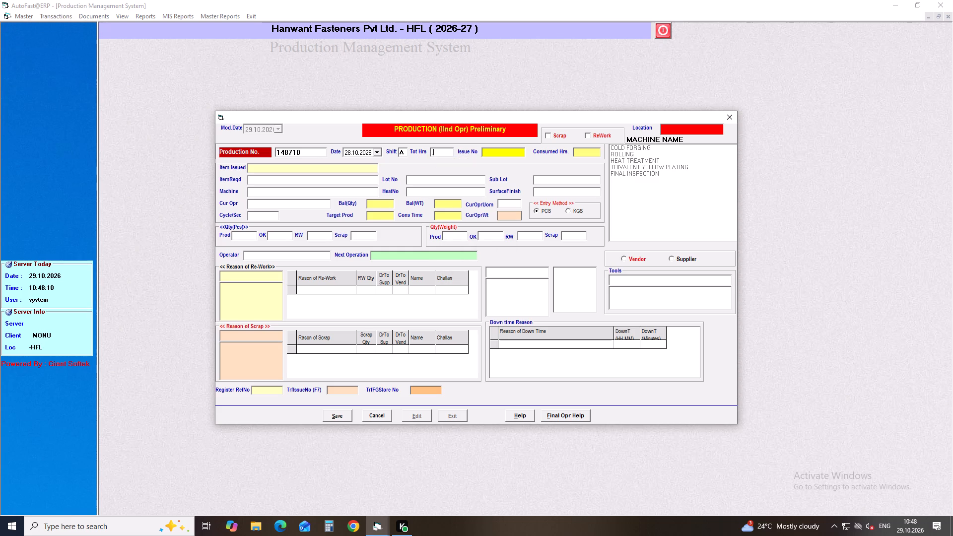
{"action": "key", "text": "BackSpace"}
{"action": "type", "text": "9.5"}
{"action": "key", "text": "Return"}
Load issue number 149062 into the production entry and set its cycle/sec to 01.
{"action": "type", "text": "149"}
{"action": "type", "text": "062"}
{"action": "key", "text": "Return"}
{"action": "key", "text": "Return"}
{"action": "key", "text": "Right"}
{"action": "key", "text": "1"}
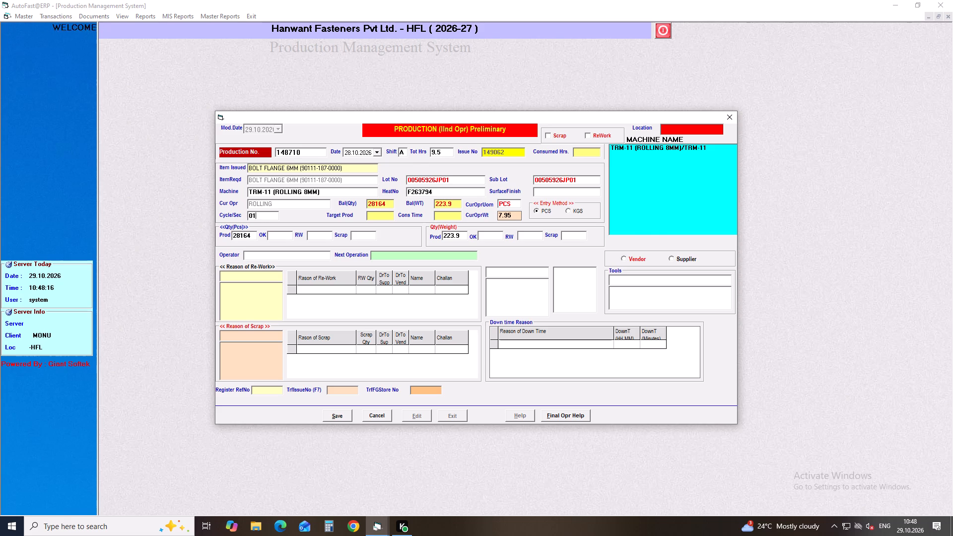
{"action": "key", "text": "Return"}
Assign operator H-ALOK to the BOLT FLANGE 6MM production entry for issue 149062 and save it.
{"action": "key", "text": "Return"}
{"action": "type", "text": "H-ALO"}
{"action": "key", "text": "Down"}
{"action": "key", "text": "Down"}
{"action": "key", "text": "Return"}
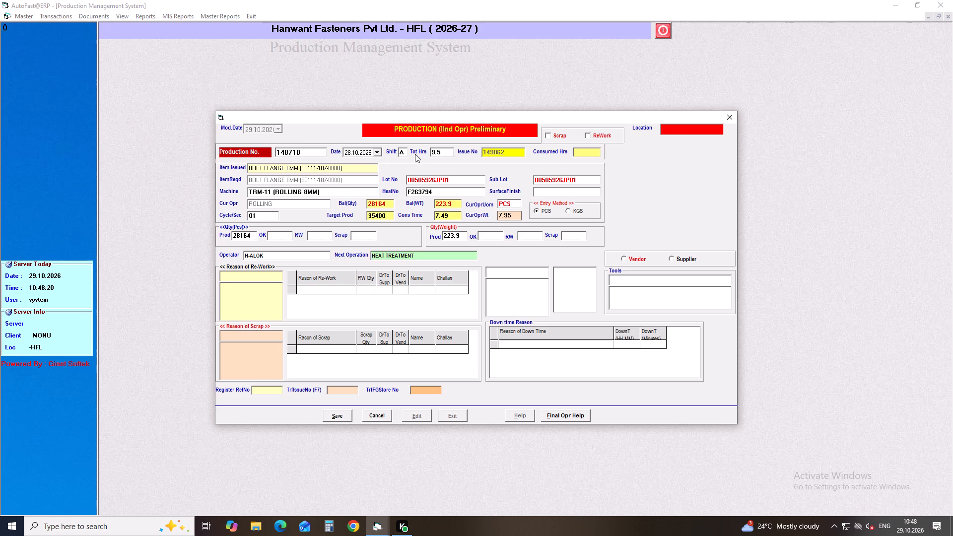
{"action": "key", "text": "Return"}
{"action": "left_click", "coordinate": [337, 418]}
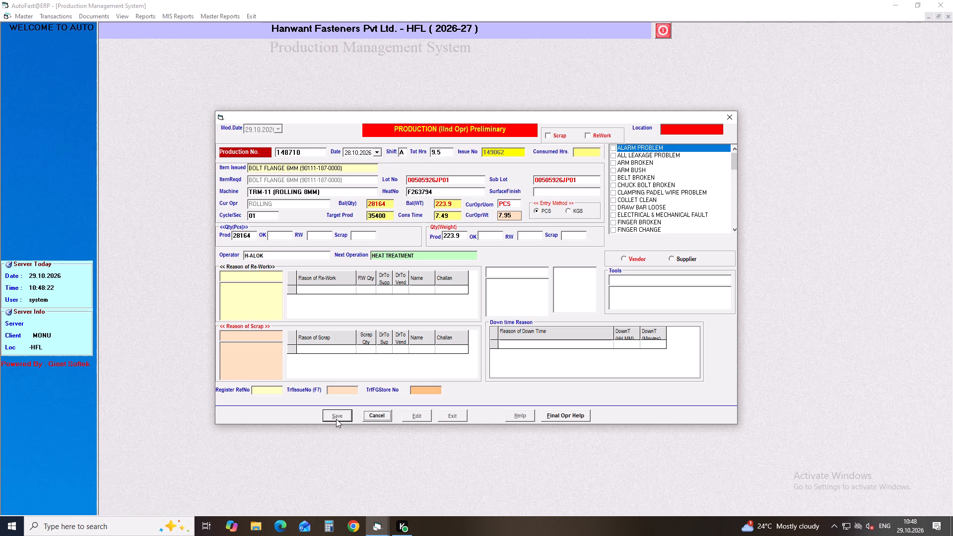
Start a new production entry dated 28.10.2026.
{"action": "key", "text": "Return"}
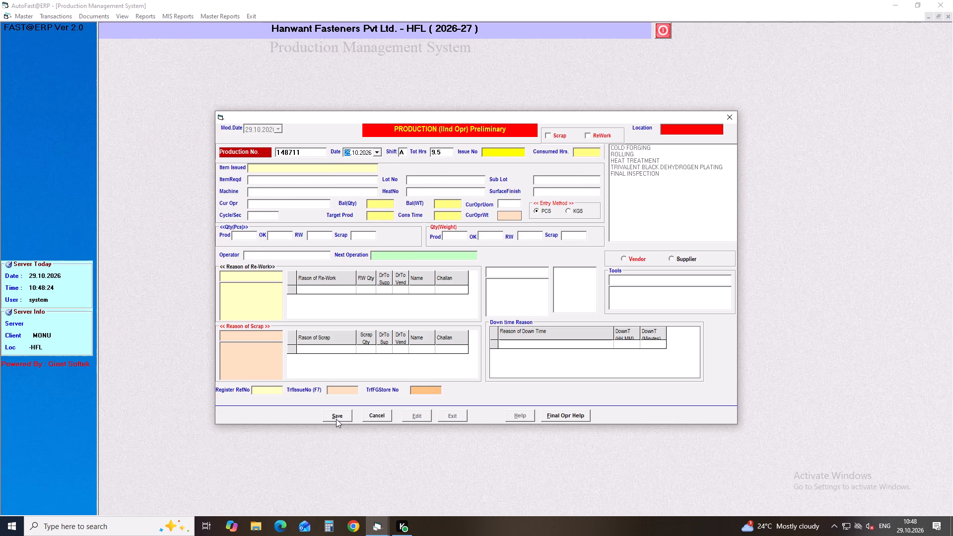
{"action": "key", "text": "Down"}
{"action": "key", "text": "Return"}
{"action": "key", "text": "Return"}
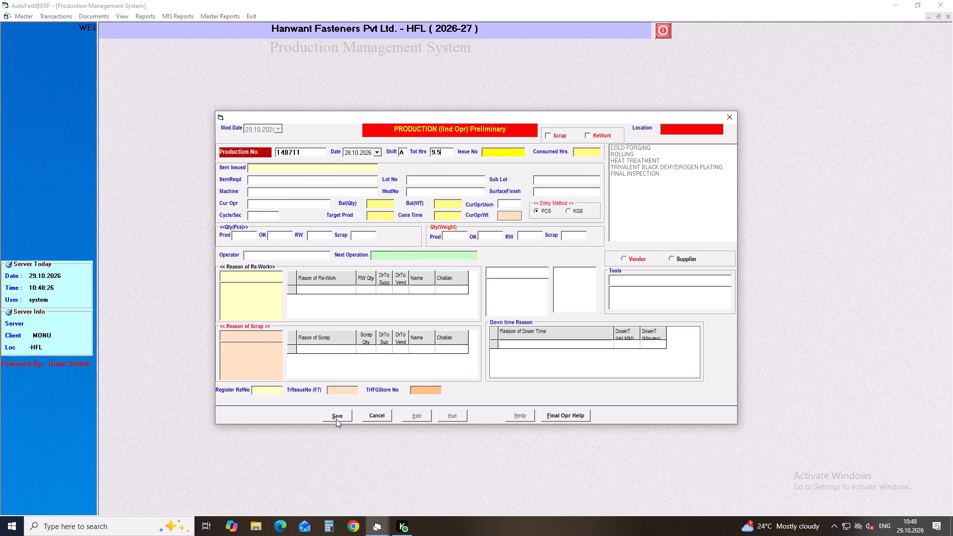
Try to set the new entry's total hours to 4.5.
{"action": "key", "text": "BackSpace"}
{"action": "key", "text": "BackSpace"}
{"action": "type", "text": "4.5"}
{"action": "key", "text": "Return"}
Enter 1 as the first digit of the issue number and set the total hours to 4.
{"action": "key", "text": "1"}
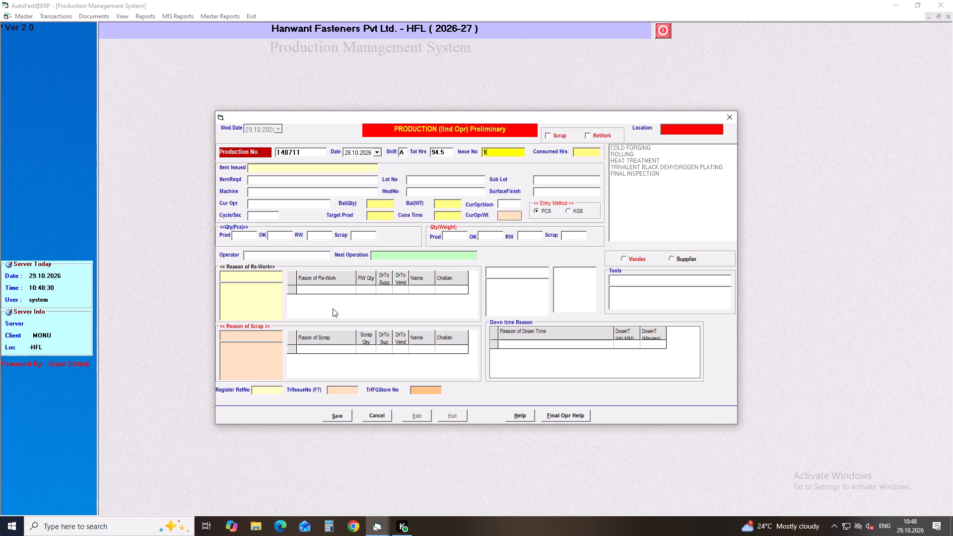
{"action": "left_click_drag", "start_coordinate": [445, 150], "coordinate": [404, 165]}
{"action": "key", "text": "4"}
{"action": "key", "text": "4"}
{"action": "key", "text": "4"}
{"action": "key", "text": "4"}
{"action": "key", "text": "4"}
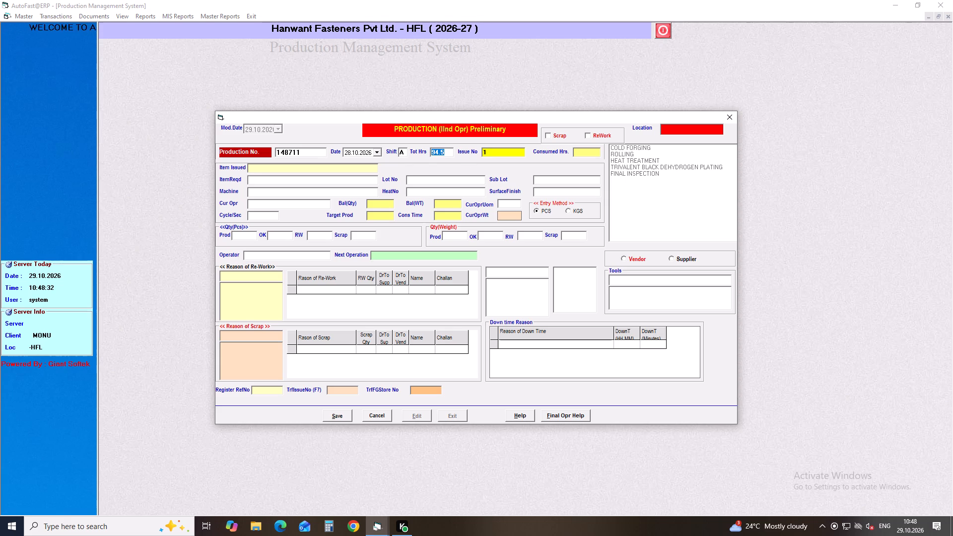
{"action": "key", "text": "BackSpace"}
{"action": "key", "text": "BackSpace"}
{"action": "key", "text": "BackSpace"}
{"action": "key", "text": "BackSpace"}
{"action": "key", "text": "BackSpace"}
{"action": "key", "text": "BackSpace"}
{"action": "key", "text": "BackSpace"}
{"action": "key", "text": "BackSpace"}
{"action": "key", "text": "BackSpace"}
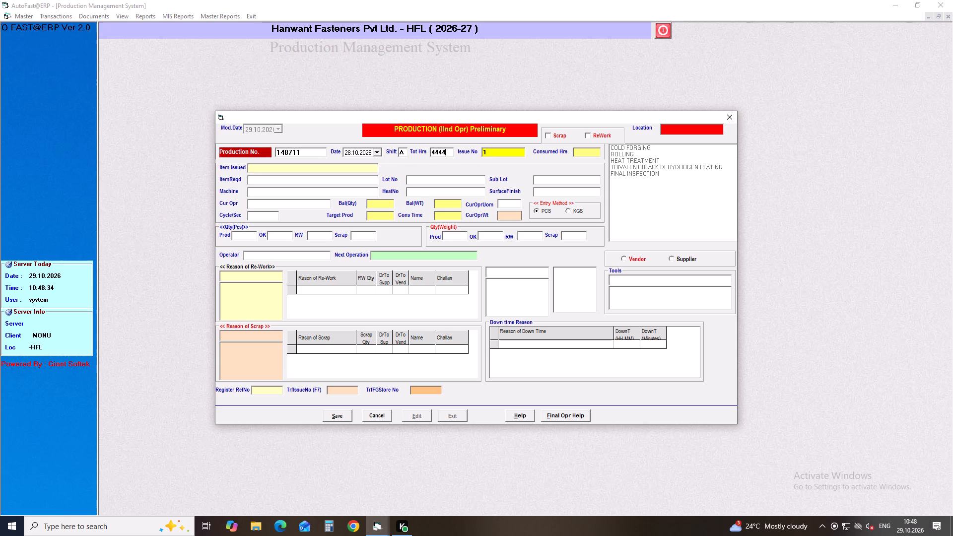
{"action": "key", "text": "4"}
{"action": "key", "text": "Return"}
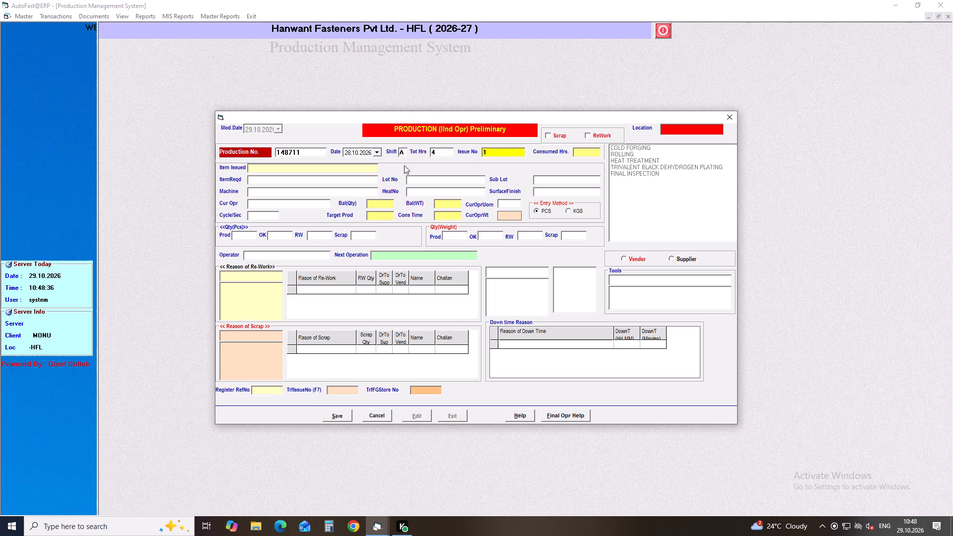
Complete the issue number as 149063, load it into the production entry and set its cycle/sec to 01.
{"action": "type", "text": "49"}
{"action": "type", "text": "063"}
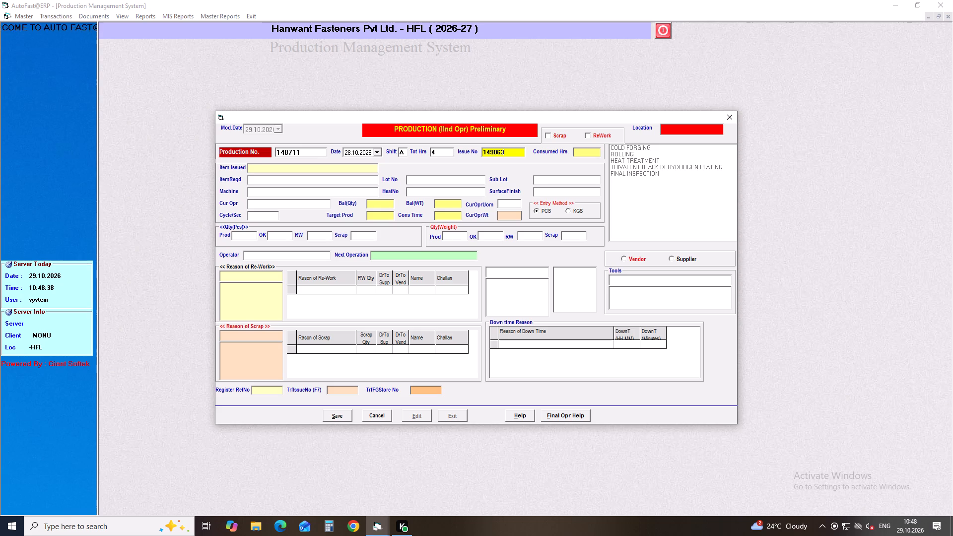
{"action": "key", "text": "Return"}
{"action": "key", "text": "Return"}
{"action": "key", "text": "Right"}
{"action": "key", "text": "1"}
{"action": "key", "text": "Return"}
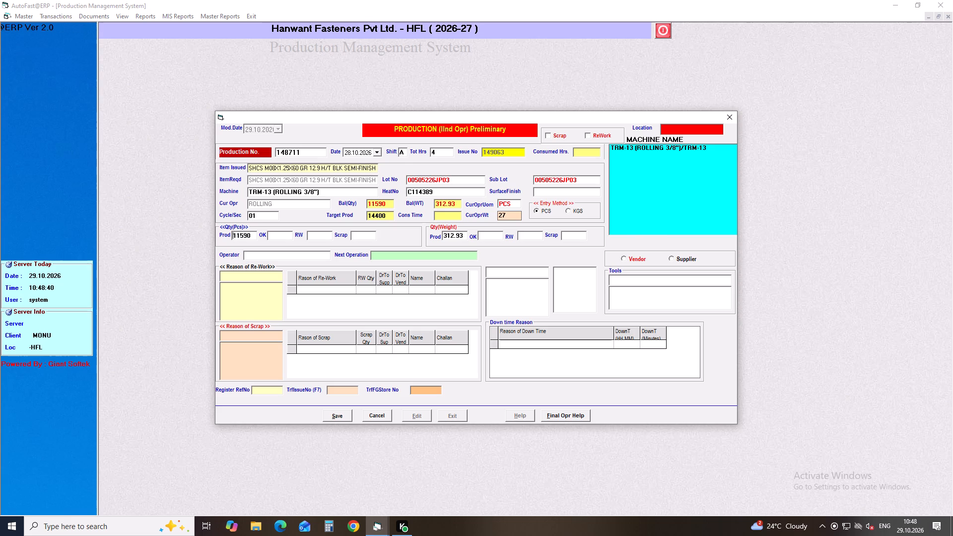
Assign operator H-MANPAL to the SHCS M08X1.25X60 production entry for issue 149063 and save it.
{"action": "key", "text": "Return"}
{"action": "type", "text": "H-"}
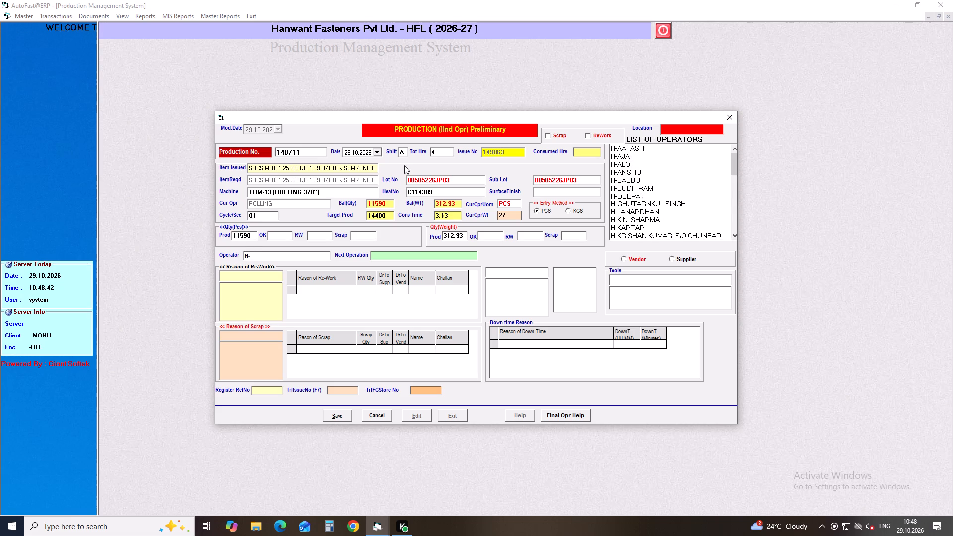
{"action": "key", "text": "m"}
{"action": "key", "text": "Down"}
{"action": "key", "text": "Down"}
{"action": "key", "text": "Return"}
{"action": "key", "text": "Return"}
{"action": "key", "text": "Return"}
{"action": "key", "text": "Return"}
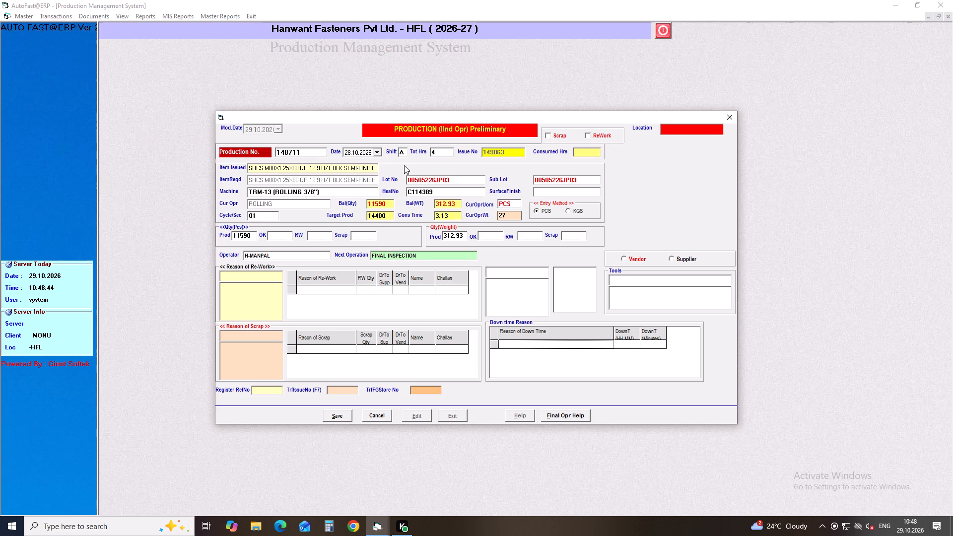
{"action": "key", "text": "Return"}
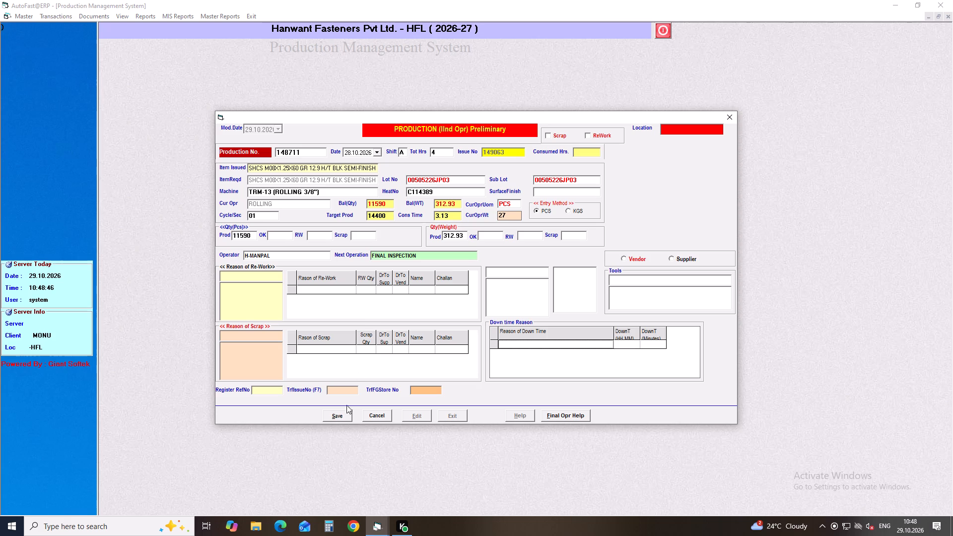
{"action": "left_click", "coordinate": [340, 417]}
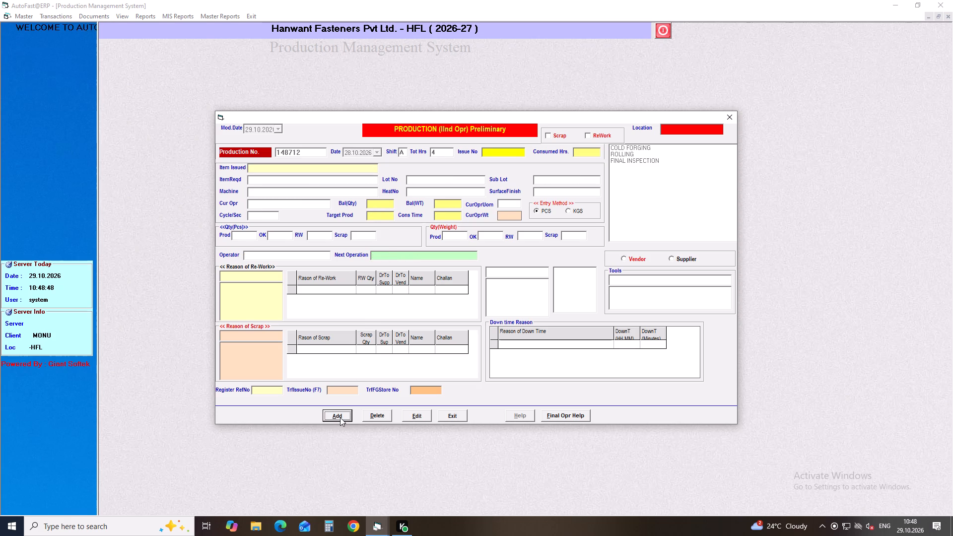
Start a new production entry dated 28.10.2026 with 9.5 total hours.
{"action": "key", "text": "Return"}
{"action": "key", "text": "Down"}
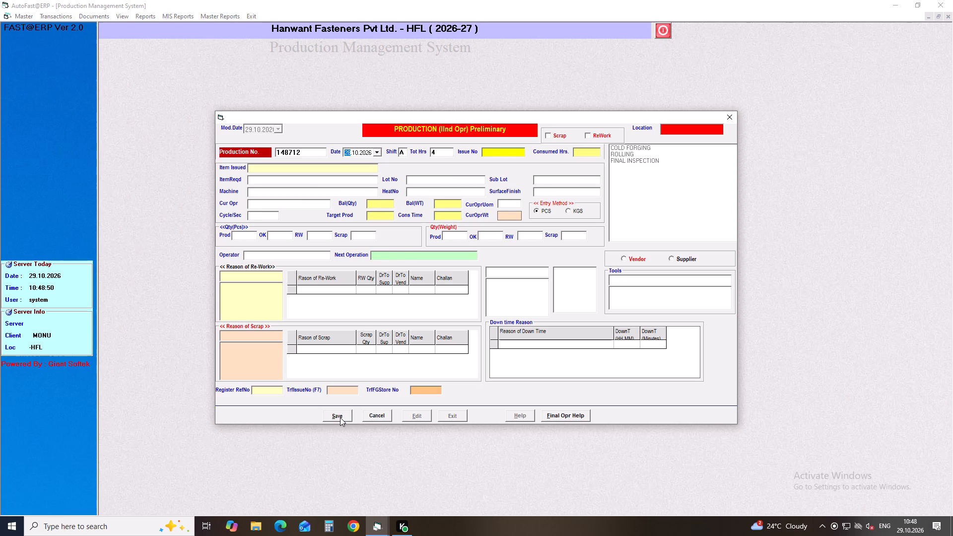
{"action": "key", "text": "Return"}
{"action": "key", "text": "Return"}
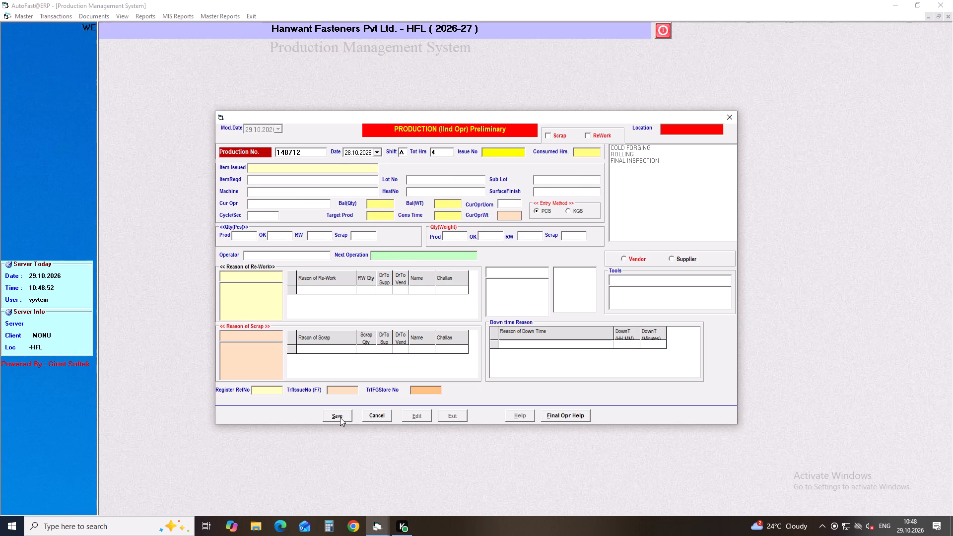
{"action": "key", "text": "BackSpace"}
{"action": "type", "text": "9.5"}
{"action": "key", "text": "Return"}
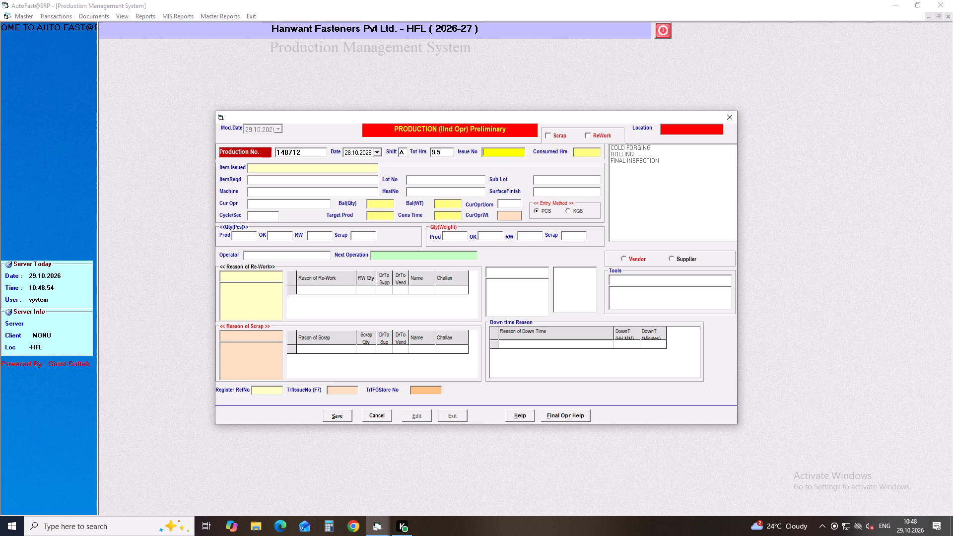
Load issue number 149064 into the production entry and set its cycle/sec to 01.
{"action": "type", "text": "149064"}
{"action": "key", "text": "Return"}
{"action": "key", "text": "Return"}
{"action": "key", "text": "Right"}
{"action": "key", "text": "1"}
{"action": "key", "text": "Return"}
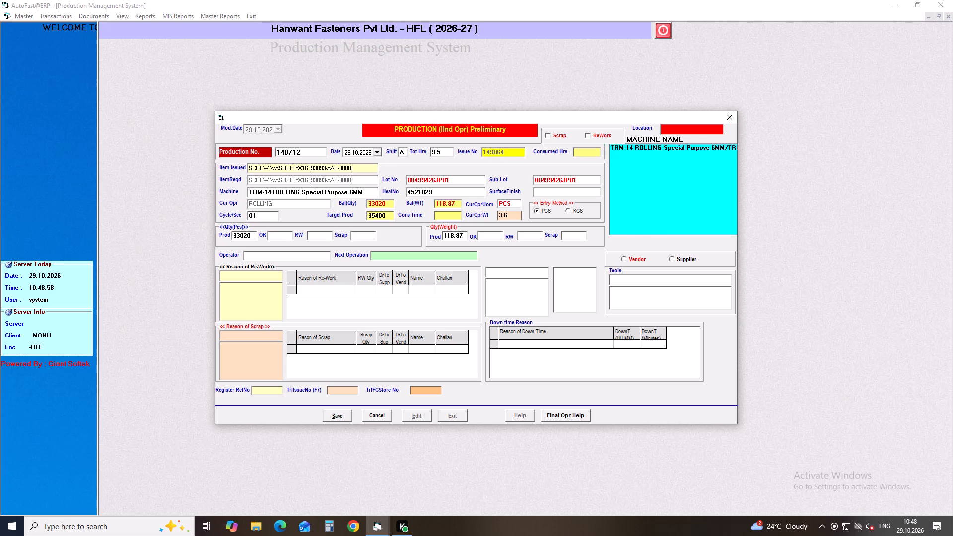
Assign the first-listed H-KRISHAN operator to the SCREW WASHER 5X16 production entry for issue 149064 and save it.
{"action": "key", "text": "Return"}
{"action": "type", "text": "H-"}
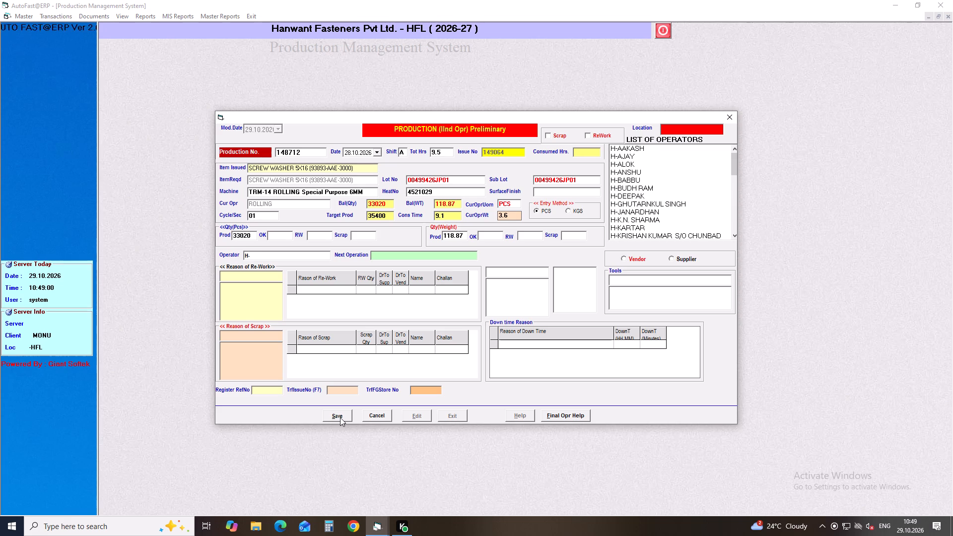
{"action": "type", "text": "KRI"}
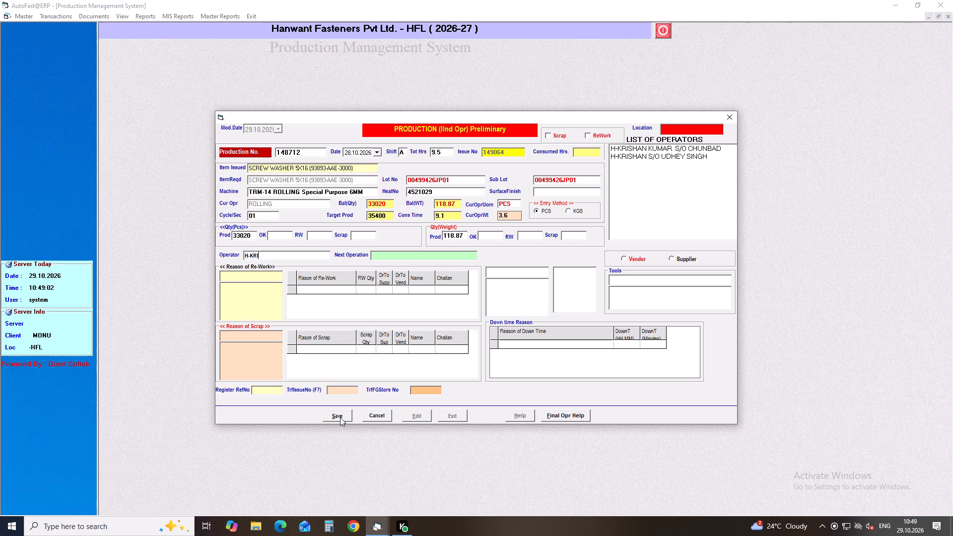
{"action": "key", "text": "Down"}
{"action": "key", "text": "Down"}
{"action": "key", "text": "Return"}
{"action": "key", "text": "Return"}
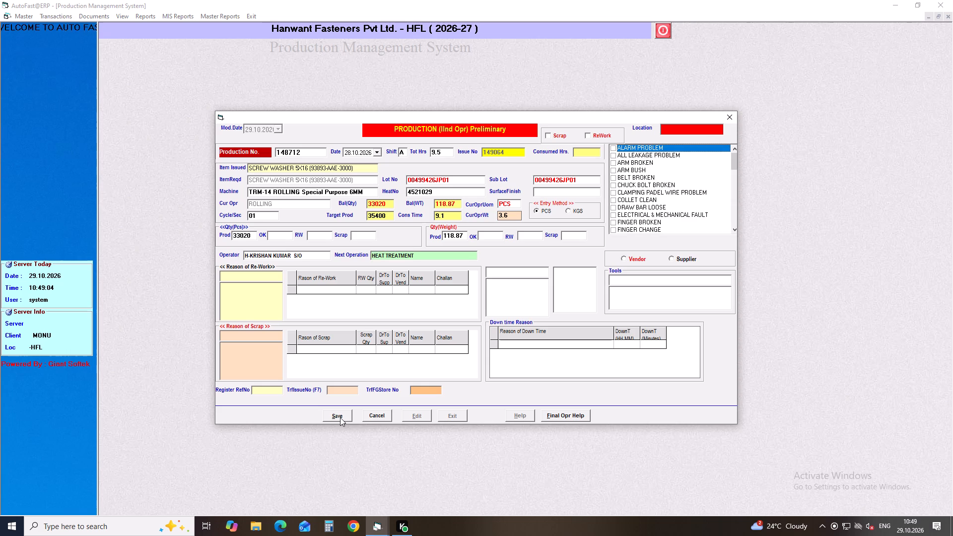
{"action": "left_click", "coordinate": [339, 419]}
Start a new production entry dated 28.10.2026 and accept 9.5 total hours.
{"action": "key", "text": "Return"}
{"action": "key", "text": "Down"}
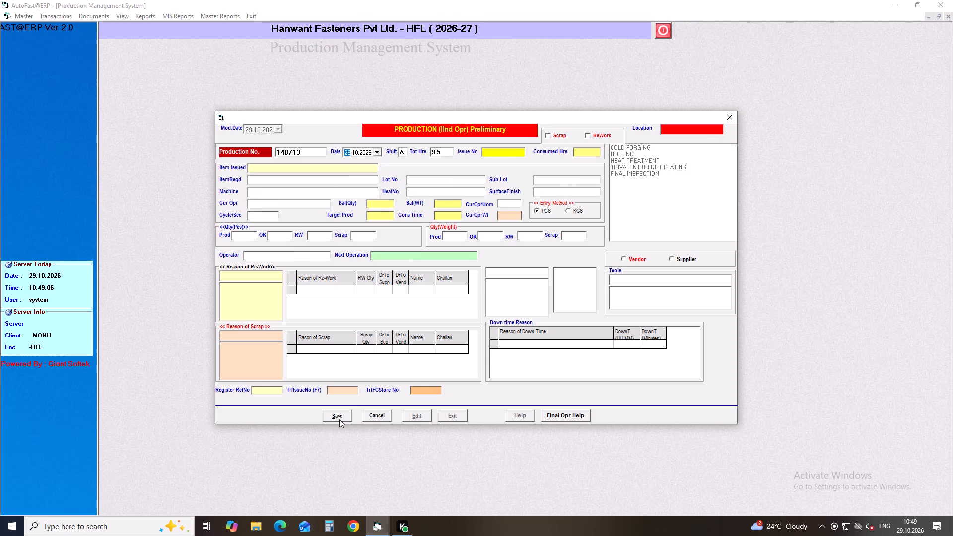
{"action": "key", "text": "Return"}
{"action": "key", "text": "Return"}
{"action": "key", "text": "Return"}
Load issue number 149065 into the production entry and set its cycle/sec to 01.
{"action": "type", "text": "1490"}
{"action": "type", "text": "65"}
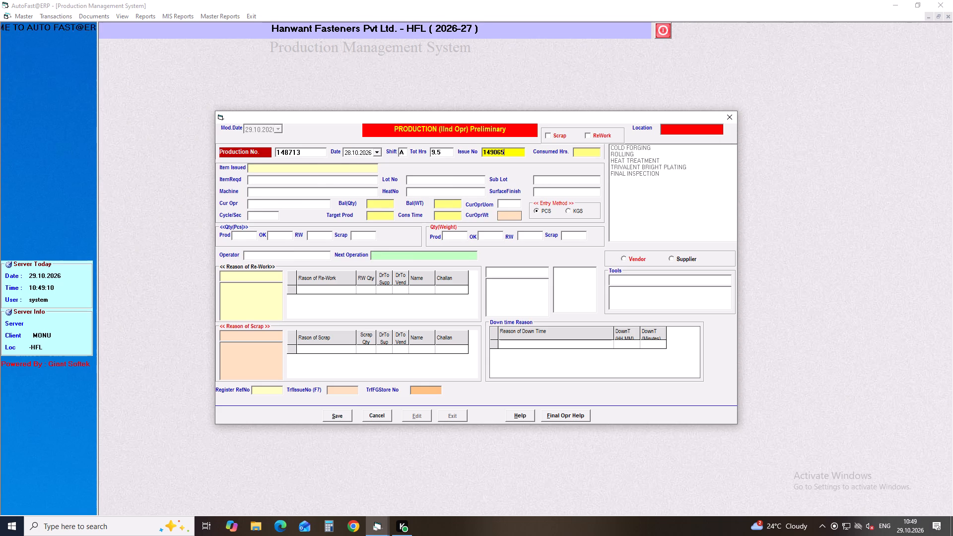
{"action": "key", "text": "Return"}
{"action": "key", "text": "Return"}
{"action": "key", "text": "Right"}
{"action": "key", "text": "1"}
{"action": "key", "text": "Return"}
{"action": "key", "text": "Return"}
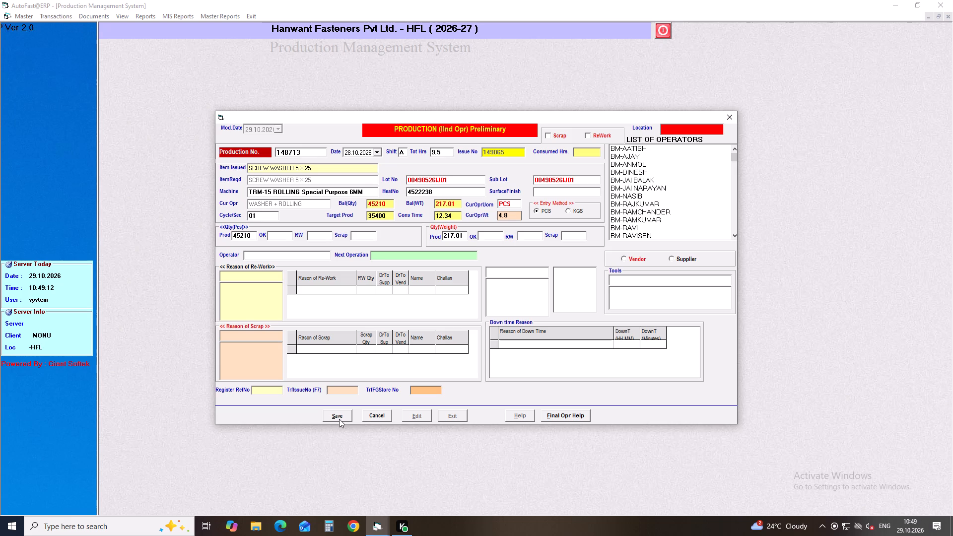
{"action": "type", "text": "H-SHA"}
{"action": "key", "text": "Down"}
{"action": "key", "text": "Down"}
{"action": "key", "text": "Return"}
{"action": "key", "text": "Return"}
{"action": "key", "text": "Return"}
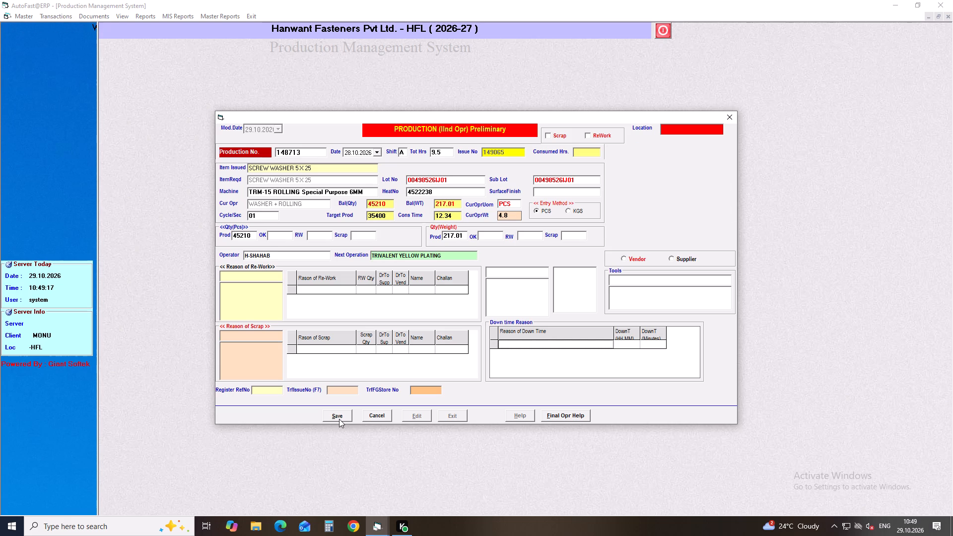
{"action": "left_click", "coordinate": [339, 419]}
Start a new production entry dated 28.10.2026 and accept 9.5 total hours.
{"action": "key", "text": "Return"}
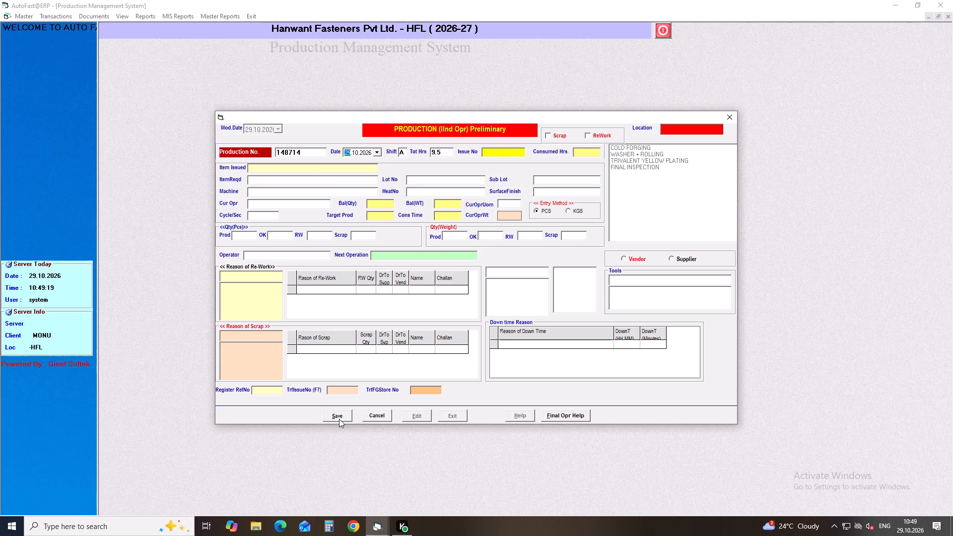
{"action": "key", "text": "Down"}
{"action": "key", "text": "Return"}
{"action": "key", "text": "Return"}
{"action": "key", "text": "Return"}
Load issue number 149066 into the production entry and set its cycle/sec to 01.
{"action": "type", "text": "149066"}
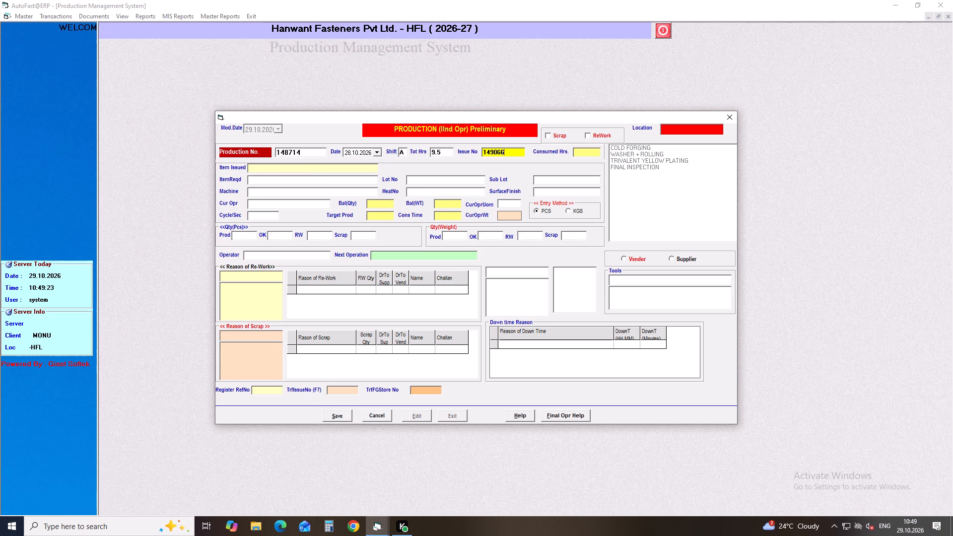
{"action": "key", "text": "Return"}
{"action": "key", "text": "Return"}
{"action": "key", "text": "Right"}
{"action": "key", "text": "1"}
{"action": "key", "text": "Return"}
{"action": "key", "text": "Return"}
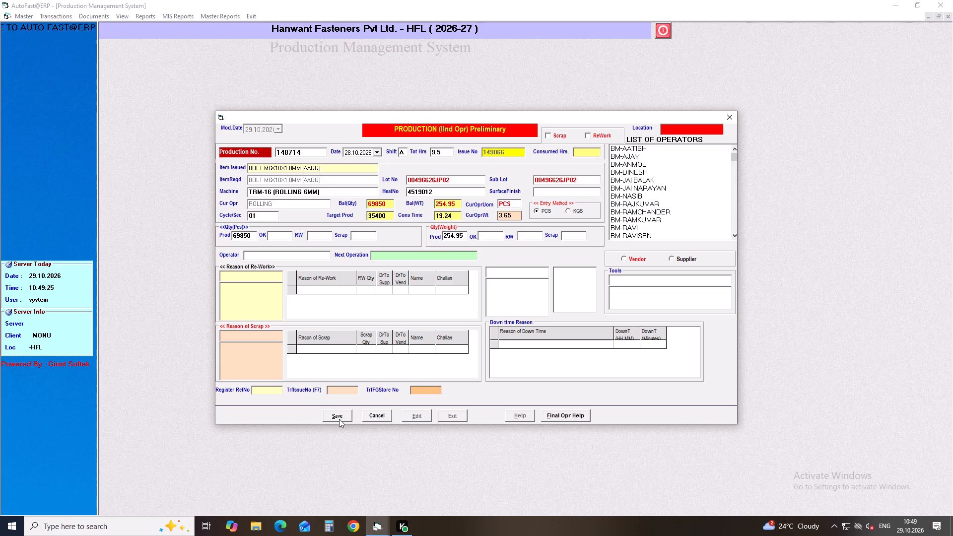
Assign operator H-ROHIT to the BOLT M6X10X1.0MM (AAGG) production entry for issue 149066 and save it.
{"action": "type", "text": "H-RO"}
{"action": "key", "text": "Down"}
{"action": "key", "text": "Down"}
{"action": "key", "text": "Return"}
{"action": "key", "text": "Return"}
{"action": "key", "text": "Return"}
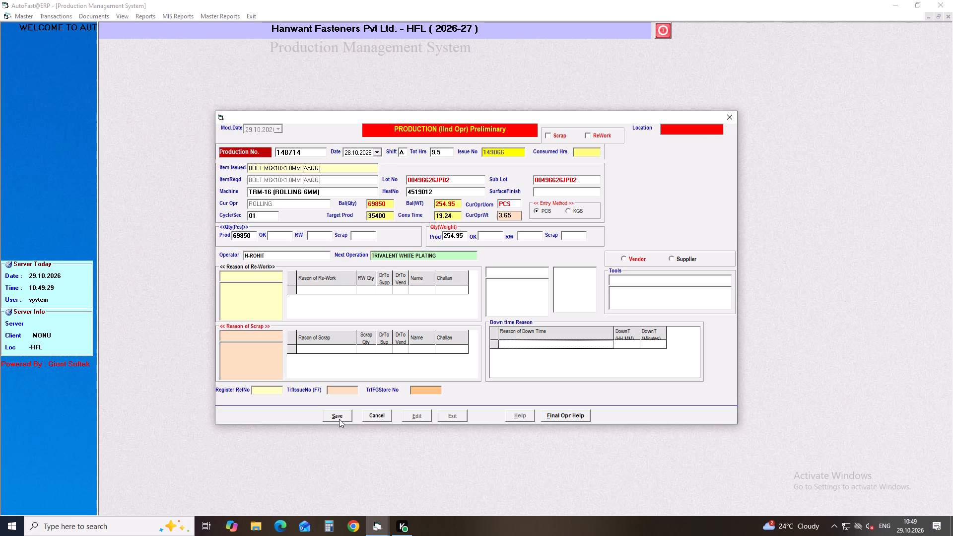
{"action": "left_click", "coordinate": [339, 419]}
Start a new production entry dated 28.10.2026 and accept 9.5 total hours.
{"action": "key", "text": "Return"}
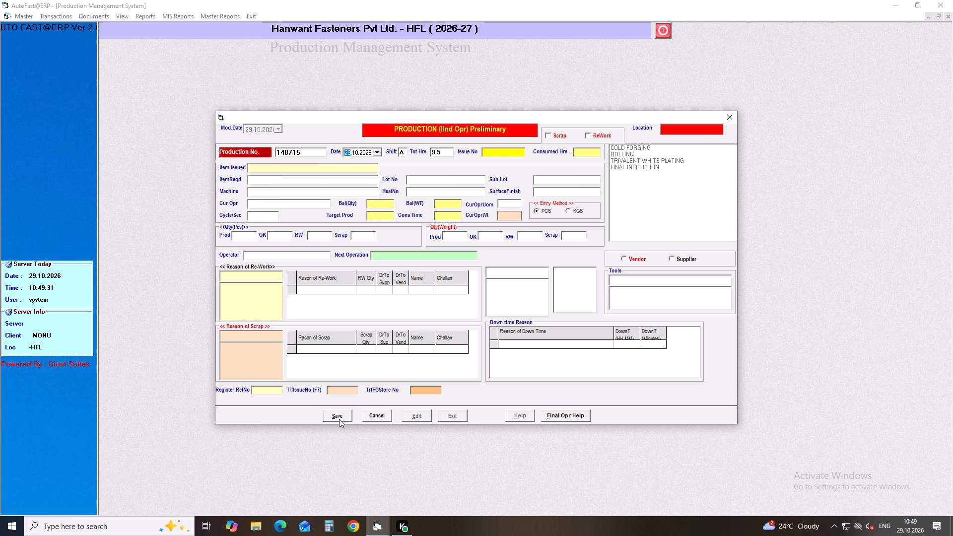
{"action": "key", "text": "Down"}
{"action": "key", "text": "Return"}
{"action": "key", "text": "Return"}
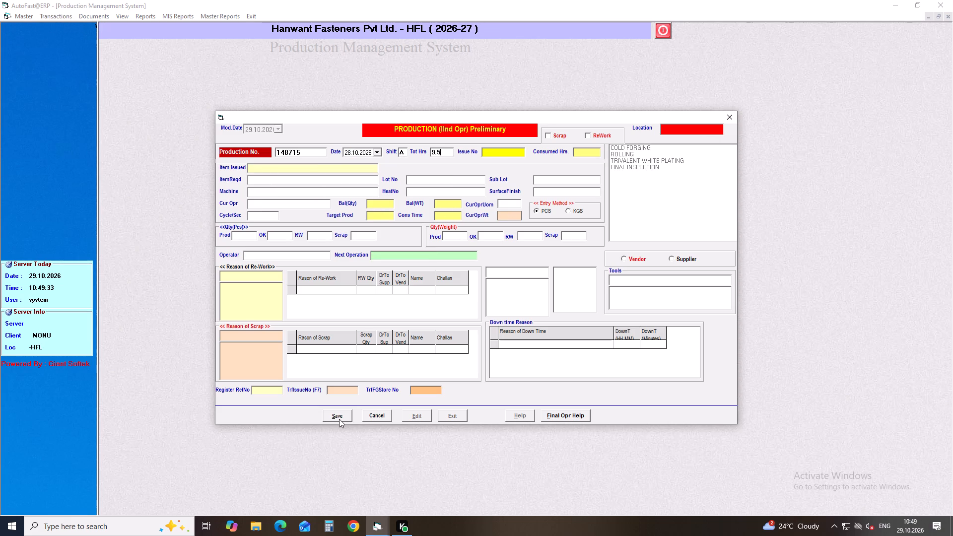
{"action": "key", "text": "Return"}
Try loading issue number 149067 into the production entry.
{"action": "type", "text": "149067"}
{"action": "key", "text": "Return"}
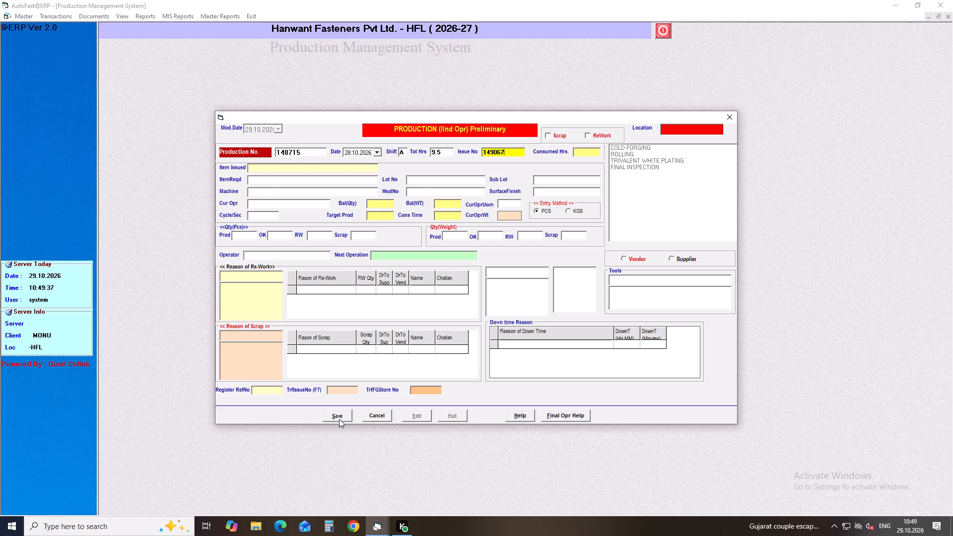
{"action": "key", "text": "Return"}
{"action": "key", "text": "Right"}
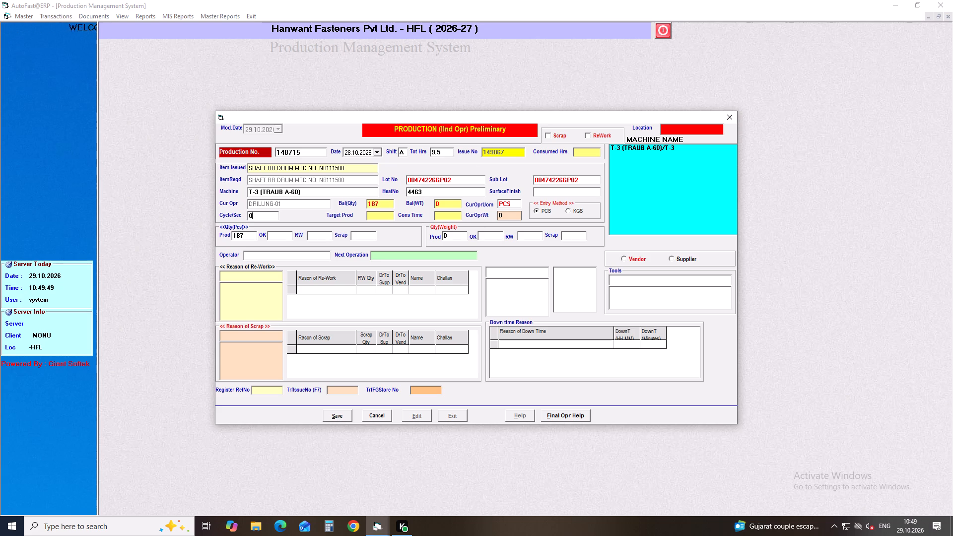
Change the entry's issue number to 149068, load it, and set its cycle/sec to 01.
{"action": "left_click", "coordinate": [449, 153]}
{"action": "key", "text": "Return"}
{"action": "key", "text": "BackSpace"}
{"action": "key", "text": "8"}
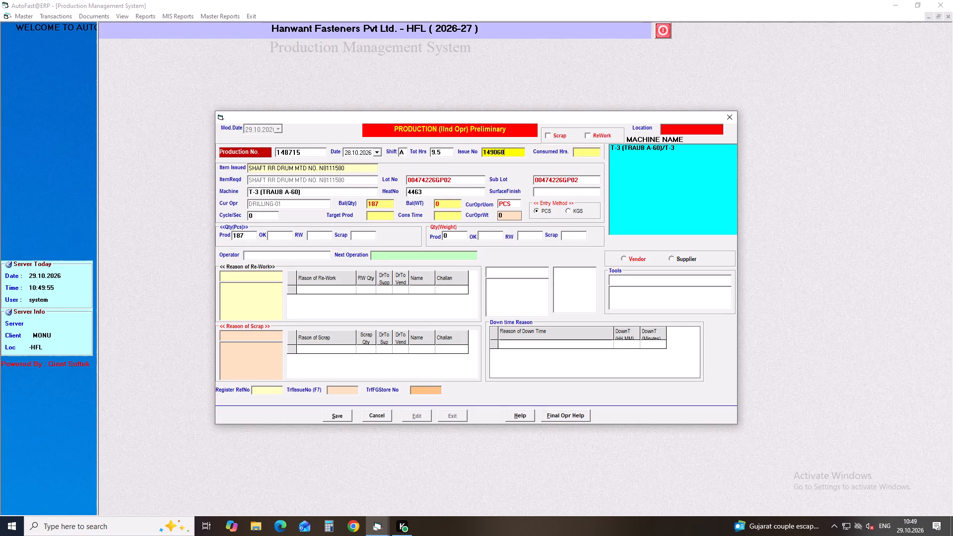
{"action": "key", "text": "Return"}
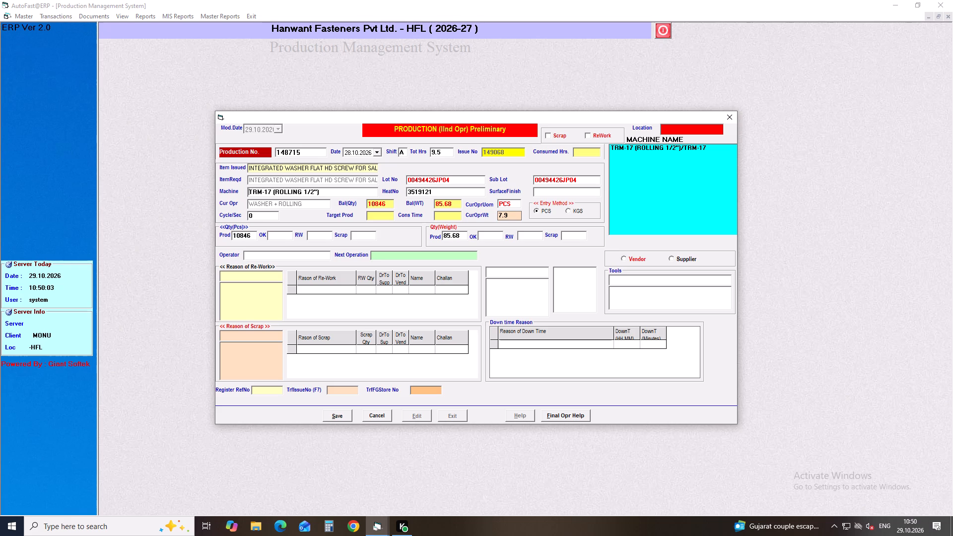
{"action": "key", "text": "Return"}
{"action": "key", "text": "Right"}
{"action": "key", "text": "1"}
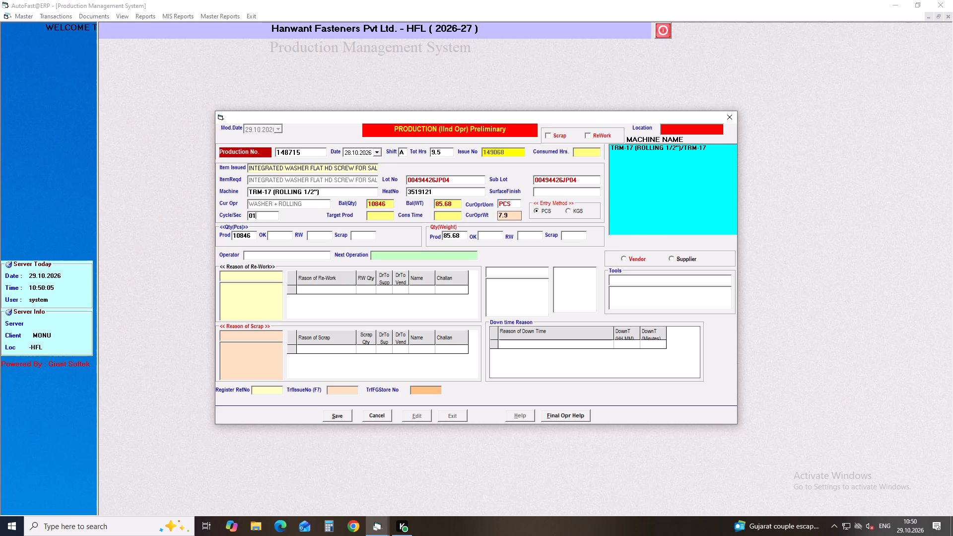
{"action": "key", "text": "Return"}
{"action": "key", "text": "Return"}
Assign the operator matching H-G to the INTEGRATED WASHER FLAT HD SCREW production entry for issue 149068 and save it.
{"action": "type", "text": "H-"}
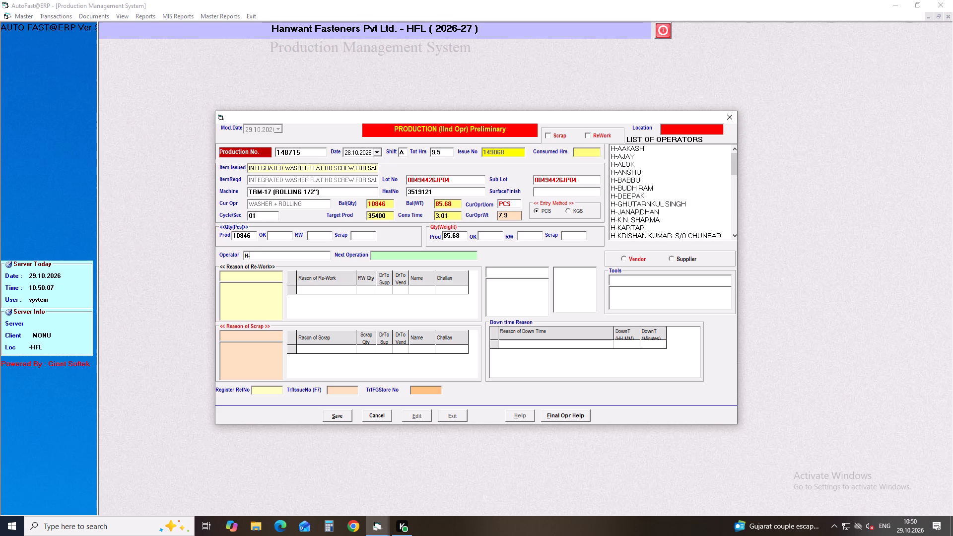
{"action": "key", "text": "g"}
{"action": "key", "text": "Down"}
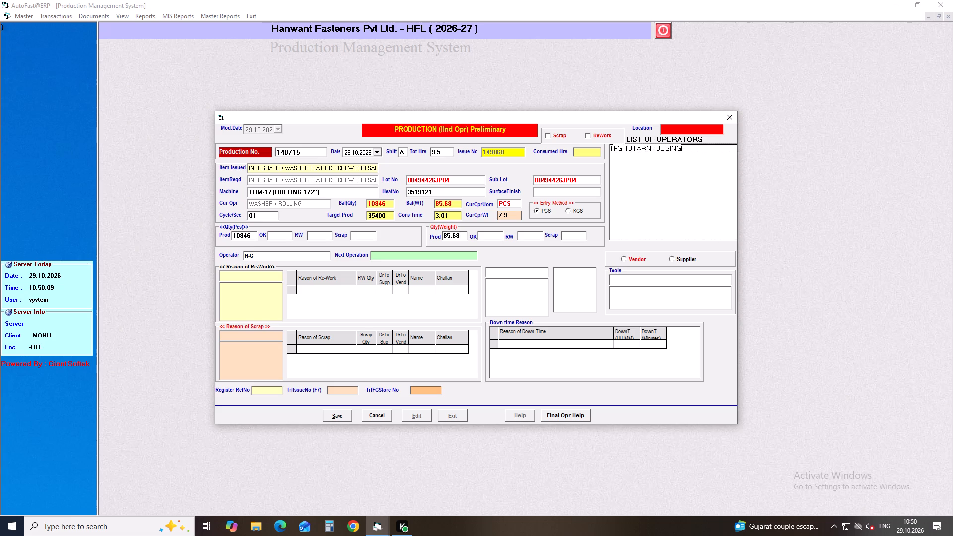
{"action": "key", "text": "Down"}
{"action": "key", "text": "Return"}
{"action": "key", "text": "Return"}
{"action": "key", "text": "Return"}
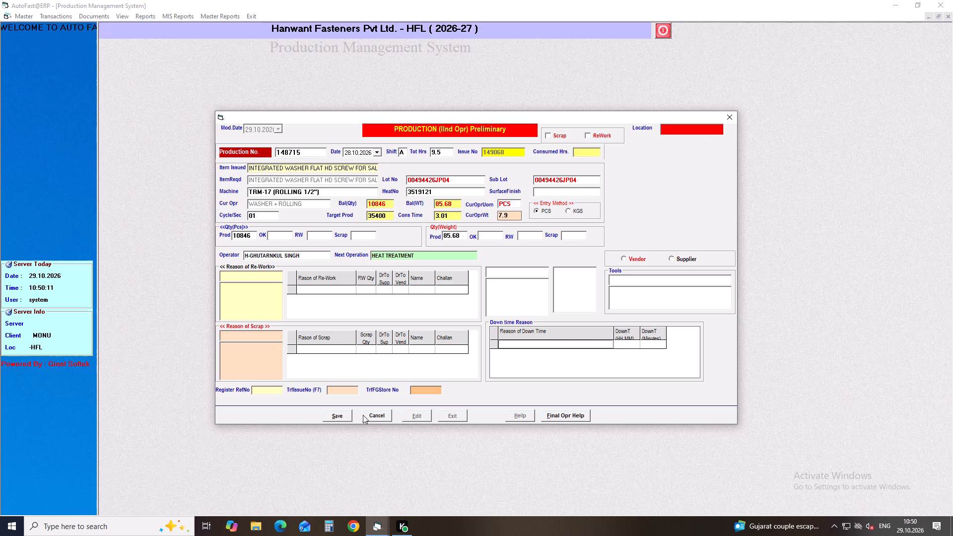
{"action": "left_click", "coordinate": [347, 416]}
Start a new production entry dated 28.10.2026 and set its total hours to 3.5.
{"action": "key", "text": "Return"}
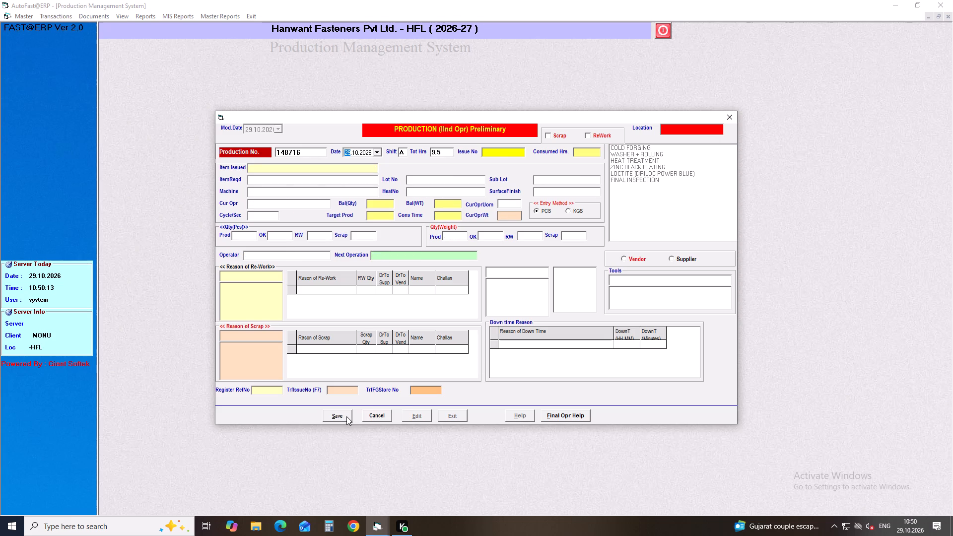
{"action": "key", "text": "Down"}
{"action": "key", "text": "Return"}
{"action": "key", "text": "Return"}
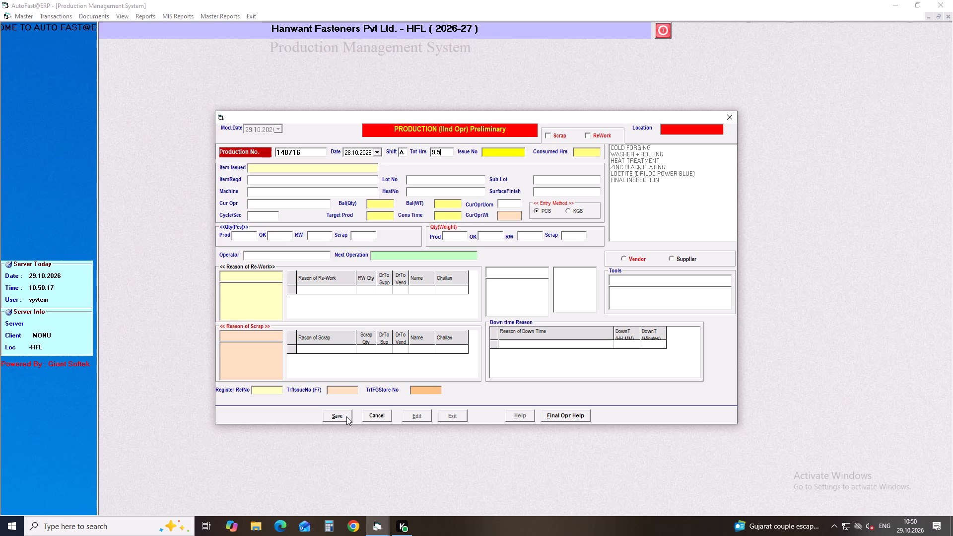
{"action": "key", "text": "BackSpace"}
{"action": "key", "text": "BackSpace"}
{"action": "key", "text": "BackSpace"}
{"action": "key", "text": "BackSpace"}
{"action": "key", "text": "BackSpace"}
{"action": "key", "text": "BackSpace"}
{"action": "key", "text": "BackSpace"}
{"action": "key", "text": "BackSpace"}
{"action": "key", "text": "BackSpace"}
{"action": "key", "text": "BackSpace"}
{"action": "key", "text": "BackSpace"}
{"action": "key", "text": "BackSpace"}
{"action": "key", "text": "BackSpace"}
{"action": "key", "text": "BackSpace"}
{"action": "key", "text": "BackSpace"}
{"action": "key", "text": "BackSpace"}
{"action": "key", "text": "BackSpace"}
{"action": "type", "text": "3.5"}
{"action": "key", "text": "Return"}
Load issue number 149069 into the production entry and set its cycle/sec to 01.
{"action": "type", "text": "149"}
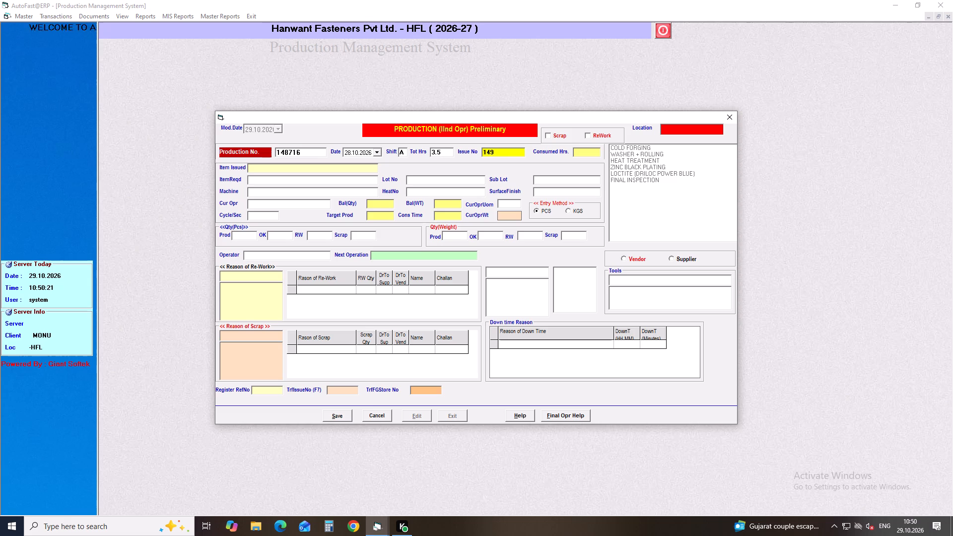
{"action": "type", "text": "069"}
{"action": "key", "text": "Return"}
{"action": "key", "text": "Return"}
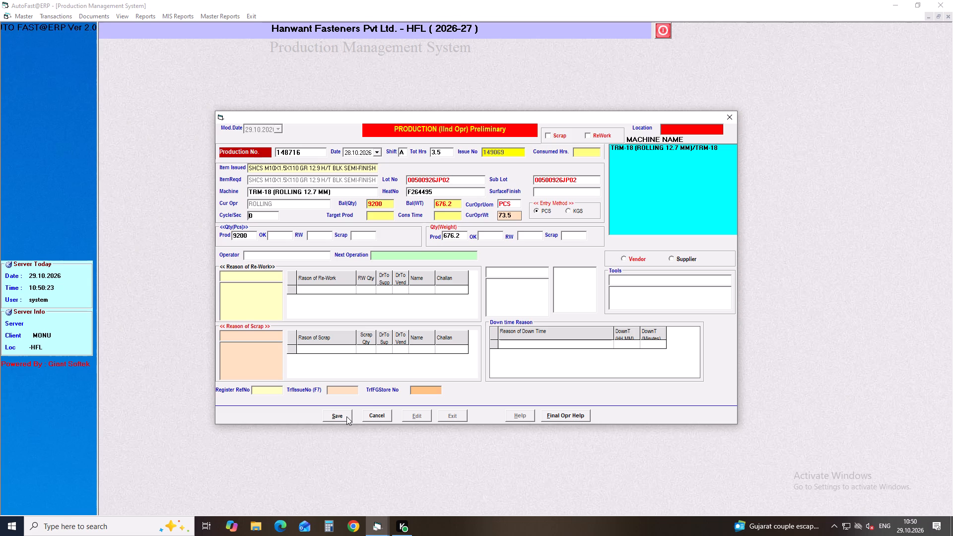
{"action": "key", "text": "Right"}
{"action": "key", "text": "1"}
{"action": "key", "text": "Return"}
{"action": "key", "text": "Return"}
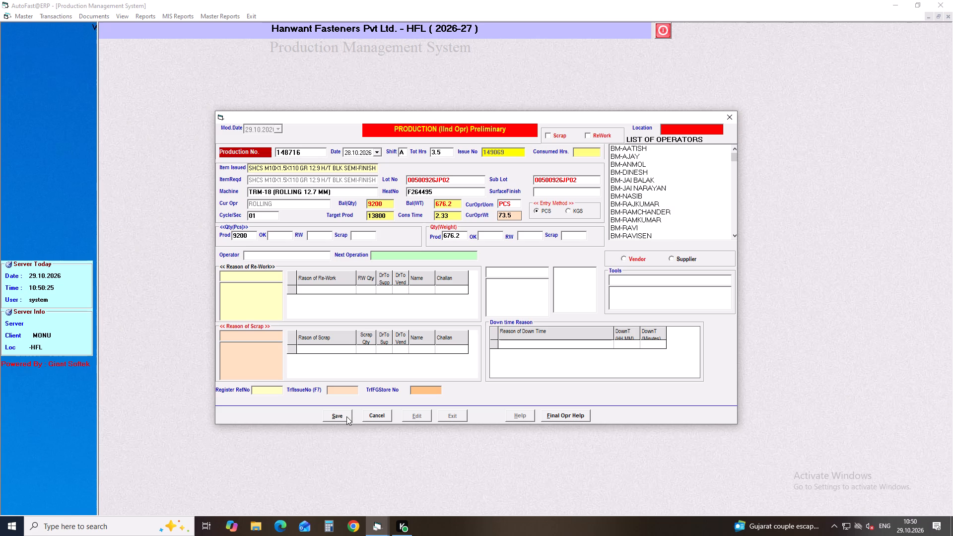
Assign operator H-SONU to the SHCS M10X1.5X110 production entry for issue 149069 and save it.
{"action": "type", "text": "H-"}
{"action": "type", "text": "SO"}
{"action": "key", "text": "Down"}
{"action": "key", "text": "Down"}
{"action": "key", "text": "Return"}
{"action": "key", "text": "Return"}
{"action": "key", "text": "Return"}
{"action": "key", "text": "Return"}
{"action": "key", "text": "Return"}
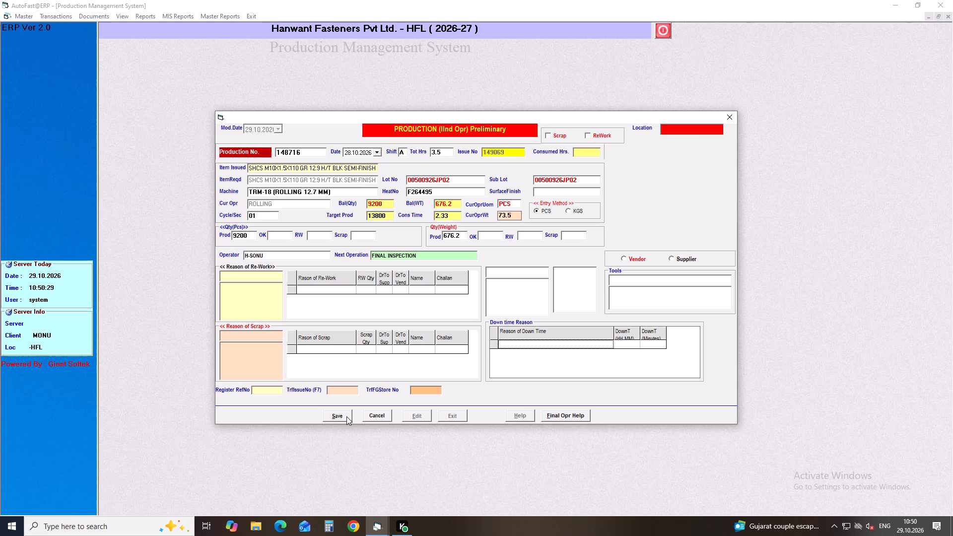
{"action": "left_click", "coordinate": [346, 416]}
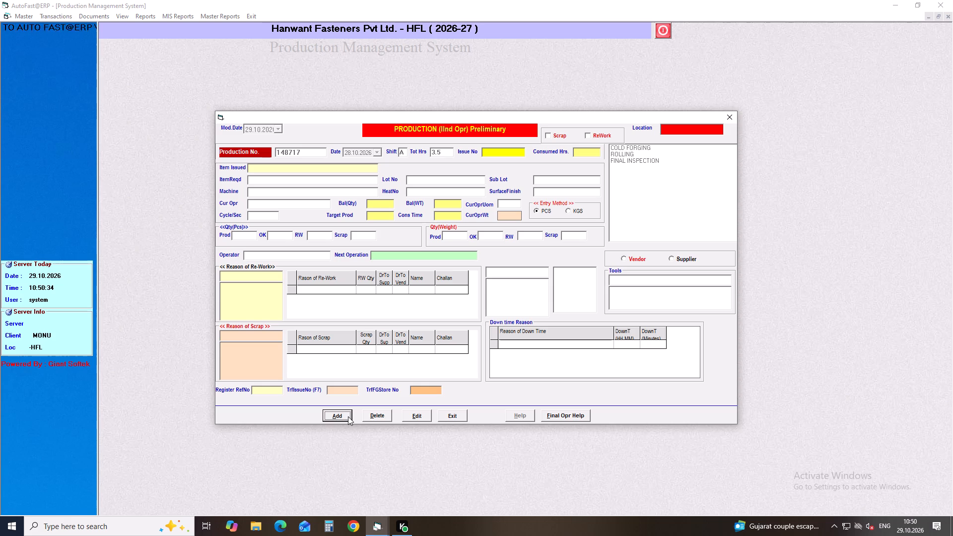
Start a new production entry dated 28.10.2026.
{"action": "key", "text": "Return"}
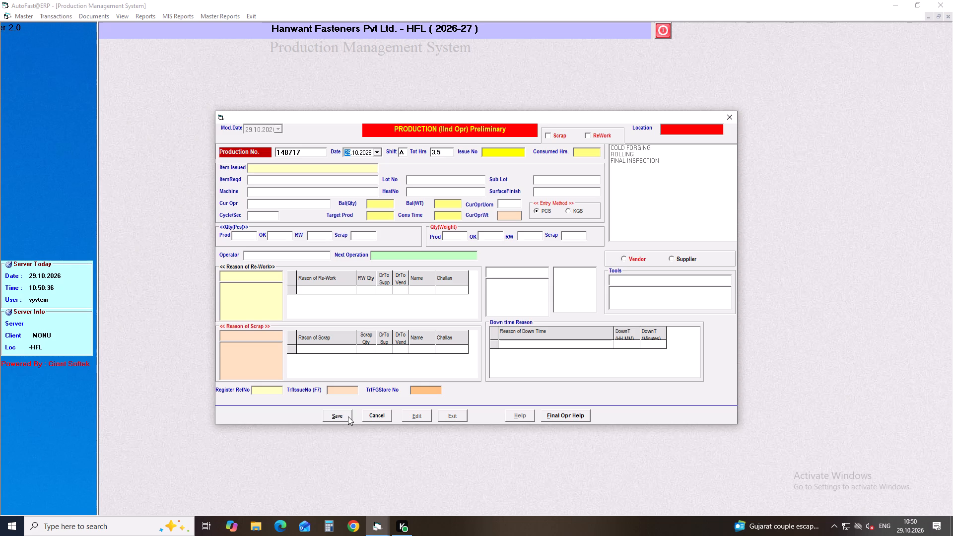
{"action": "key", "text": "Down"}
{"action": "key", "text": "Return"}
{"action": "key", "text": "Return"}
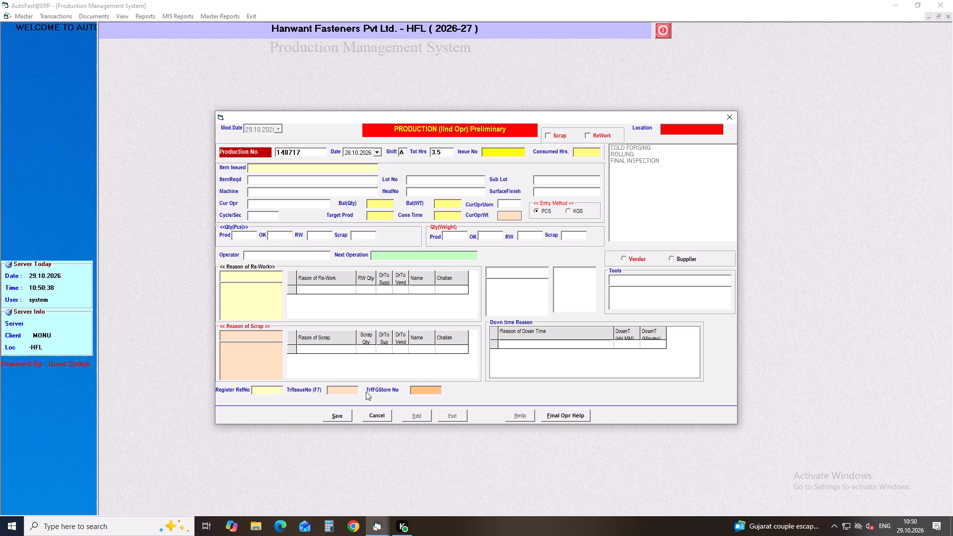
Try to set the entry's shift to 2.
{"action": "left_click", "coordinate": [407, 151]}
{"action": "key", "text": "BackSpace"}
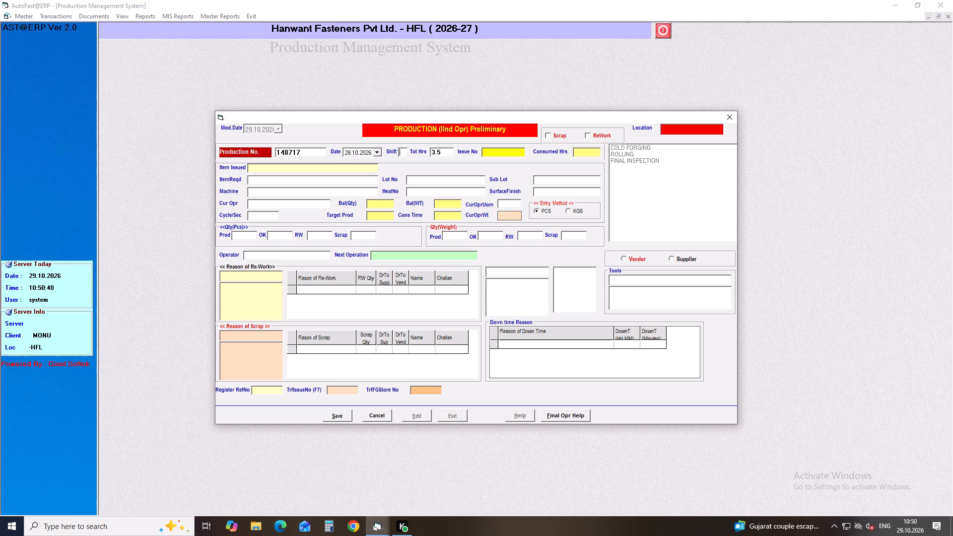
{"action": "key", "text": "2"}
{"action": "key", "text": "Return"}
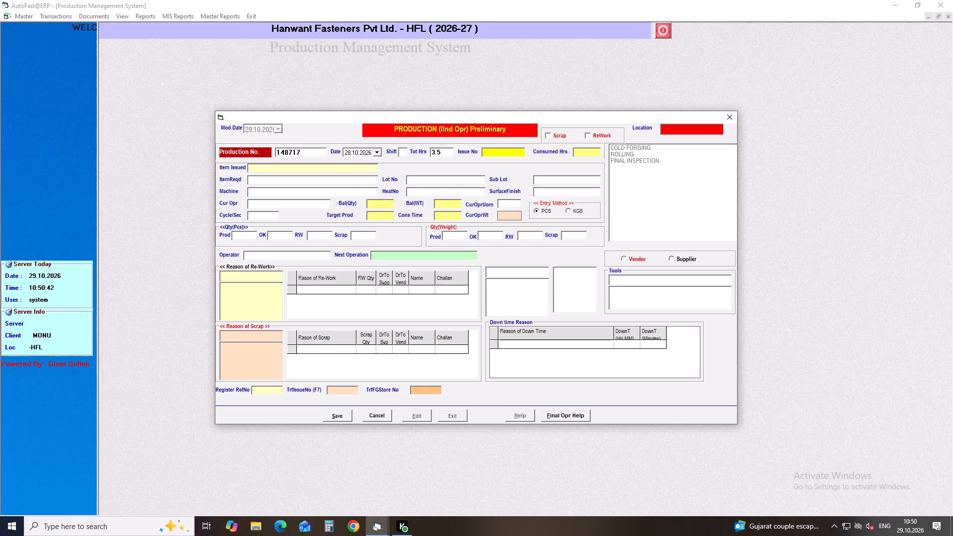
Re-enter 3.5 as the production entry's total hours and begin the issue number with 1.
{"action": "key", "text": "BackSpace"}
{"action": "key", "text": "BackSpace"}
{"action": "key", "text": "BackSpace"}
{"action": "key", "text": "BackSpace"}
{"action": "key", "text": "BackSpace"}
{"action": "key", "text": "BackSpace"}
{"action": "key", "text": "BackSpace"}
{"action": "key", "text": "BackSpace"}
{"action": "key", "text": "BackSpace"}
{"action": "key", "text": "BackSpace"}
{"action": "key", "text": "BackSpace"}
{"action": "key", "text": "BackSpace"}
{"action": "key", "text": "BackSpace"}
{"action": "key", "text": "BackSpace"}
{"action": "key", "text": "BackSpace"}
{"action": "key", "text": "BackSpace"}
{"action": "key", "text": "BackSpace"}
{"action": "key", "text": "BackSpace"}
{"action": "key", "text": "BackSpace"}
{"action": "key", "text": "BackSpace"}
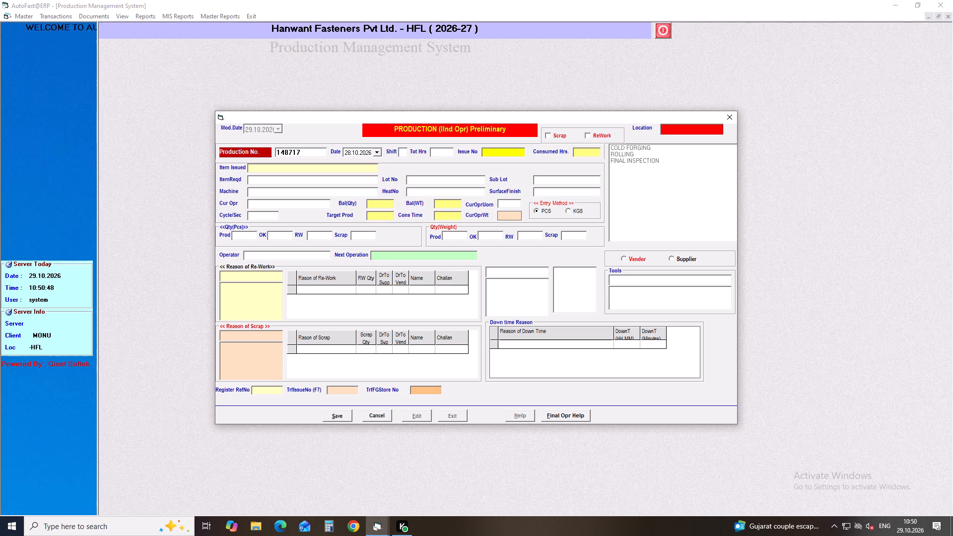
{"action": "type", "text": "3.5"}
{"action": "key", "text": "Return"}
{"action": "key", "text": "1"}
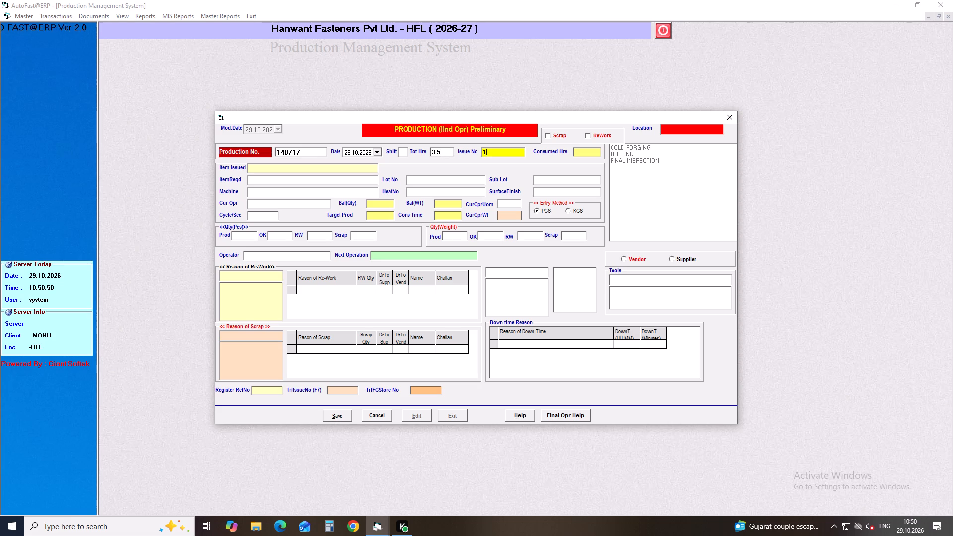
Set the production entry's shift to B.
{"action": "left_click", "coordinate": [404, 154]}
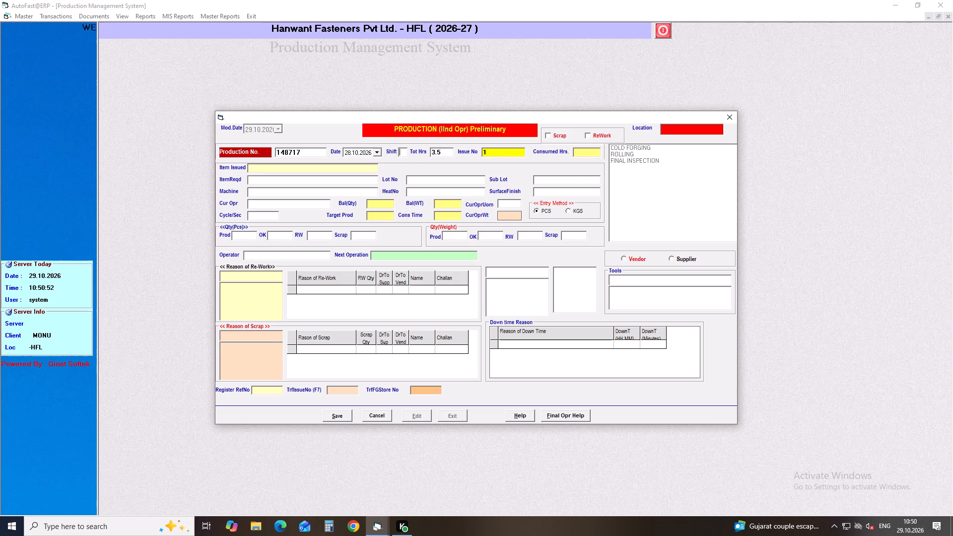
{"action": "key", "text": "n"}
{"action": "key", "text": "BackSpace"}
{"action": "key", "text": "b"}
{"action": "key", "text": "Return"}
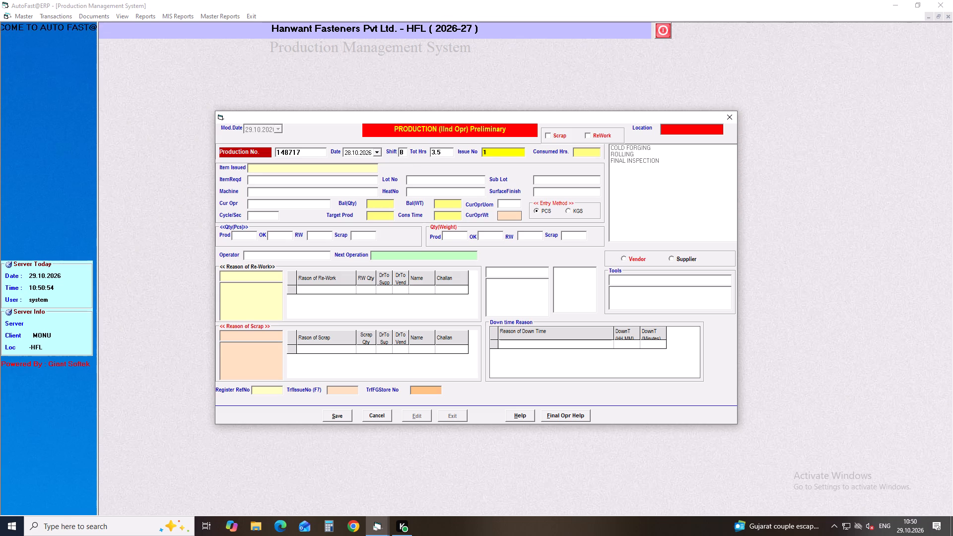
Complete the issue number as 149071, load it into the entry, and set its cycle/sec to 01.
{"action": "key", "text": "Return"}
{"action": "type", "text": "490"}
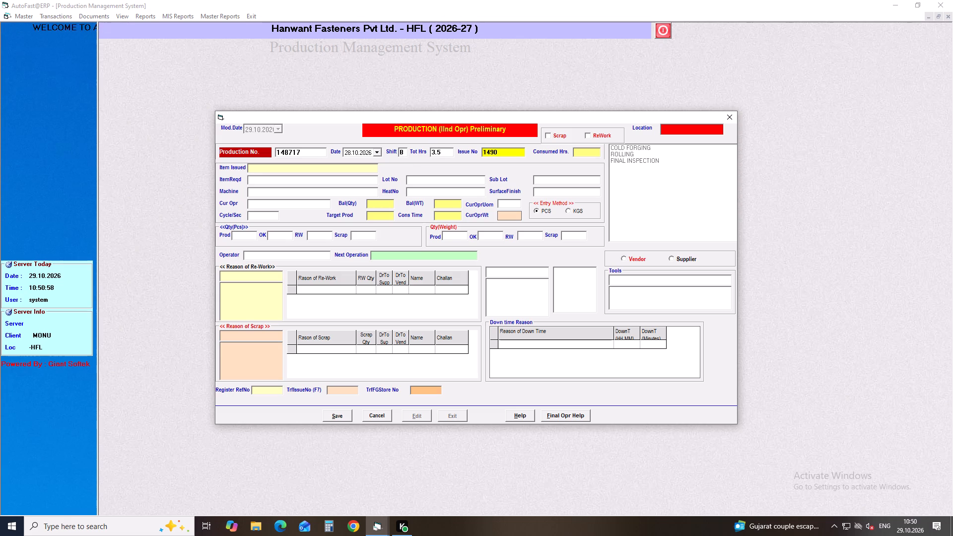
{"action": "type", "text": "71"}
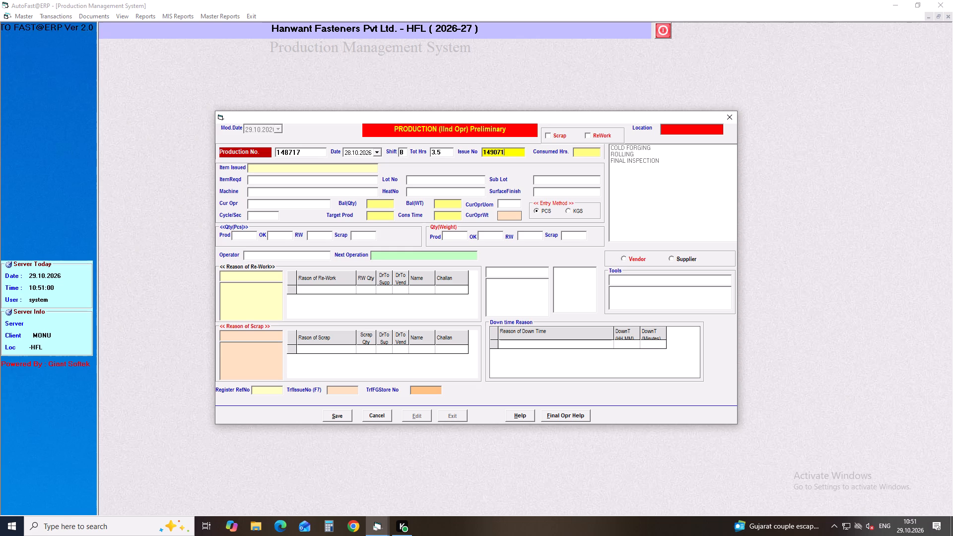
{"action": "key", "text": "Return"}
{"action": "key", "text": "Return"}
{"action": "key", "text": "Right"}
{"action": "key", "text": "1"}
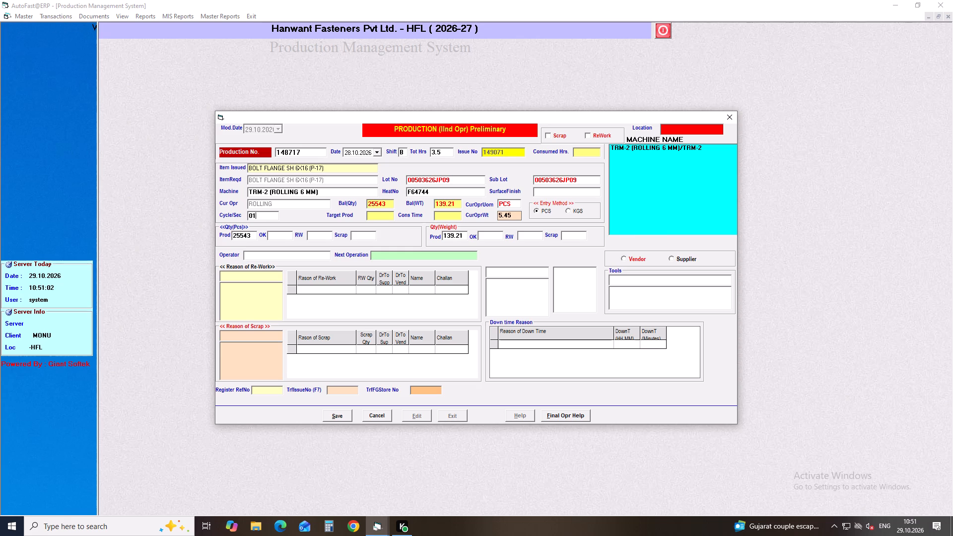
{"action": "key", "text": "Return"}
{"action": "key", "text": "Return"}
{"action": "type", "text": "H-"}
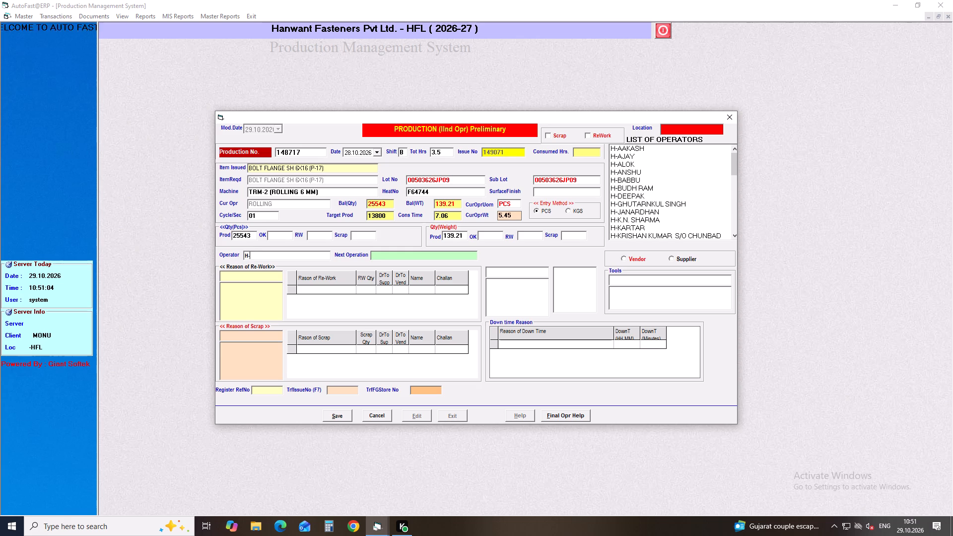
{"action": "key", "text": "l"}
{"action": "key", "text": "Down"}
{"action": "key", "text": "Down"}
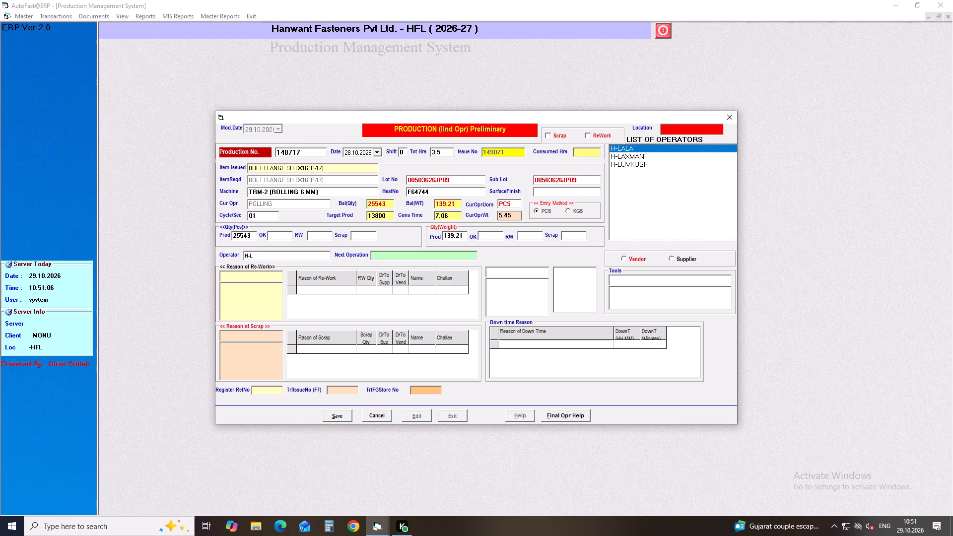
{"action": "key", "text": "Down"}
{"action": "key", "text": "Return"}
{"action": "key", "text": "Return"}
{"action": "key", "text": "Return"}
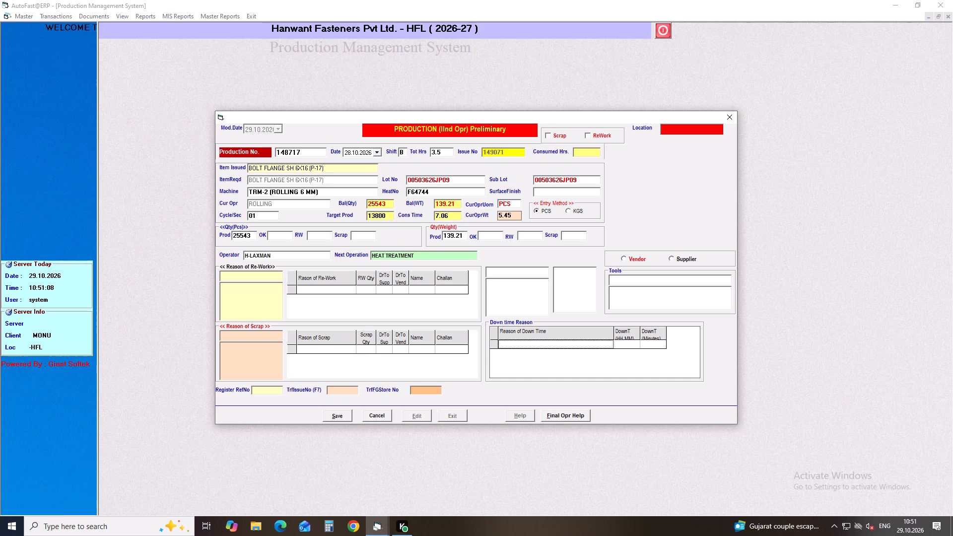
{"action": "left_click", "coordinate": [346, 413]}
Start a new production entry dated 28.10.2026 and set its total hours to 4.5.
{"action": "key", "text": "Return"}
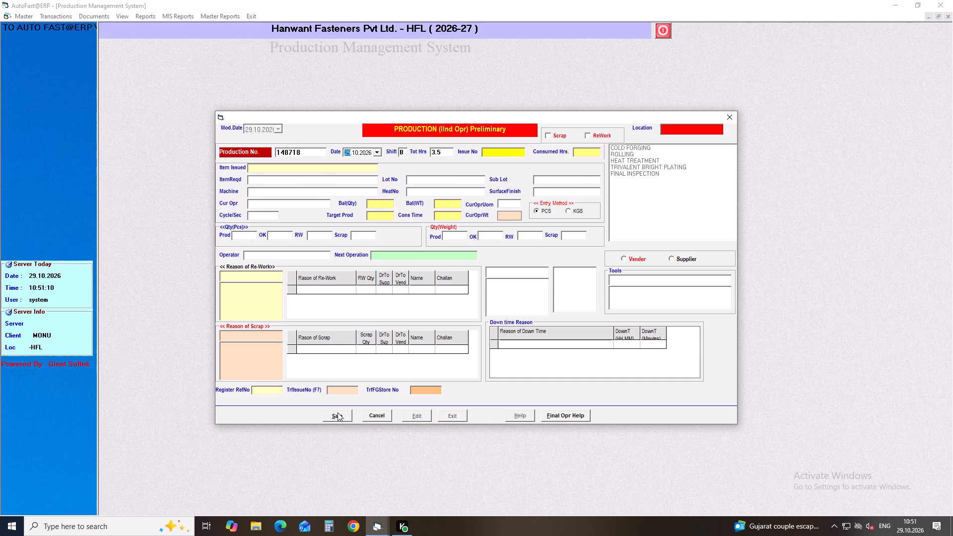
{"action": "key", "text": "Down"}
{"action": "key", "text": "Return"}
{"action": "key", "text": "Return"}
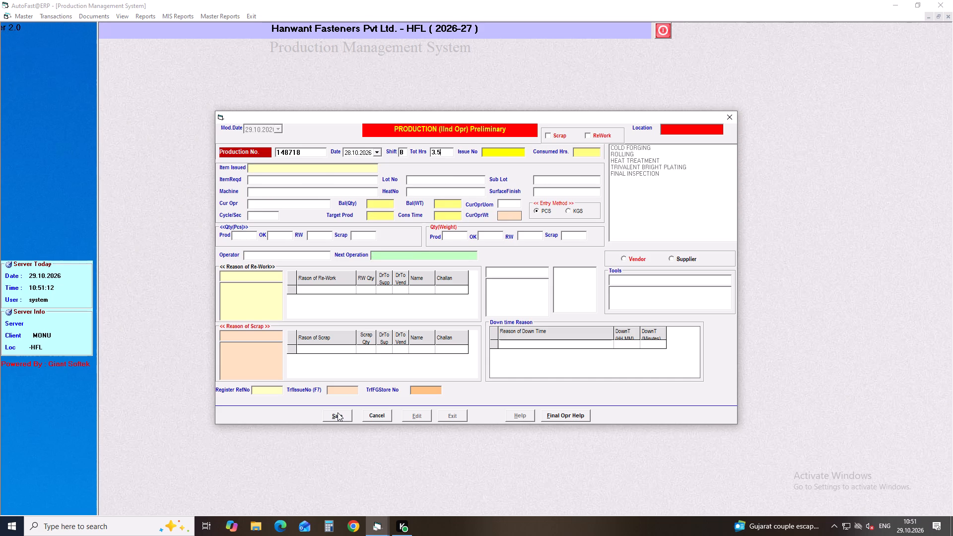
{"action": "key", "text": "BackSpace"}
{"action": "key", "text": "BackSpace"}
{"action": "key", "text": "BackSpace"}
{"action": "key", "text": "BackSpace"}
{"action": "key", "text": "BackSpace"}
{"action": "key", "text": "BackSpace"}
{"action": "key", "text": "BackSpace"}
{"action": "key", "text": "BackSpace"}
{"action": "key", "text": "BackSpace"}
{"action": "key", "text": "BackSpace"}
{"action": "key", "text": "BackSpace"}
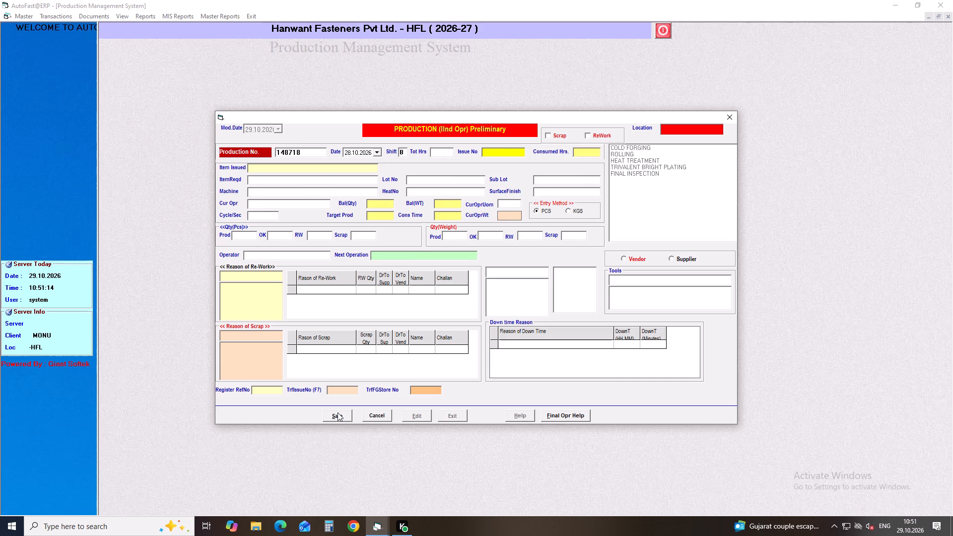
{"action": "key", "text": "5"}
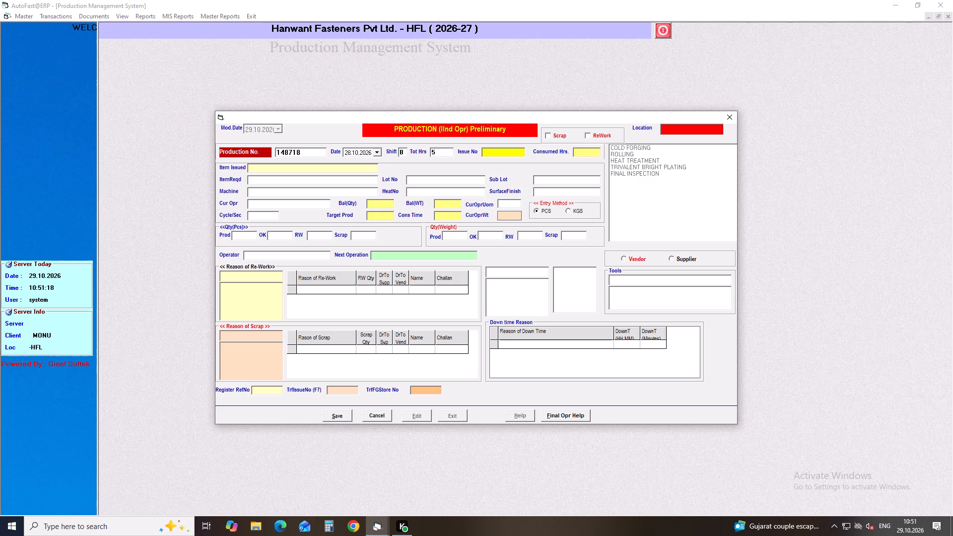
{"action": "key", "text": "BackSpace"}
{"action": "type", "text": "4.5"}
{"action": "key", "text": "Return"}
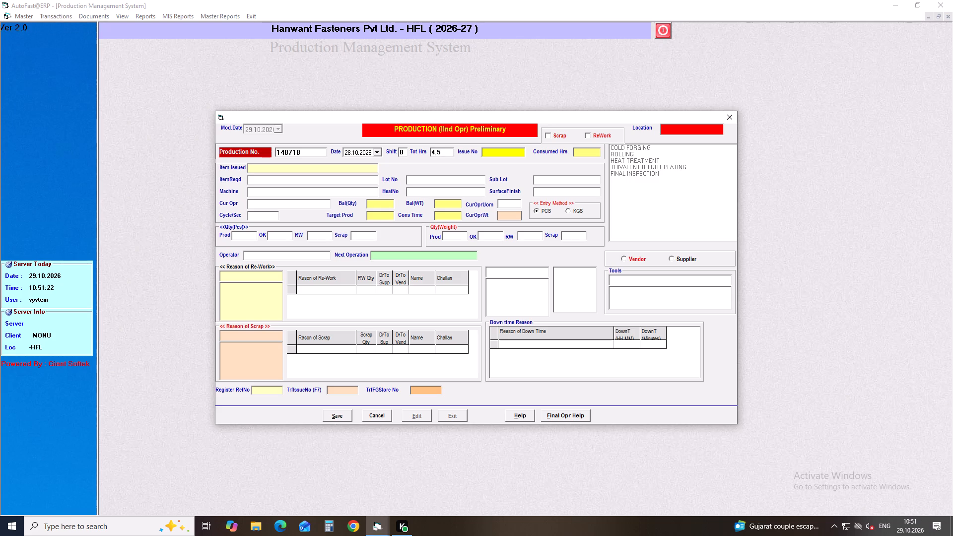
Load issue number 149072 into the entry and set its cycle/sec to 01.
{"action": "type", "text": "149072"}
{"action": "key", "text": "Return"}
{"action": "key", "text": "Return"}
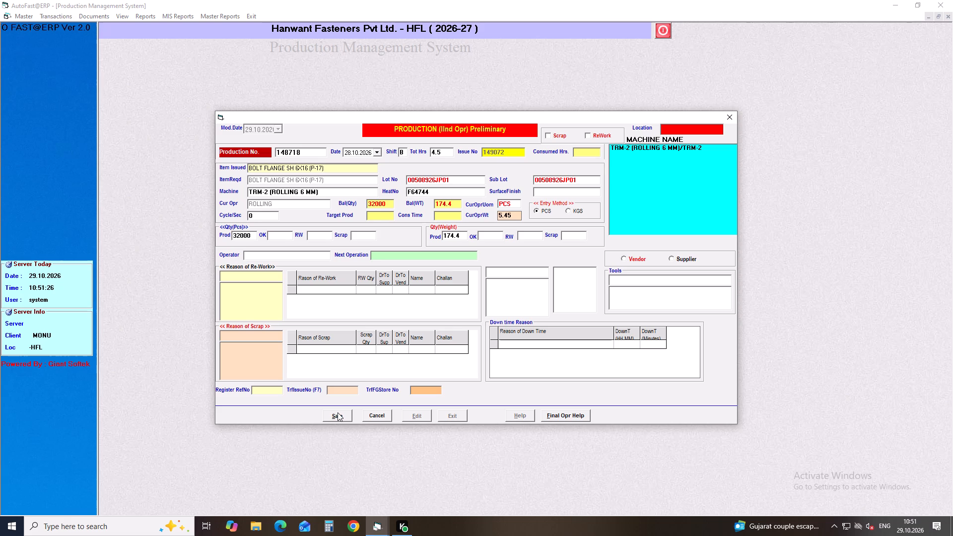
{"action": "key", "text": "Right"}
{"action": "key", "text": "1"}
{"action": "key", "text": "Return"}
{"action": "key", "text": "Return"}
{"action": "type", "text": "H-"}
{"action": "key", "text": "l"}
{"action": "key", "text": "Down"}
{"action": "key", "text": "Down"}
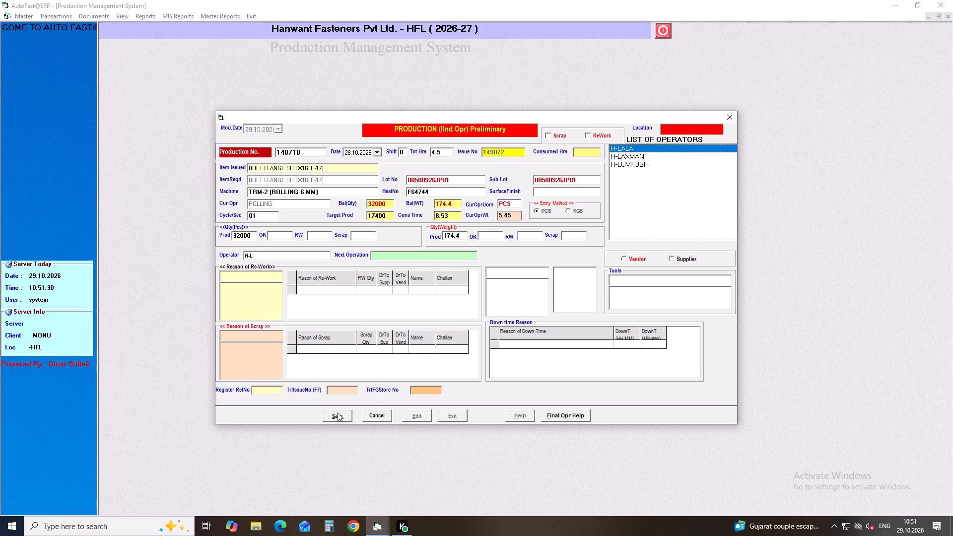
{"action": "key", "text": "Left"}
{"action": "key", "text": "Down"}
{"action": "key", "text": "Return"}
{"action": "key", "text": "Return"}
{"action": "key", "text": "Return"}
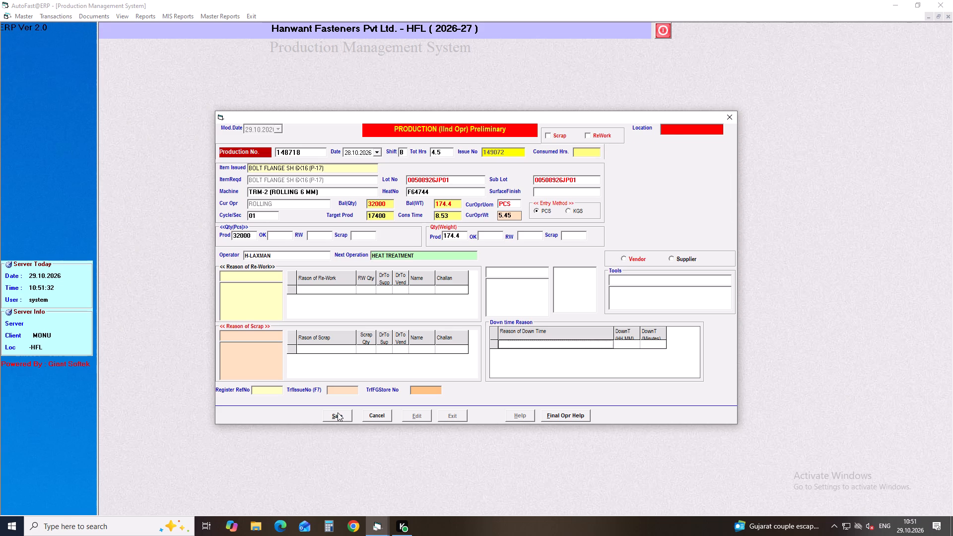
{"action": "left_click", "coordinate": [338, 412]}
Start a new production entry dated 28.10.2026 and set its total hours to 8.
{"action": "key", "text": "Return"}
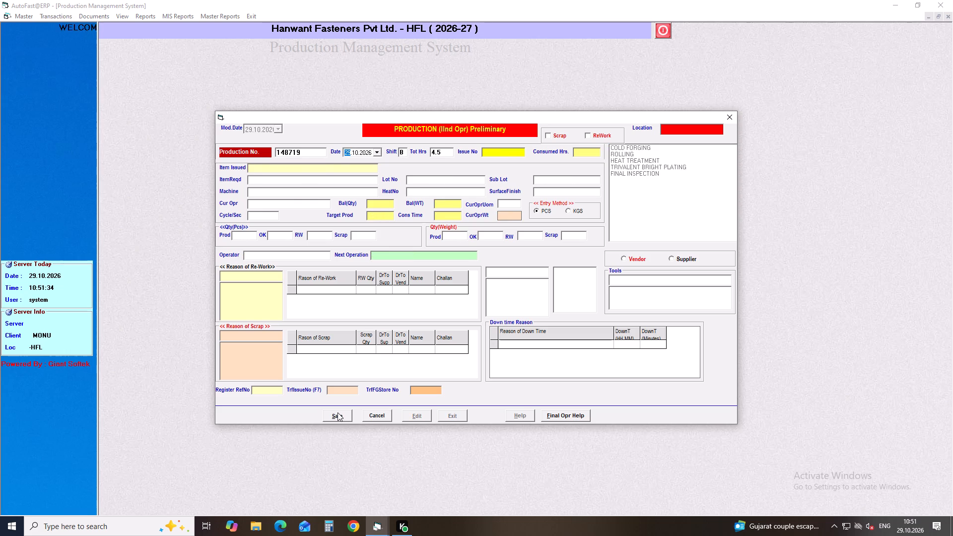
{"action": "key", "text": "Down"}
{"action": "key", "text": "Return"}
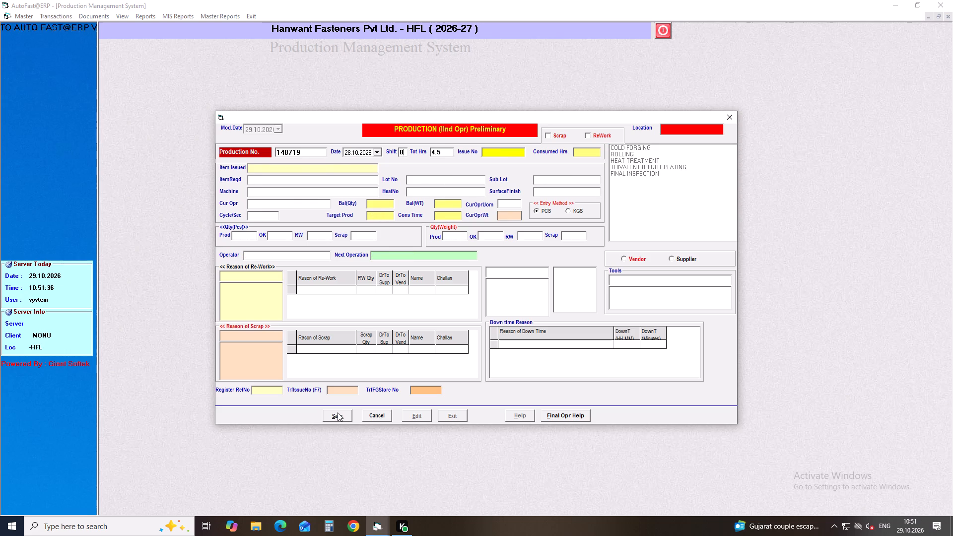
{"action": "key", "text": "Return"}
{"action": "key", "text": "BackSpace"}
{"action": "key", "text": "BackSpace"}
{"action": "key", "text": "BackSpace"}
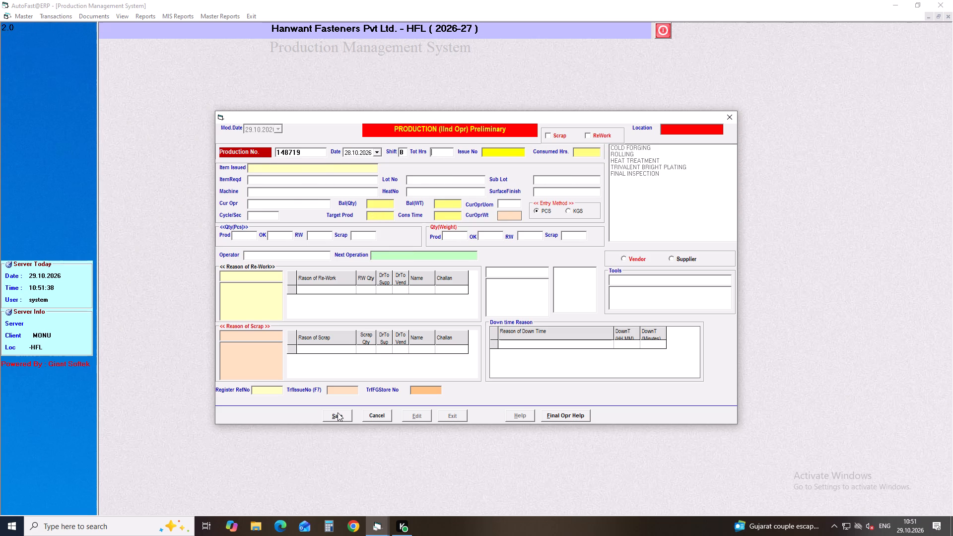
{"action": "key", "text": "8"}
{"action": "key", "text": "Return"}
Load issue number 149073 into the entry and set its cycle/sec to 01.
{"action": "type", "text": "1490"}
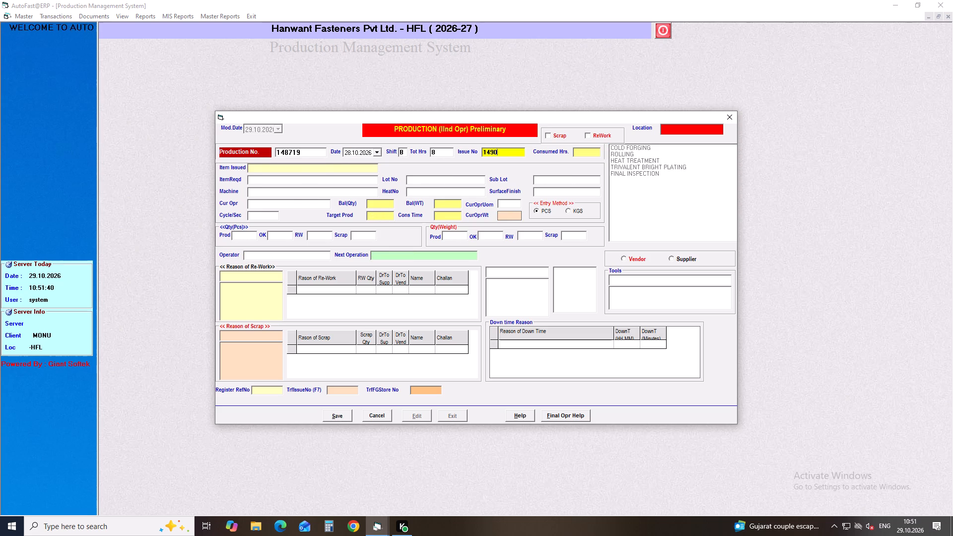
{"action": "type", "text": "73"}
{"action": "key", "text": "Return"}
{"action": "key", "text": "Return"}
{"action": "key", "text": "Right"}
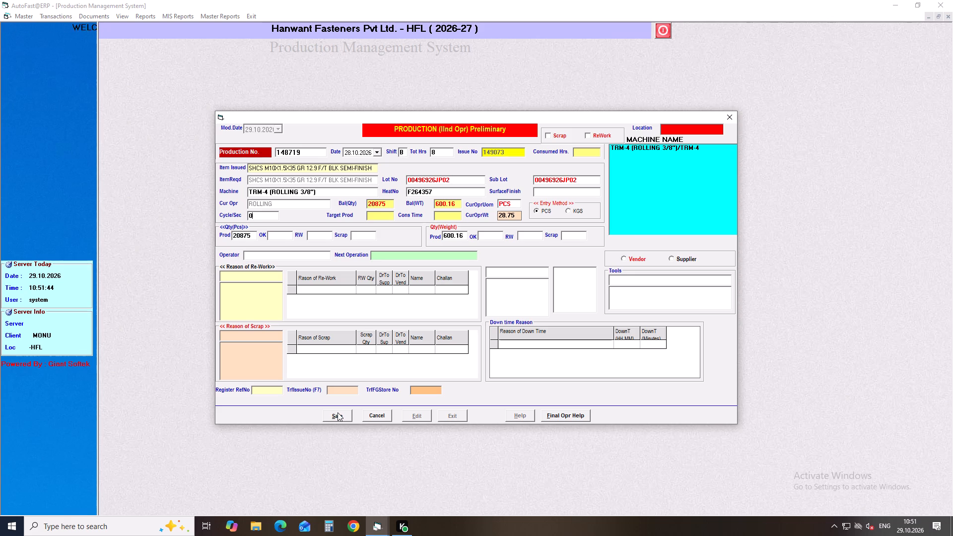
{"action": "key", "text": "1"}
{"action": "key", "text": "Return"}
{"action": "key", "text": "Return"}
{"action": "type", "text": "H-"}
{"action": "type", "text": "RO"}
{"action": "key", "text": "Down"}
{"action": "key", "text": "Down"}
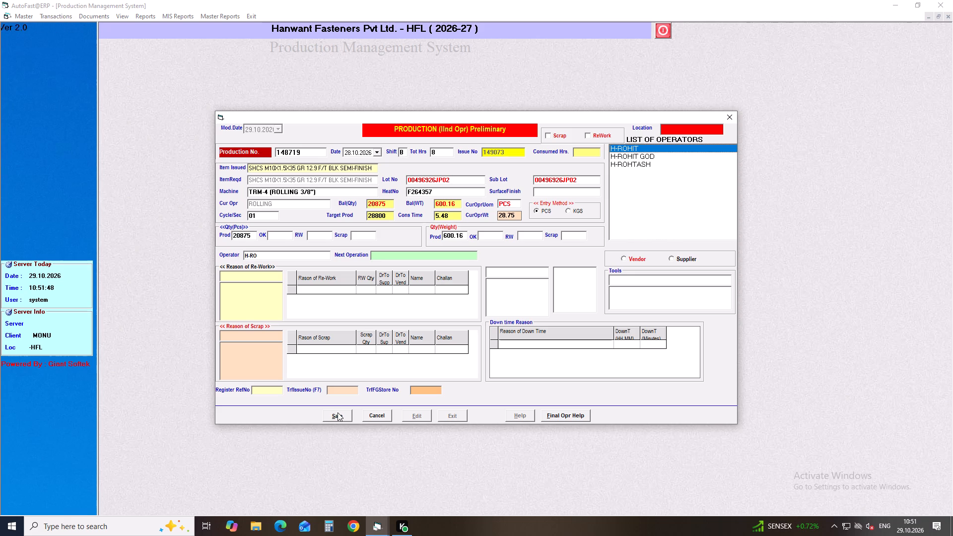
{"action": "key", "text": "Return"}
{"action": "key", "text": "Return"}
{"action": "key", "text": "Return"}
{"action": "left_click", "coordinate": [338, 412]}
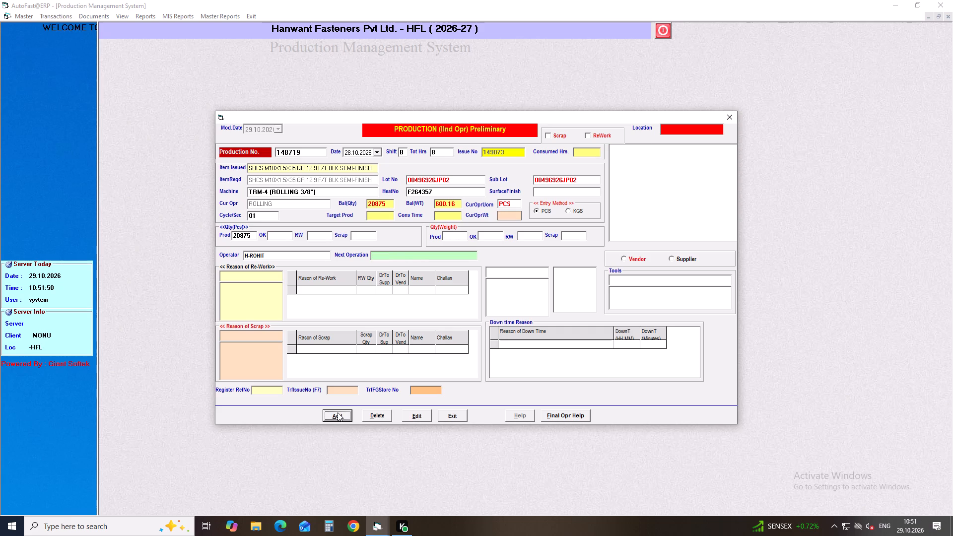
Start a new production entry dated 28.10.2026 for issue number 149074 and set its cycle/sec to 01.
{"action": "key", "text": "Return"}
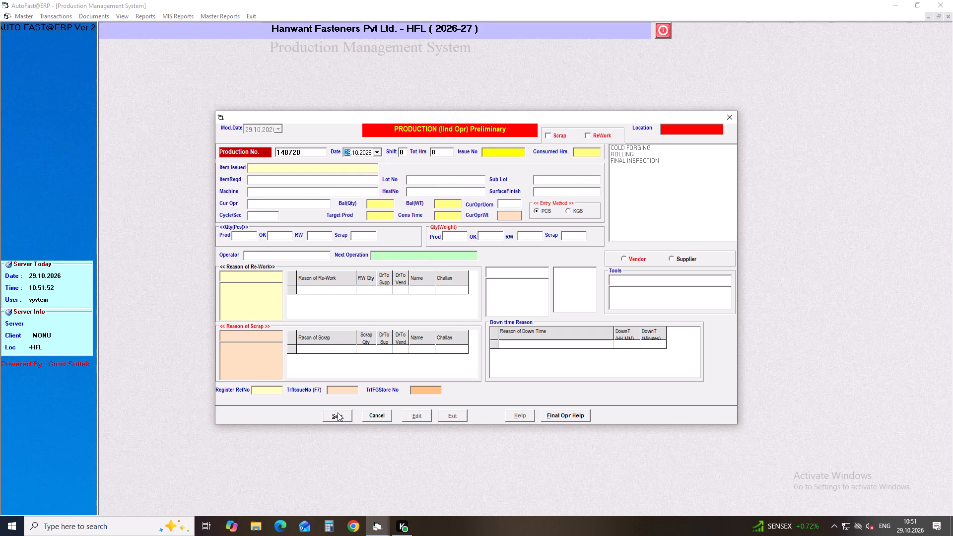
{"action": "key", "text": "Down"}
{"action": "key", "text": "Return"}
{"action": "key", "text": "Return"}
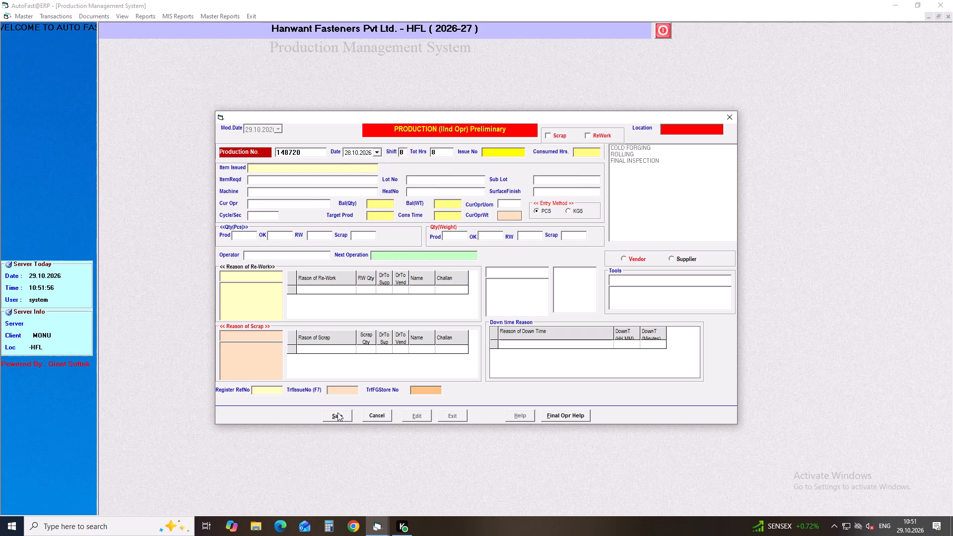
{"action": "key", "text": "Return"}
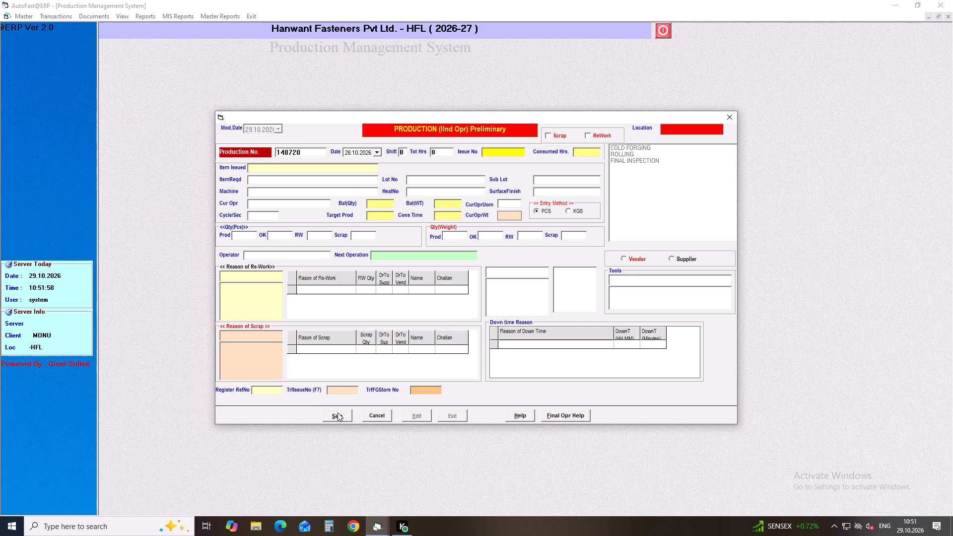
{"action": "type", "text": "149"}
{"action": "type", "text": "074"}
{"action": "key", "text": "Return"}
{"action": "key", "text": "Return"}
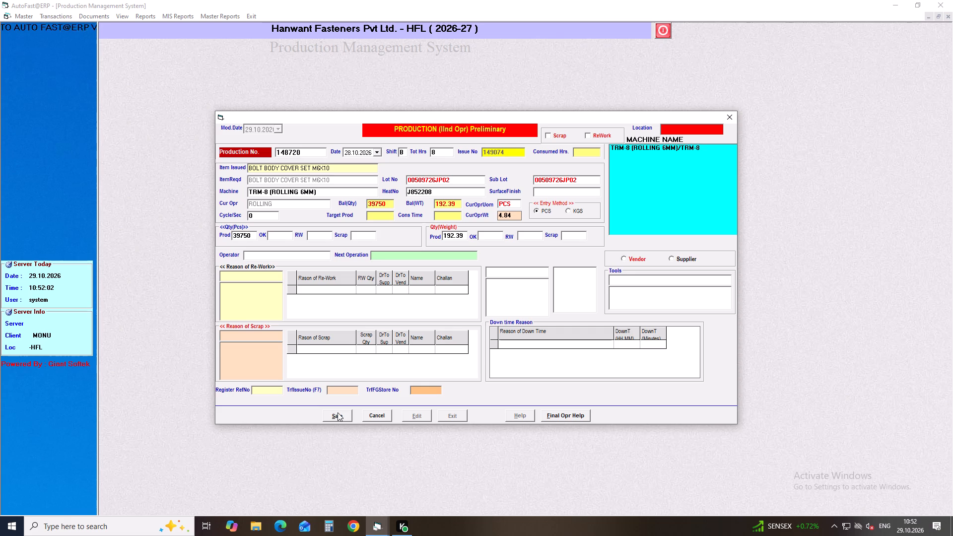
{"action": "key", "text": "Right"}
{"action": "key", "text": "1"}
Assign operator H-PINTU to the production entry for issue 149074 and save the entry.
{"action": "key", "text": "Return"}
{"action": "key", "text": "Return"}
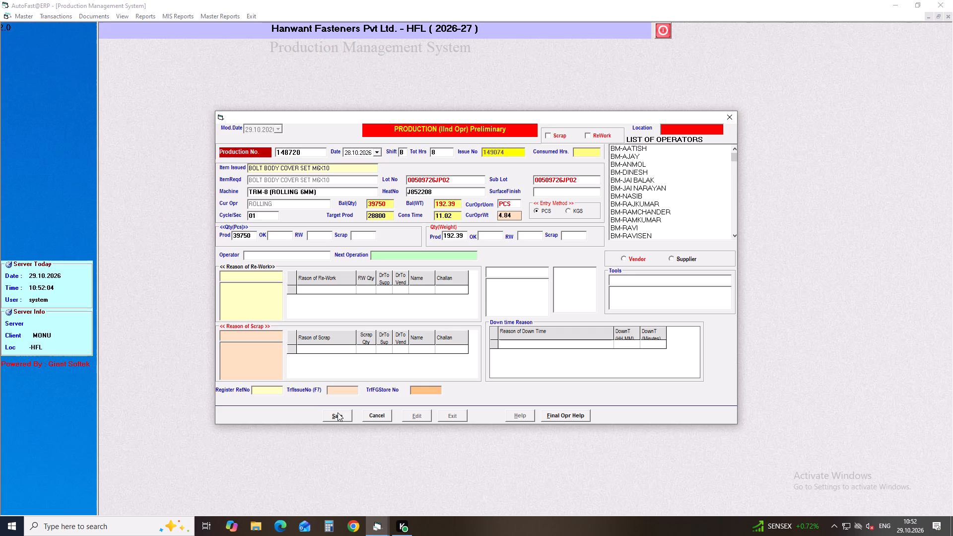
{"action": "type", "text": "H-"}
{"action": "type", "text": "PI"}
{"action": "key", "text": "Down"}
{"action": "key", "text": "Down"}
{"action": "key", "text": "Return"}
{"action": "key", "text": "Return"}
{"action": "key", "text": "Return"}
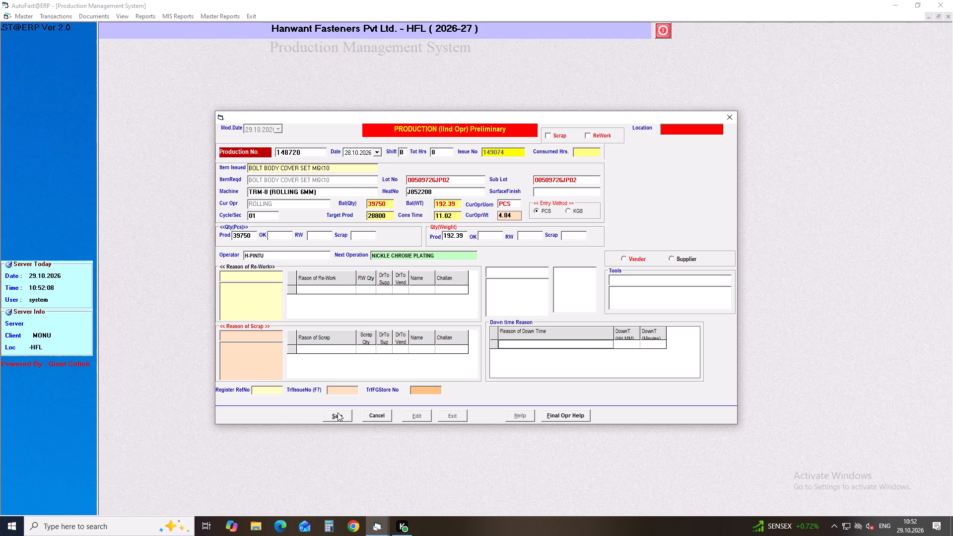
{"action": "left_click", "coordinate": [338, 412]}
Start a new production entry dated 28.10.2026 for issue number 149075 and set its cycle/sec to 01.
{"action": "key", "text": "Return"}
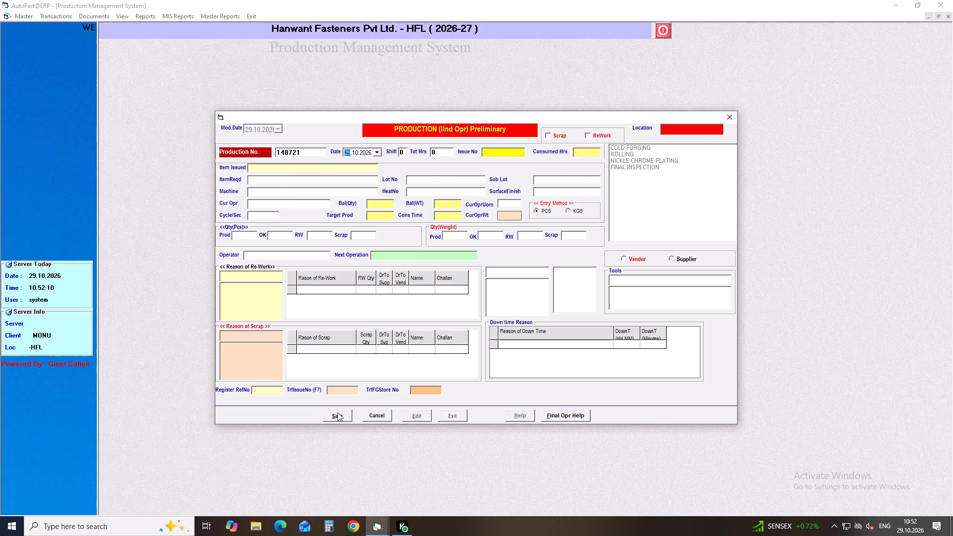
{"action": "key", "text": "Down"}
{"action": "key", "text": "Return"}
{"action": "key", "text": "Return"}
{"action": "key", "text": "Return"}
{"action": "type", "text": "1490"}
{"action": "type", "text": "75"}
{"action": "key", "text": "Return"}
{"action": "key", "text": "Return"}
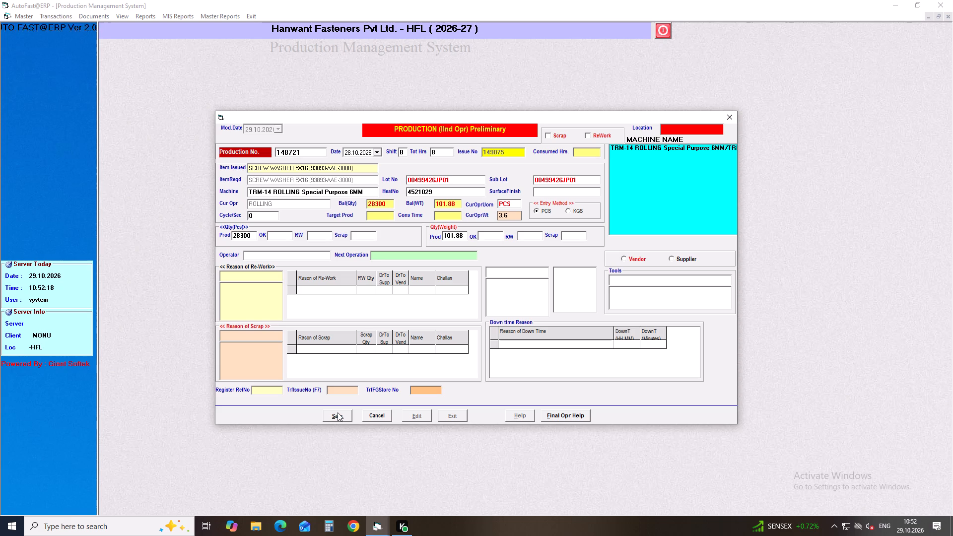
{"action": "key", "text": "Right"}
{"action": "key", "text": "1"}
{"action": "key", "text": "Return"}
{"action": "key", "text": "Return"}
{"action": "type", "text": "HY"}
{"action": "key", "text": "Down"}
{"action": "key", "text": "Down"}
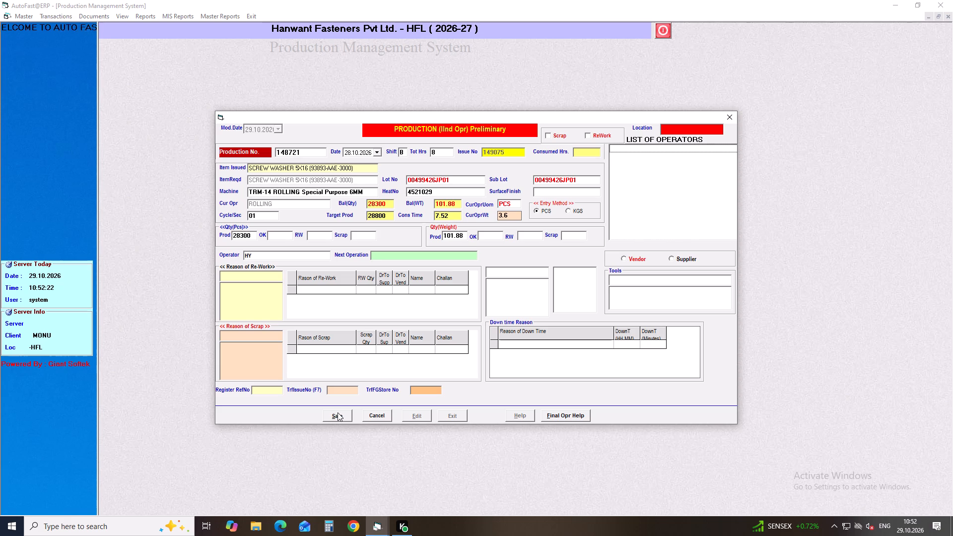
{"action": "left_click", "coordinate": [248, 257]}
{"action": "key", "text": "minus"}
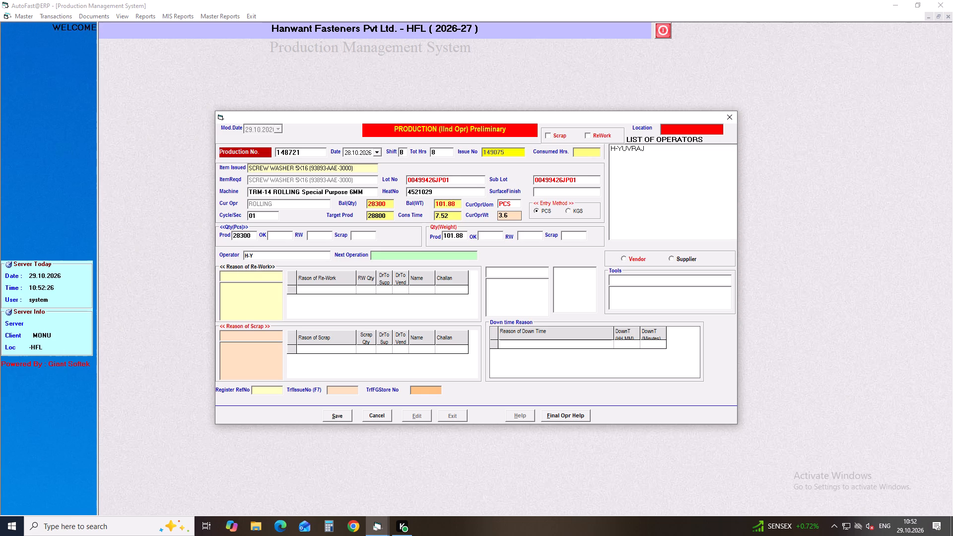
{"action": "key", "text": "Down"}
{"action": "key", "text": "Down"}
{"action": "key", "text": "Return"}
{"action": "key", "text": "Return"}
{"action": "key", "text": "Return"}
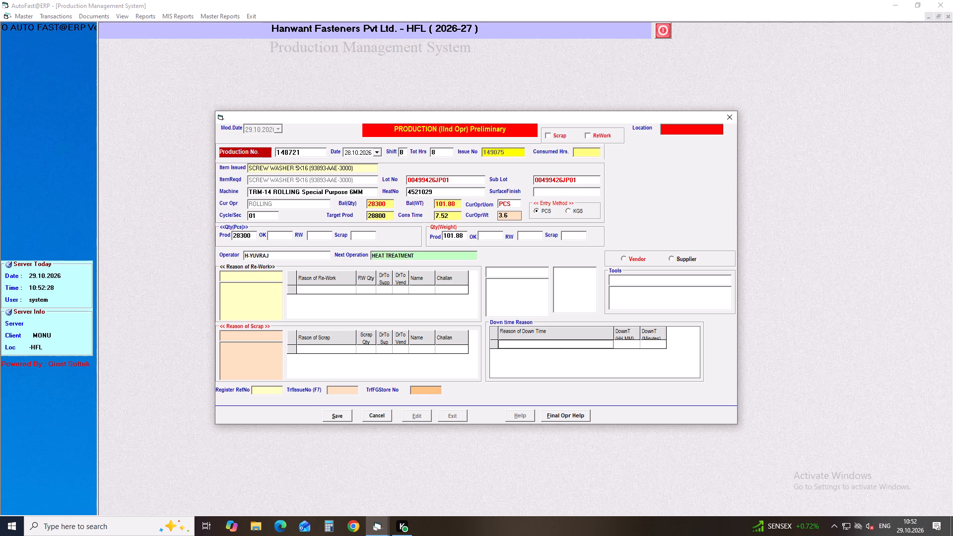
{"action": "left_click", "coordinate": [350, 413]}
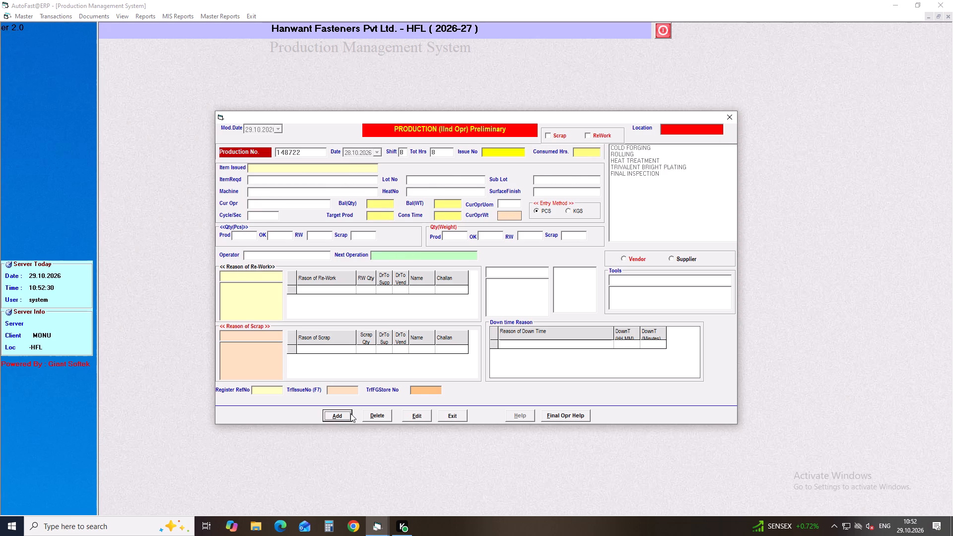
Start a new production entry dated 28.10.2026 and set its total hours to 11.
{"action": "key", "text": "Return"}
{"action": "key", "text": "Down"}
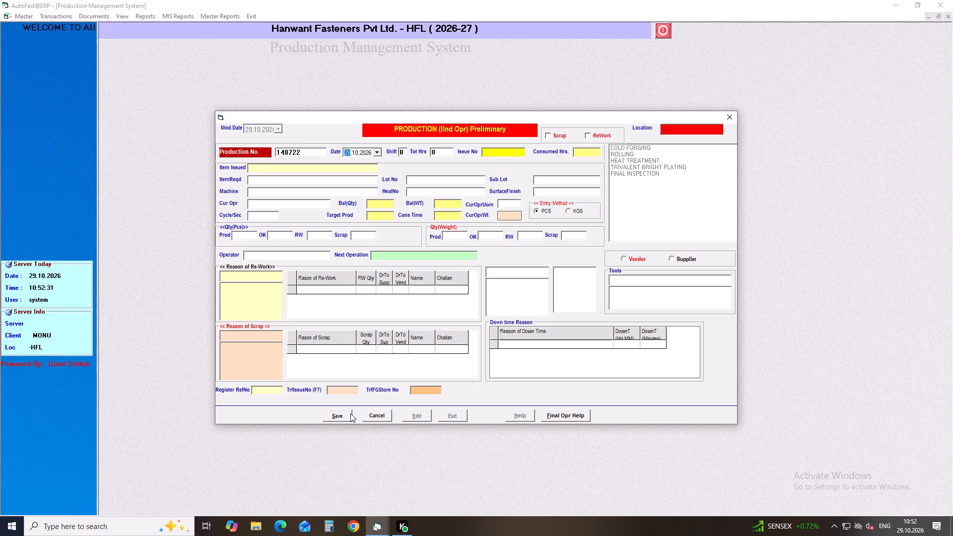
{"action": "key", "text": "Return"}
{"action": "key", "text": "Return"}
{"action": "key", "text": "BackSpace"}
{"action": "key", "text": "BackSpace"}
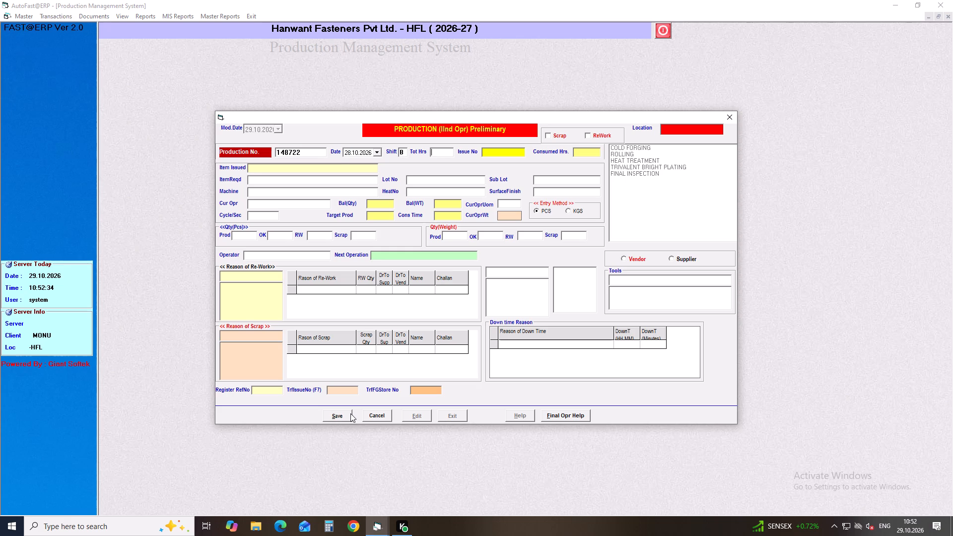
{"action": "type", "text": "11"}
{"action": "key", "text": "Return"}
Enter issue number 149076 in the production entry and set its cycle/sec to 01.
{"action": "type", "text": "1489"}
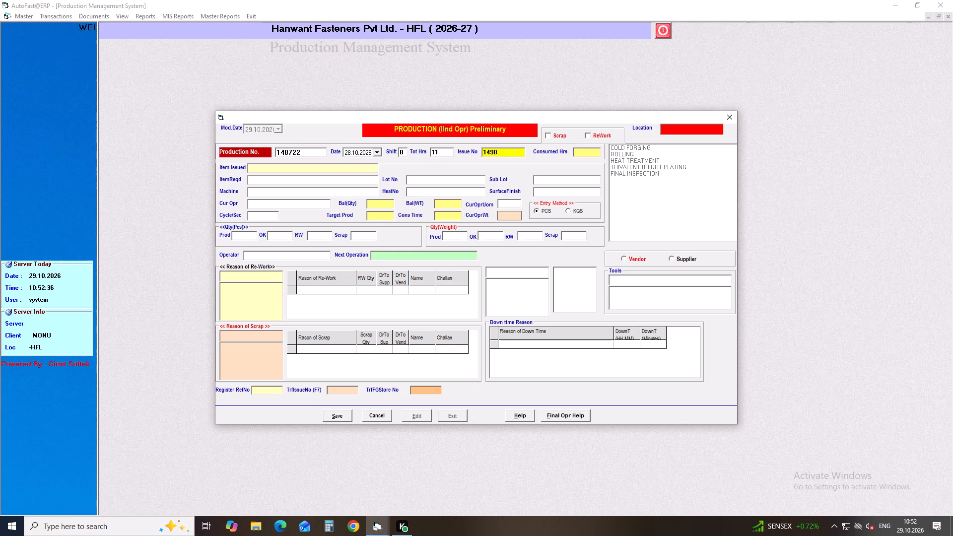
{"action": "key", "text": "BackSpace"}
{"action": "key", "text": "0"}
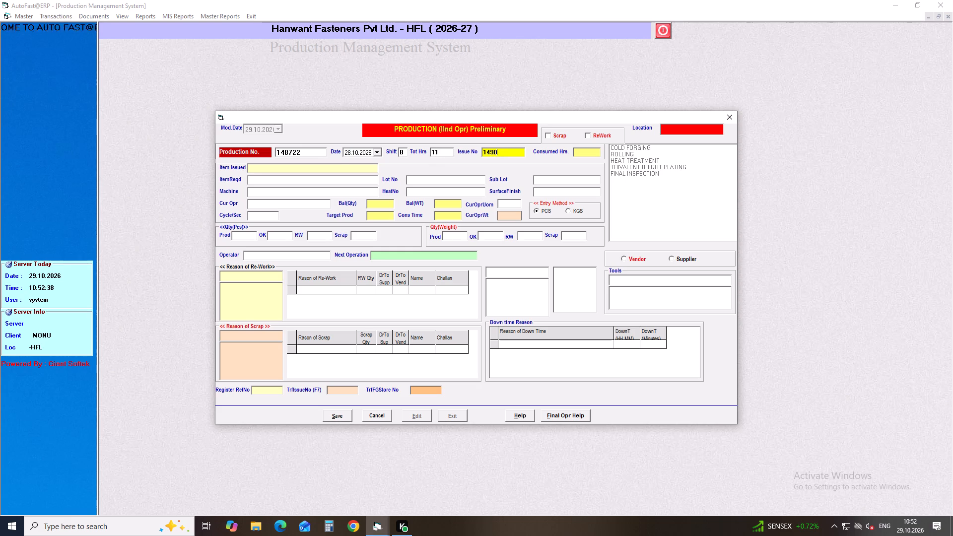
{"action": "type", "text": "76"}
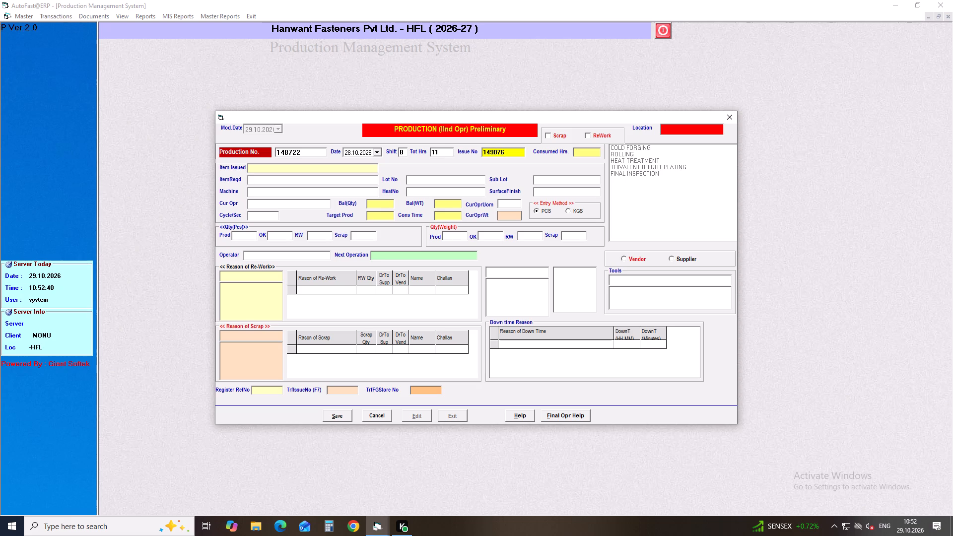
{"action": "key", "text": "Return"}
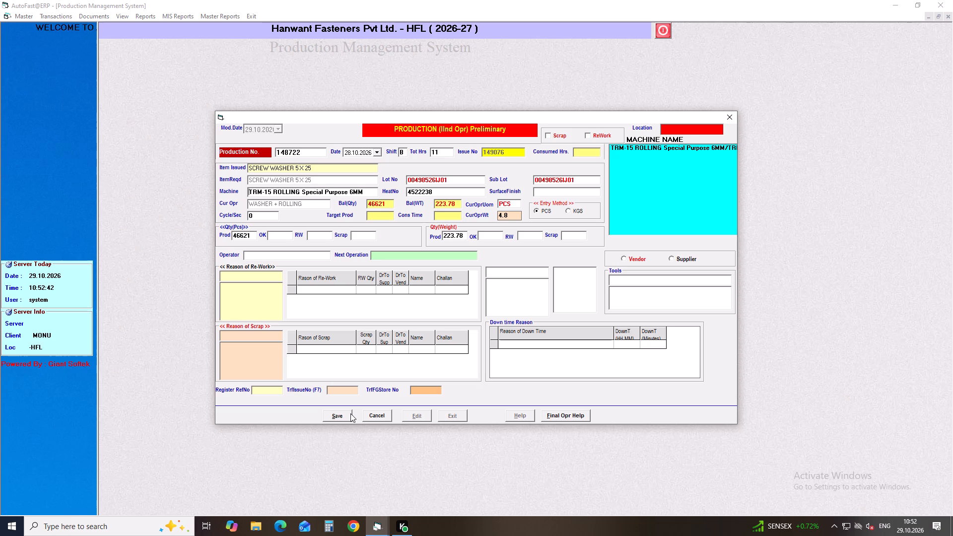
{"action": "key", "text": "Return"}
{"action": "key", "text": "Right"}
{"action": "key", "text": "1"}
{"action": "key", "text": "Return"}
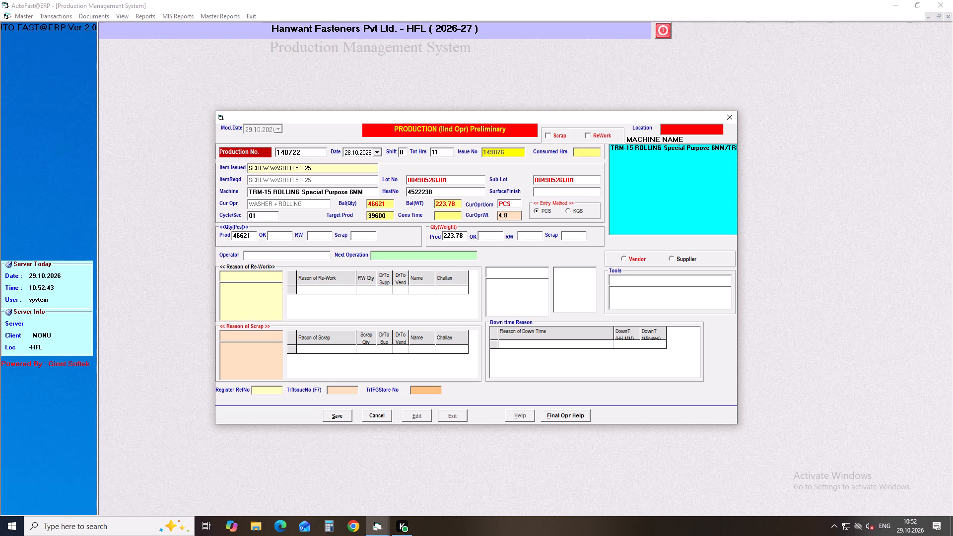
Assign the second listed H-SANJAY operator to the production entry for issue 149076 and save the entry.
{"action": "key", "text": "Return"}
{"action": "type", "text": "H-"}
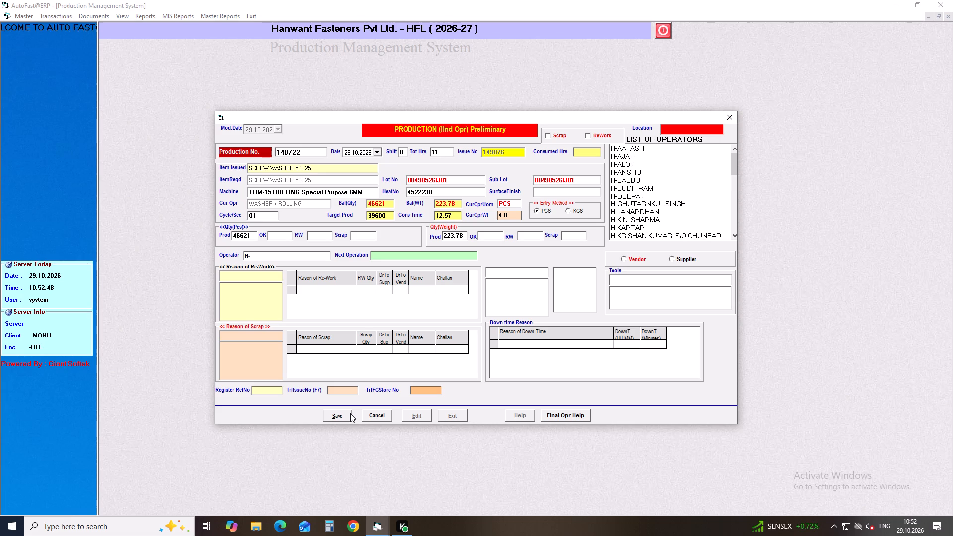
{"action": "type", "text": "SA"}
{"action": "key", "text": "Down"}
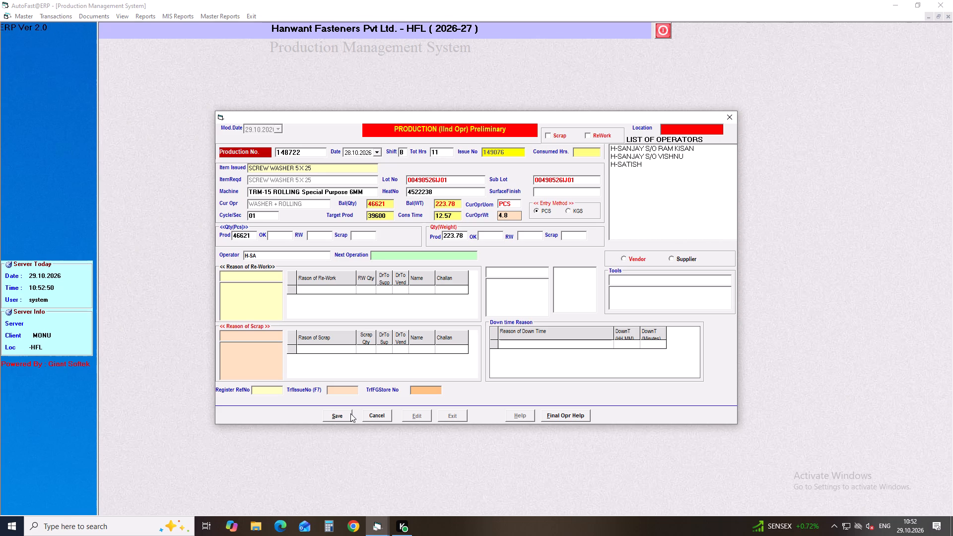
{"action": "key", "text": "Down"}
{"action": "key", "text": "Down"}
{"action": "key", "text": "Return"}
{"action": "key", "text": "Return"}
{"action": "key", "text": "Return"}
{"action": "key", "text": "Return"}
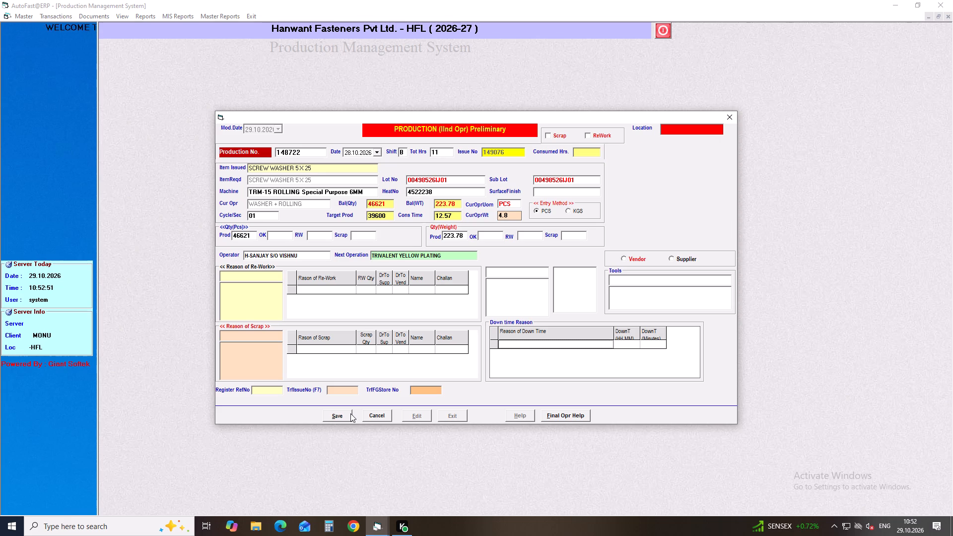
{"action": "left_click", "coordinate": [350, 413]}
Start a new production entry dated 28.10.2026 for issue number 149077 and set its cycle/sec to 01.
{"action": "key", "text": "Return"}
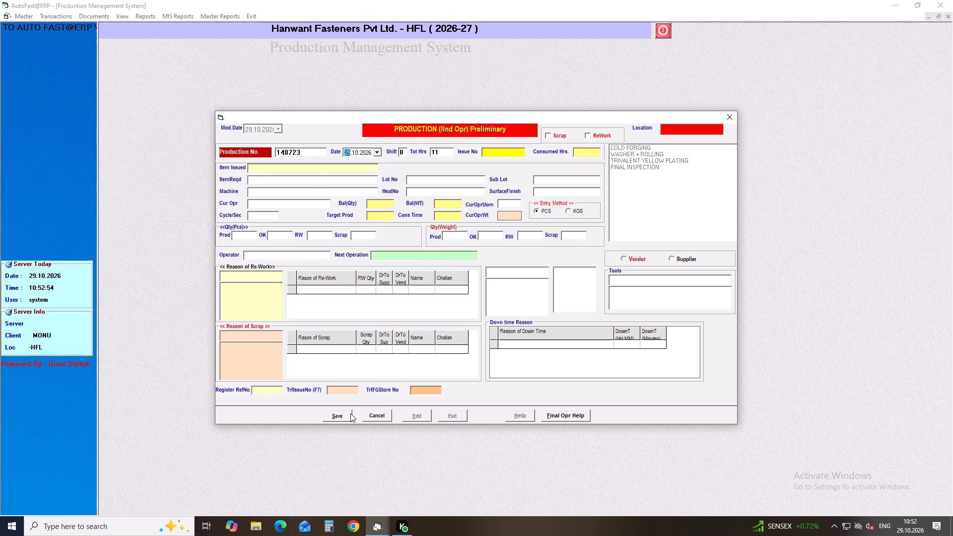
{"action": "key", "text": "Down"}
{"action": "key", "text": "Return"}
{"action": "key", "text": "Return"}
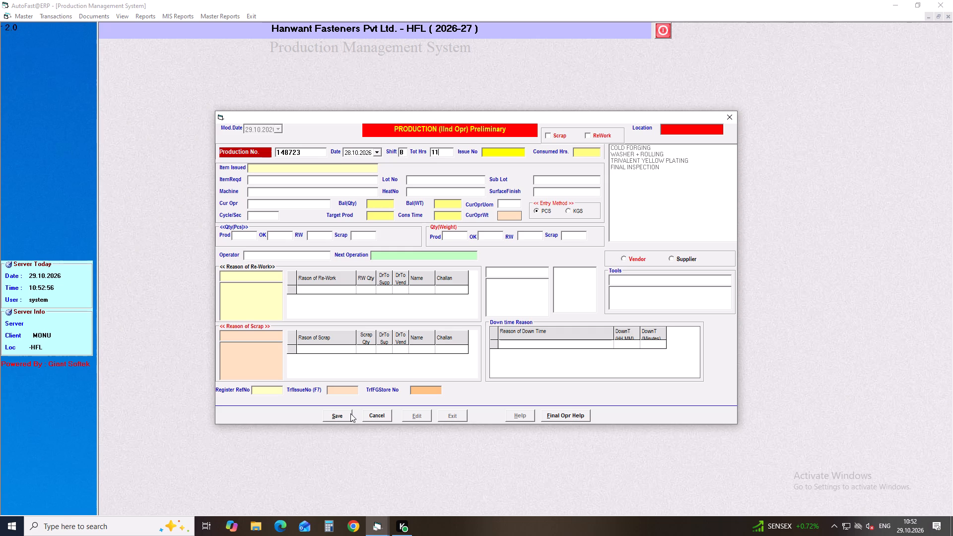
{"action": "key", "text": "Return"}
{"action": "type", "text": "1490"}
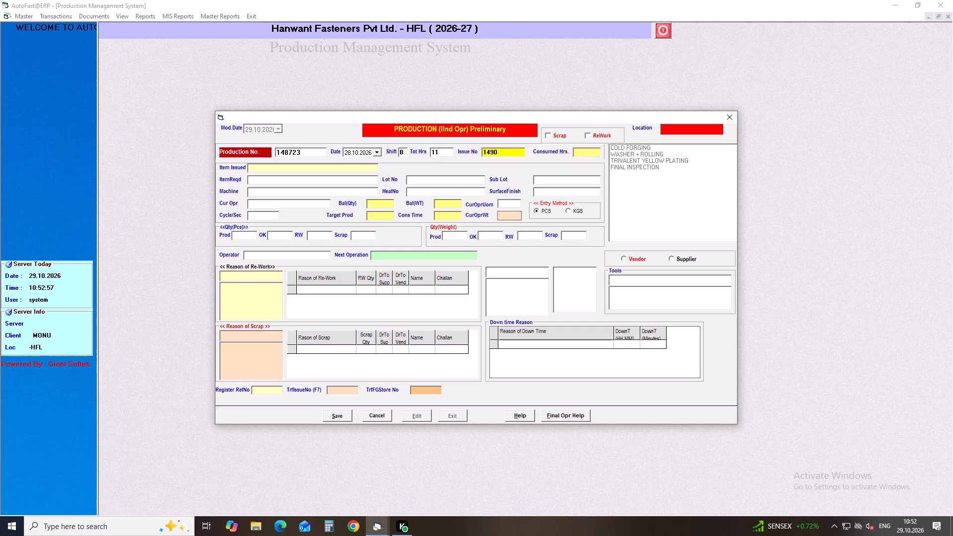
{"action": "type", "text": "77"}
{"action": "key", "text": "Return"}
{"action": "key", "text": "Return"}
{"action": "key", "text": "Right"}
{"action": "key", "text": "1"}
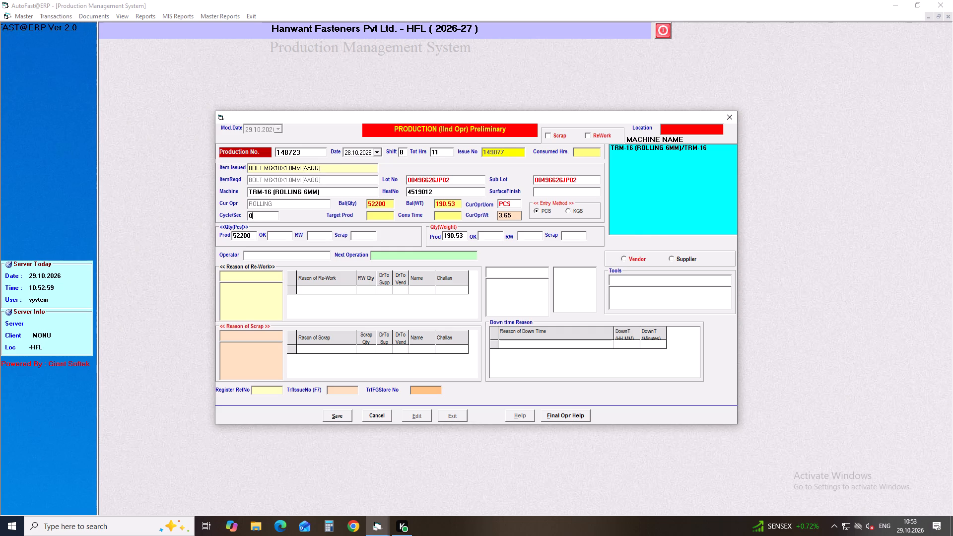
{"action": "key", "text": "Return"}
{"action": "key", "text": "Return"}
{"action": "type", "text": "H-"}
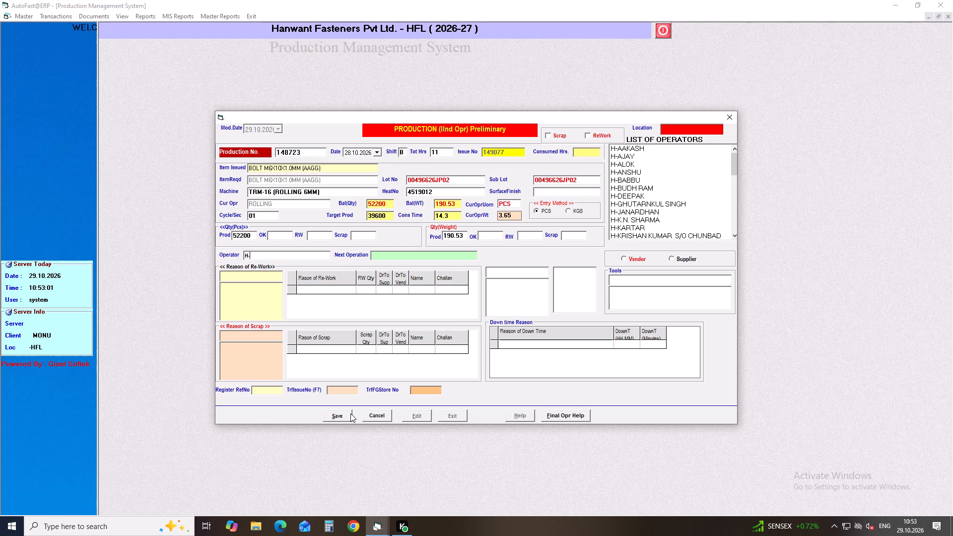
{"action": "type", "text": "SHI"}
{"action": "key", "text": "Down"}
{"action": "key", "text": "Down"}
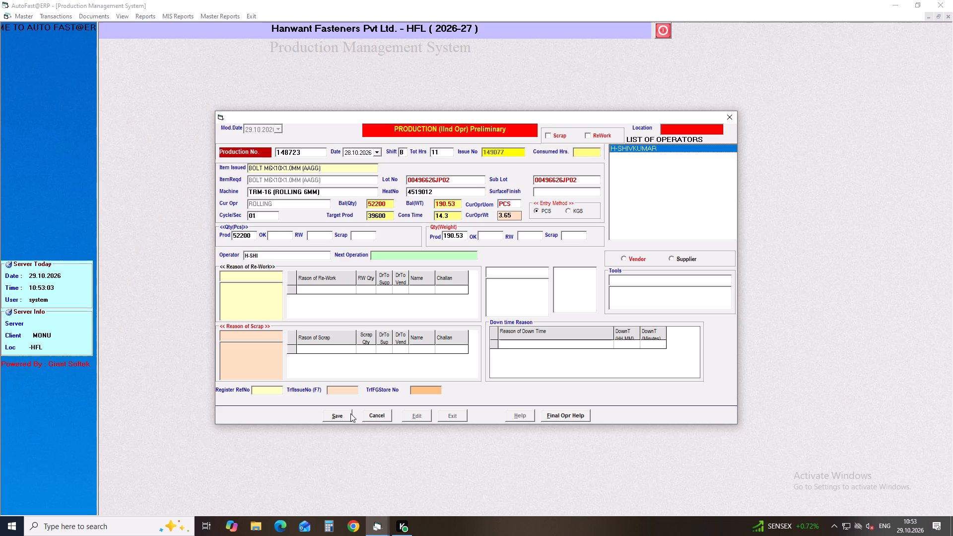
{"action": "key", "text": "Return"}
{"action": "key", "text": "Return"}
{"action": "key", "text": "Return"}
{"action": "left_click", "coordinate": [350, 413]}
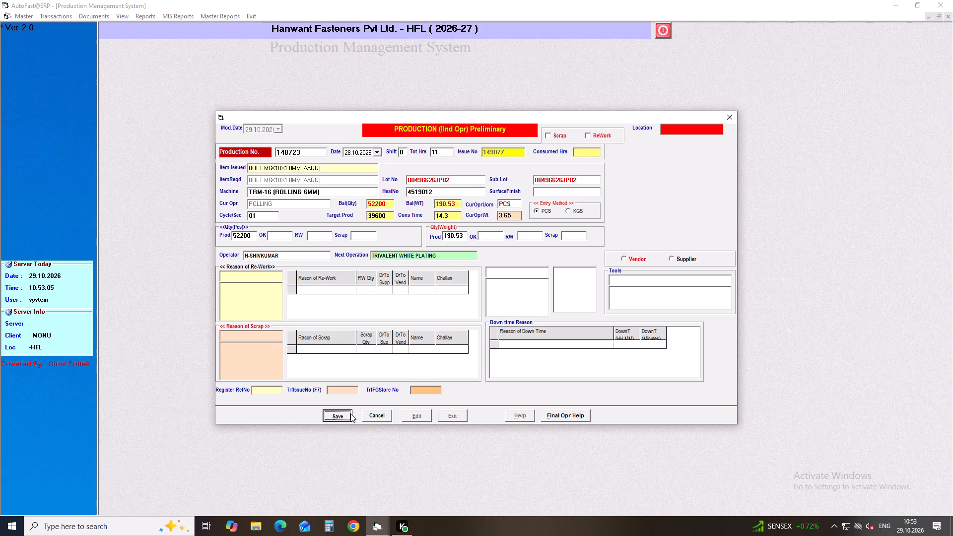
Start a new production entry dated 28.10.2026 and set its total hours to 8.
{"action": "key", "text": "Return"}
{"action": "key", "text": "Down"}
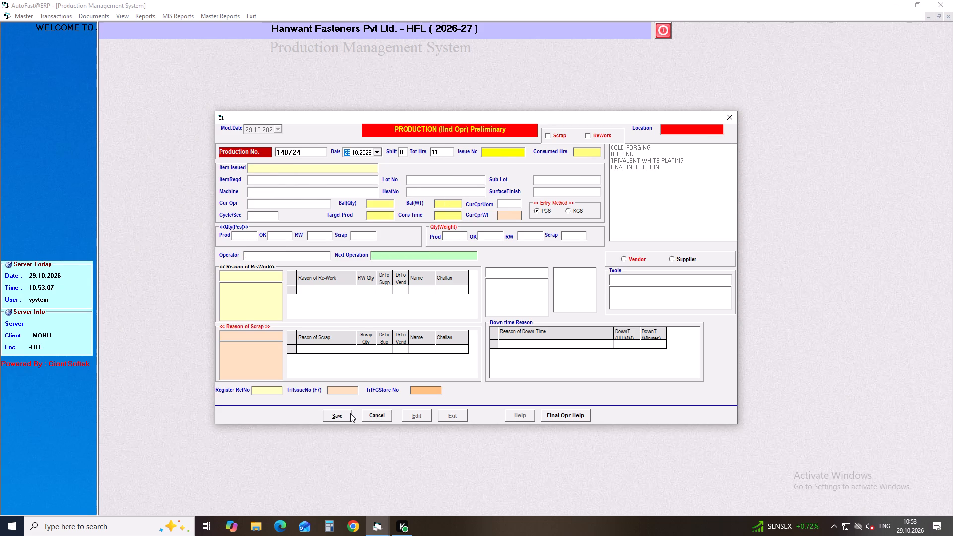
{"action": "key", "text": "Return"}
{"action": "key", "text": "Return"}
{"action": "key", "text": "BackSpace"}
{"action": "key", "text": "BackSpace"}
{"action": "key", "text": "BackSpace"}
{"action": "key", "text": "BackSpace"}
{"action": "key", "text": "BackSpace"}
{"action": "key", "text": "BackSpace"}
{"action": "key", "text": "BackSpace"}
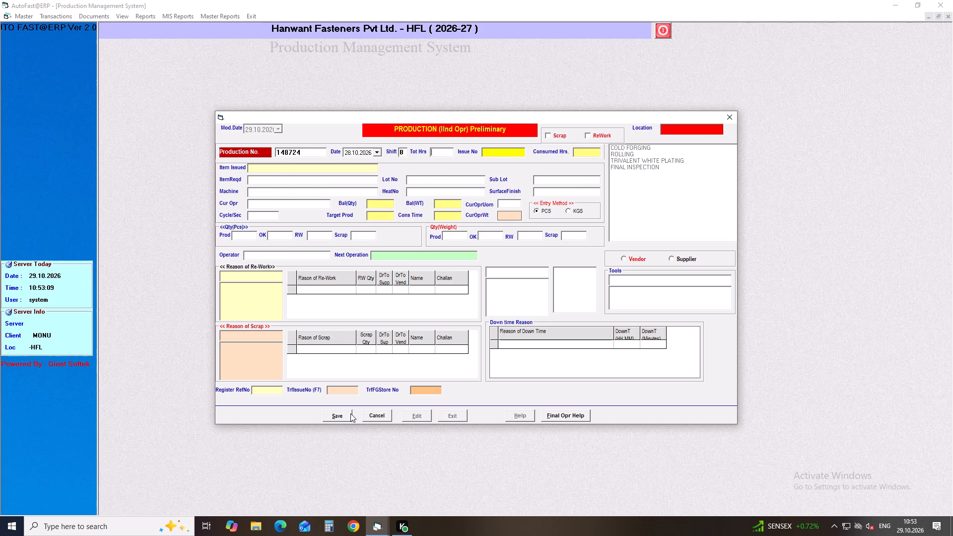
{"action": "key", "text": "8"}
{"action": "key", "text": "Return"}
Enter issue number 149078 in the production entry and set its cycle/sec to 01.
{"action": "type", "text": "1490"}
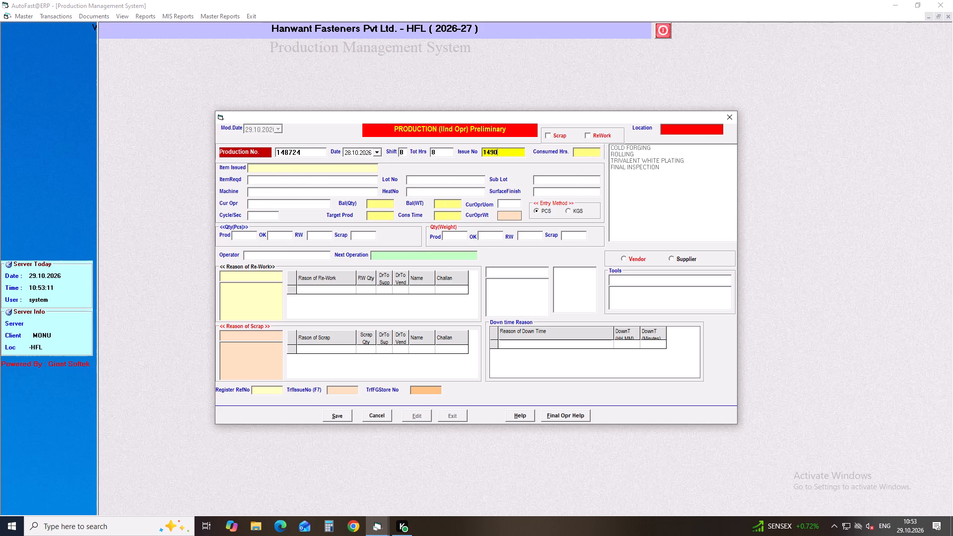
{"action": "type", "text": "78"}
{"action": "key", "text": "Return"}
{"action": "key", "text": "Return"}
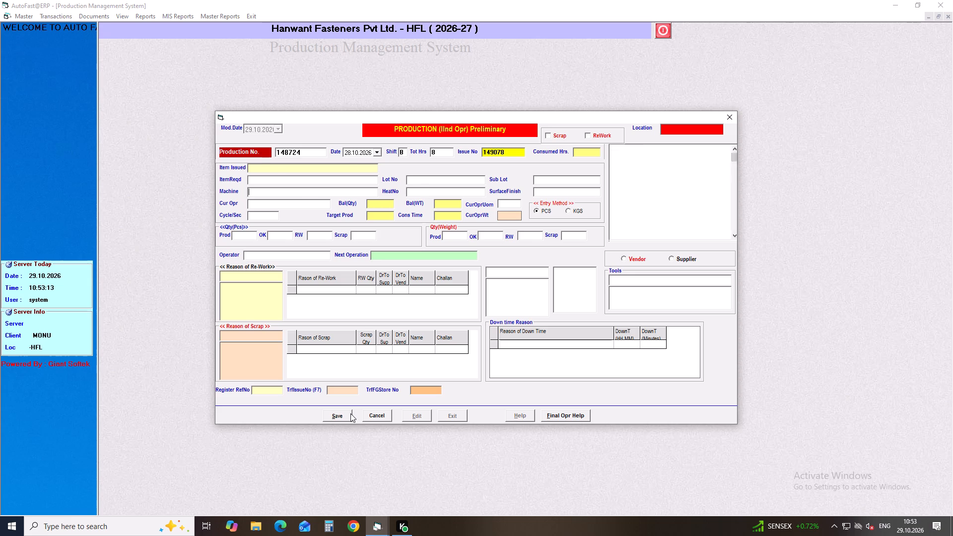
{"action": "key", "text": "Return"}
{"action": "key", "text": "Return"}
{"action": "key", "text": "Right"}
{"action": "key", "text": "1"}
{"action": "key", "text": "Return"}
Assign operator H-RANJEET to the entry for issue 149078, save it and close the production form.
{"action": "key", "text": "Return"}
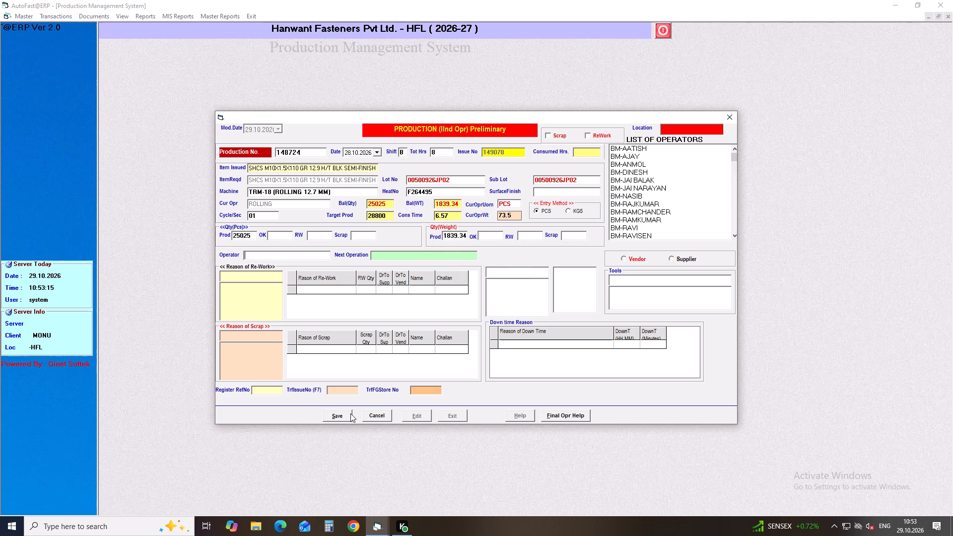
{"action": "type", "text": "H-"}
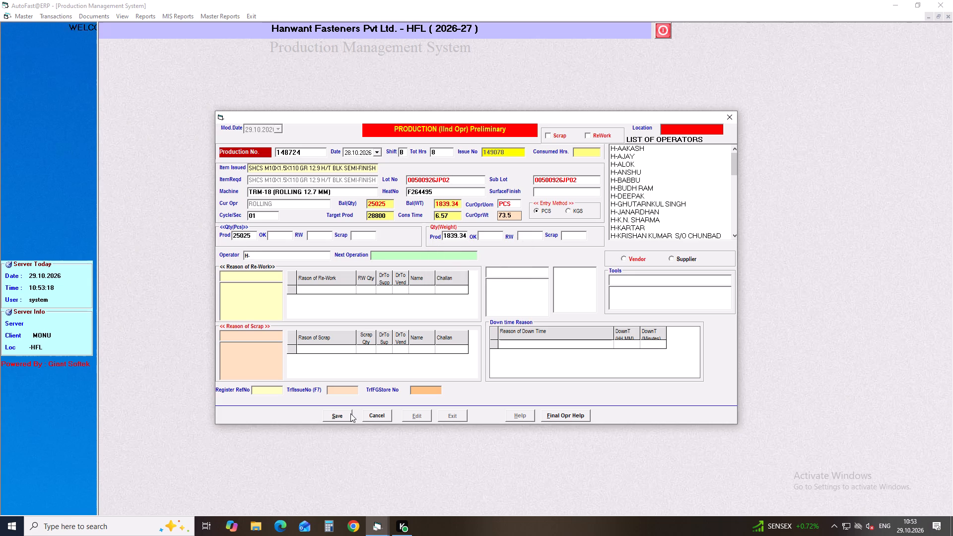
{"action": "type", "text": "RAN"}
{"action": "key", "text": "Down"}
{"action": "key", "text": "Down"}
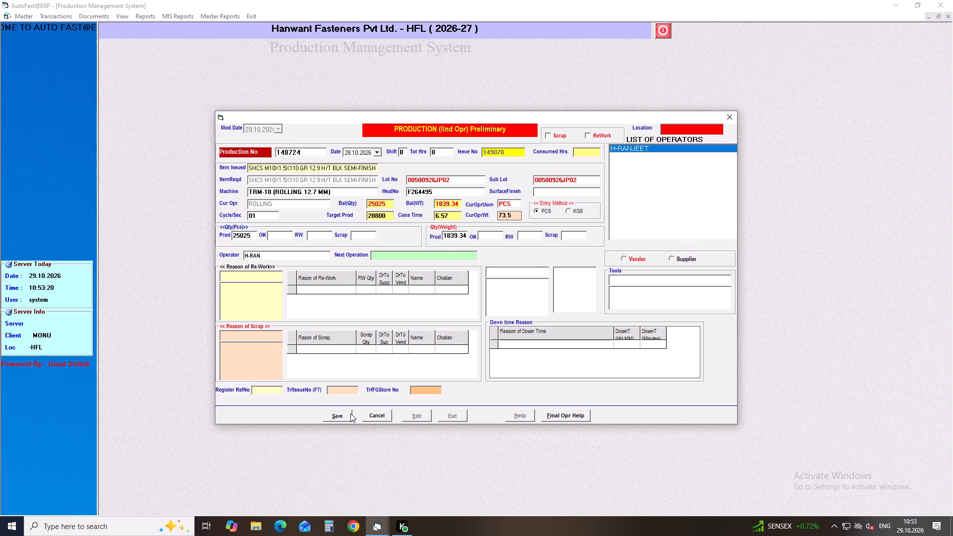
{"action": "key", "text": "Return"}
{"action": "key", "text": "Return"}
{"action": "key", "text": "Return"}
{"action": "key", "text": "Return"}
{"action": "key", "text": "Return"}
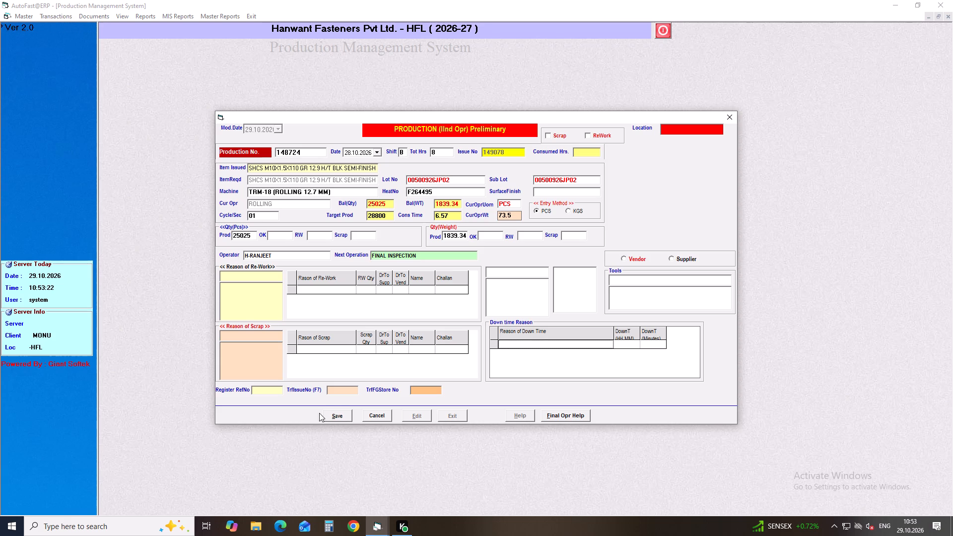
{"action": "left_click", "coordinate": [338, 407]}
{"action": "left_click", "coordinate": [340, 411]}
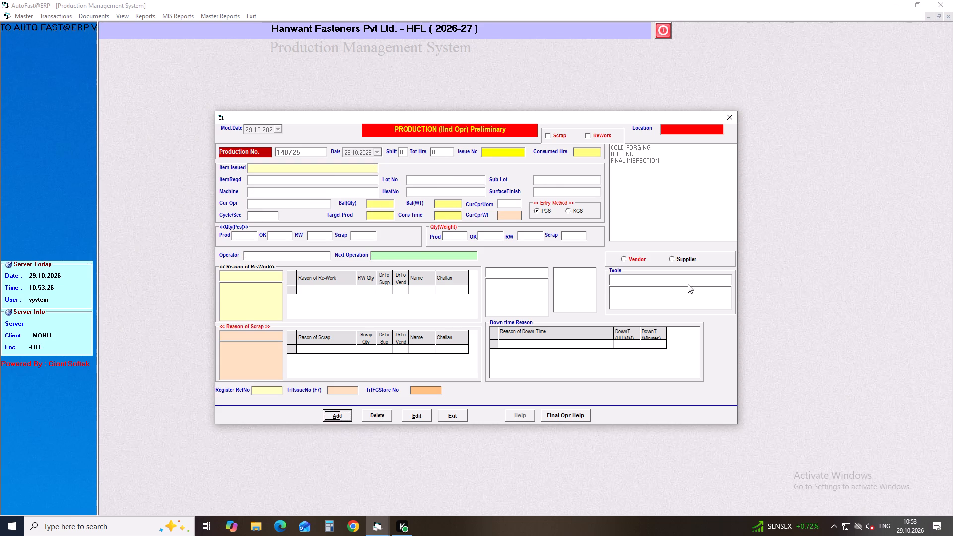
{"action": "left_click", "coordinate": [733, 116]}
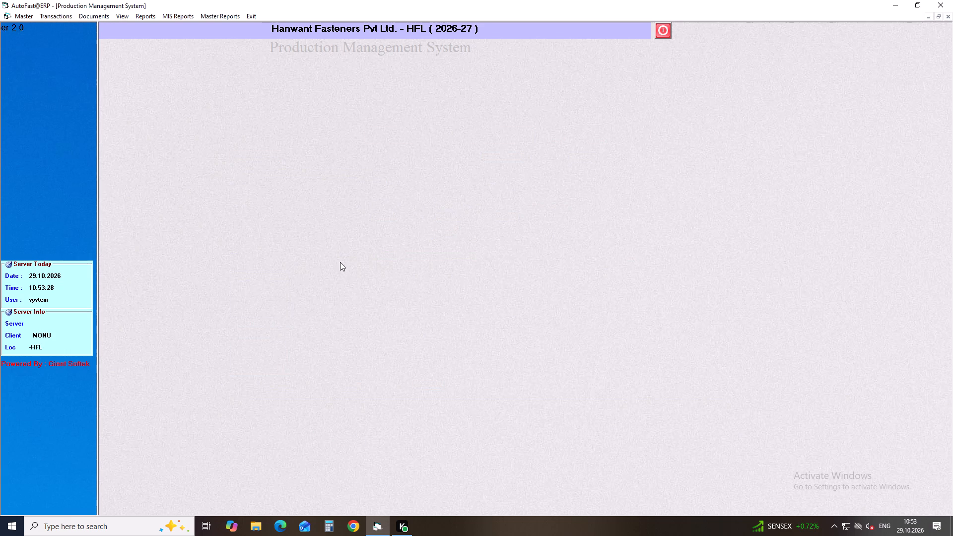
Check the in-house items pending for inspection for all operations as on 29.10.2026, and close the list.
{"action": "left_click", "coordinate": [124, 17]}
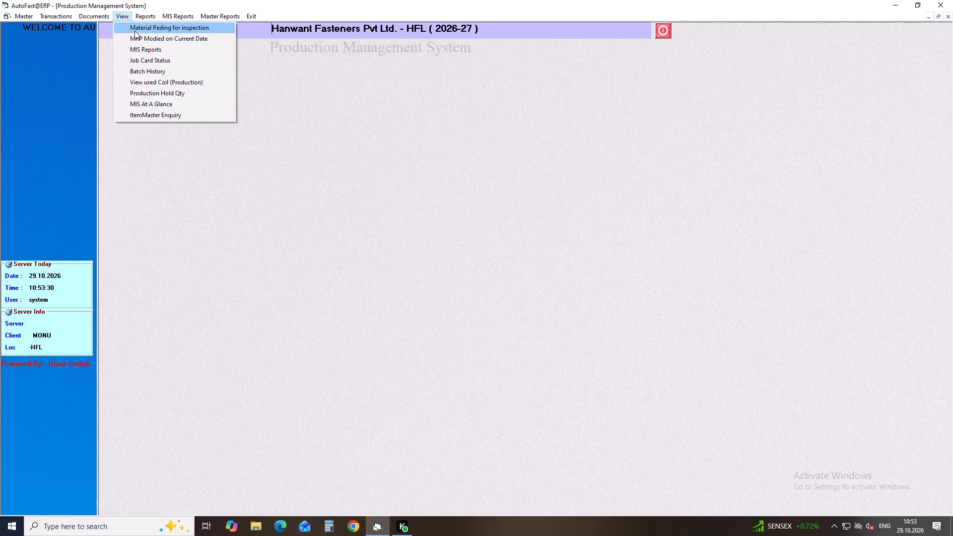
{"action": "left_click", "coordinate": [135, 29]}
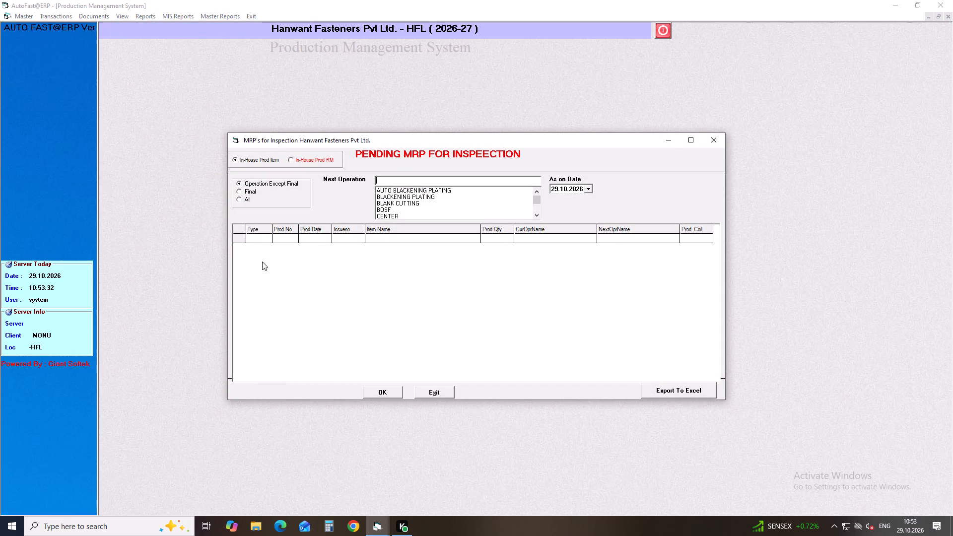
{"action": "left_click", "coordinate": [240, 199]}
{"action": "key", "text": "Return"}
{"action": "key", "text": "Return"}
{"action": "key", "text": "Return"}
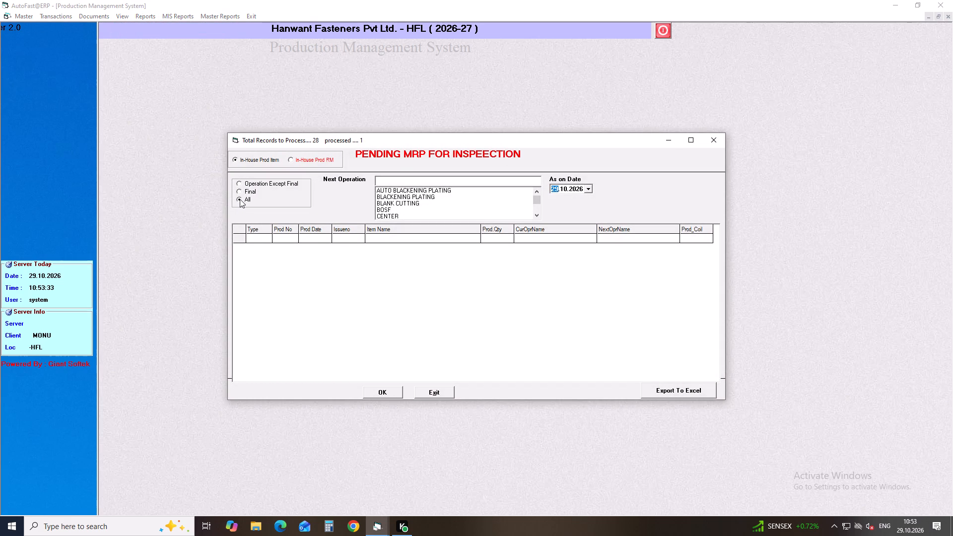
{"action": "key", "text": "Return"}
{"action": "key", "text": "Return"}
{"action": "key", "text": "Return"}
{"action": "key", "text": "Return"}
{"action": "key", "text": "Return"}
{"action": "key", "text": "Return"}
{"action": "key", "text": "Return"}
{"action": "key", "text": "Return"}
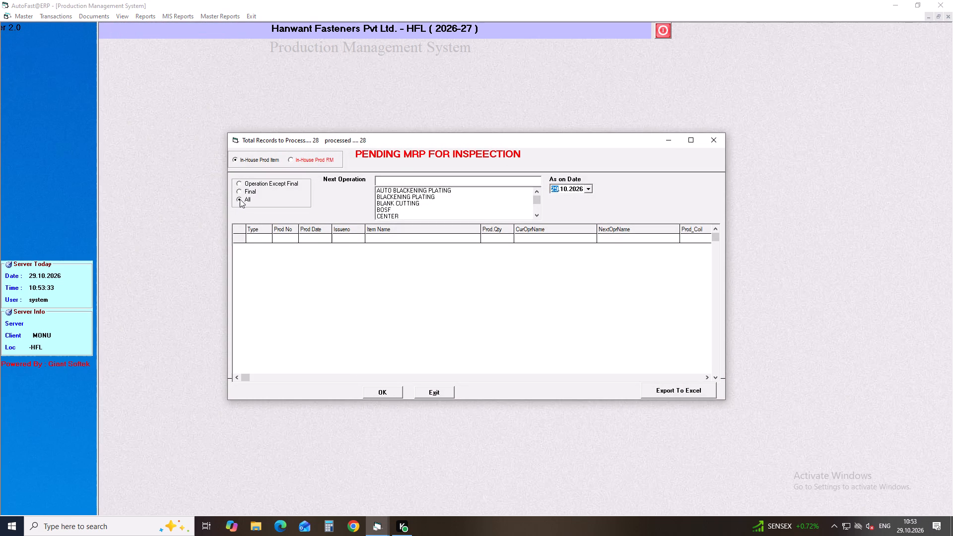
{"action": "key", "text": "Return"}
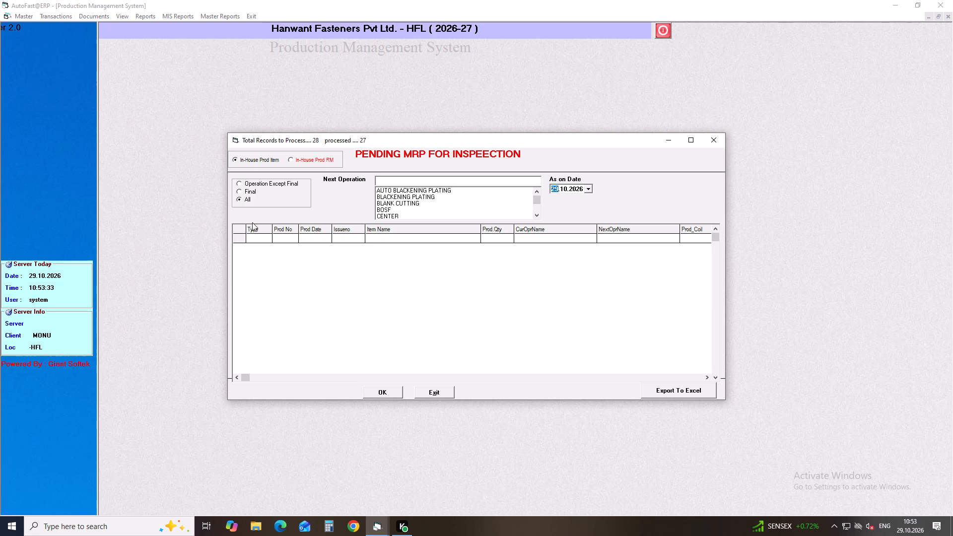
{"action": "left_click", "coordinate": [386, 394]}
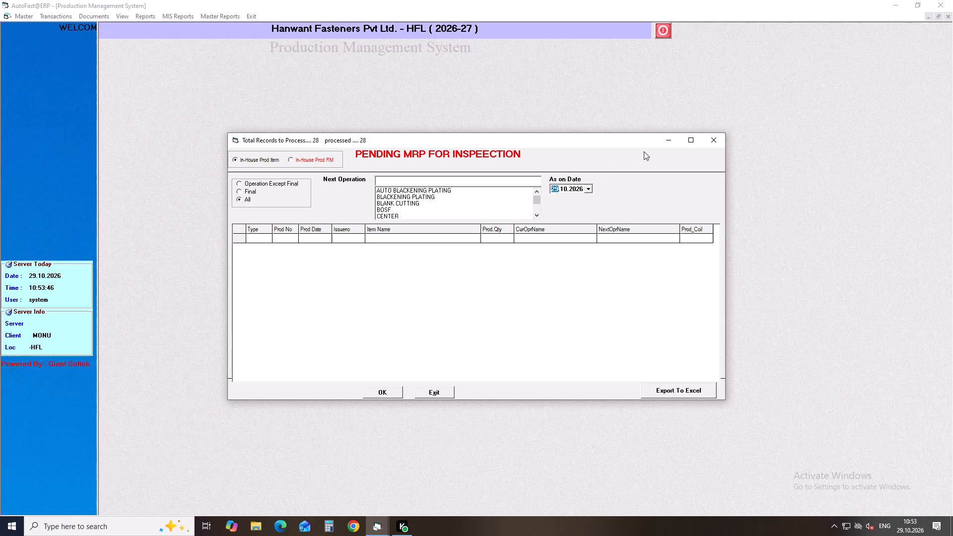
{"action": "left_click", "coordinate": [715, 141]}
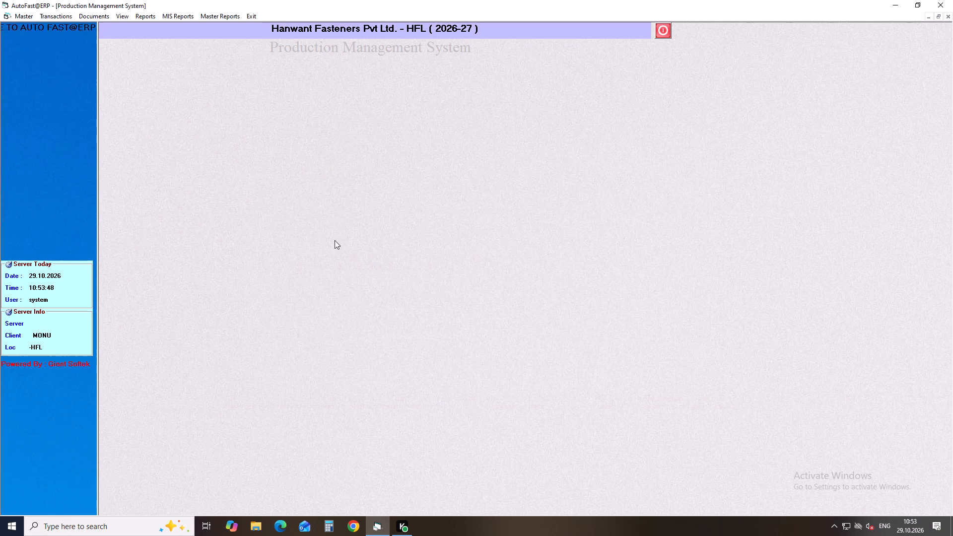
Exit to the modules menu and reopen the Production Management module.
{"action": "left_click", "coordinate": [250, 17]}
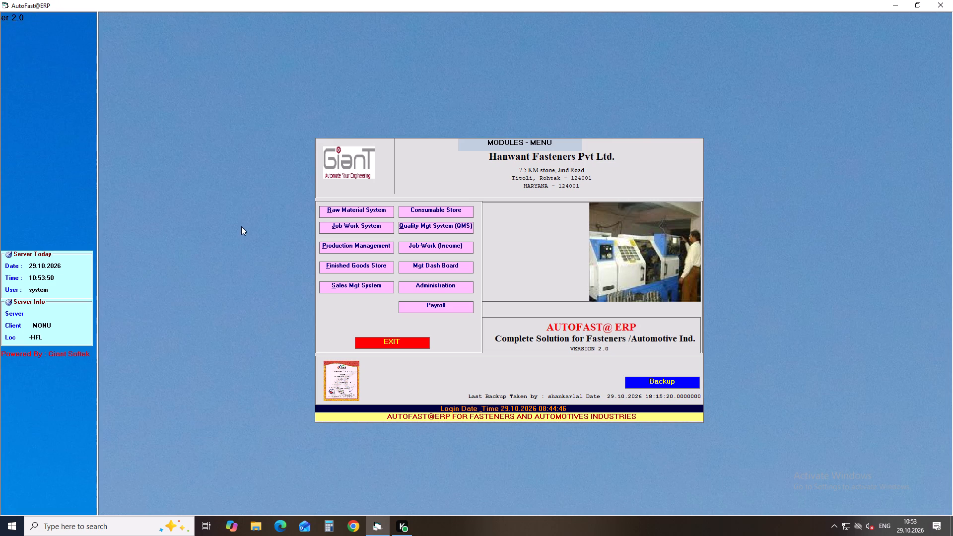
{"action": "right_click", "coordinate": [242, 224]}
{"action": "left_click", "coordinate": [324, 243]}
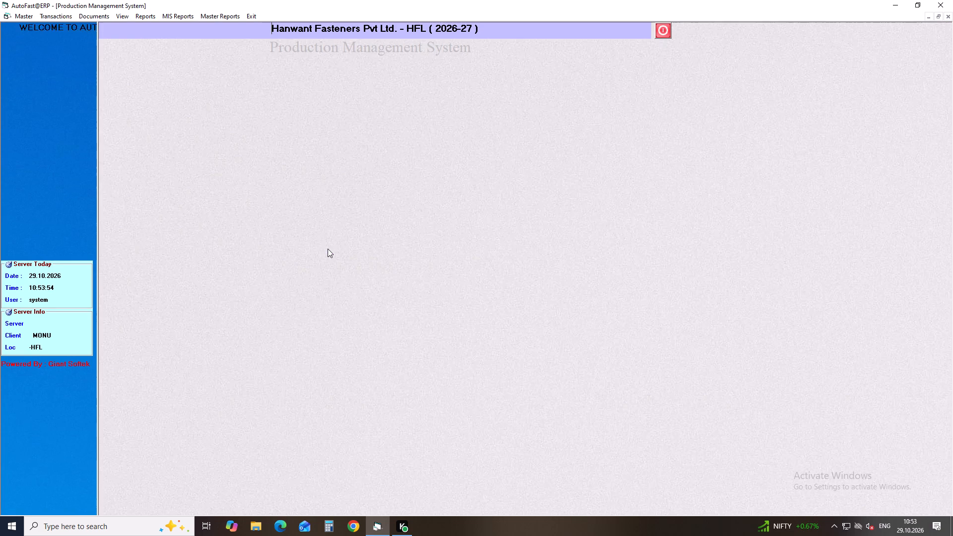
List the in-house produced items pending MRP inspection for all operations as on 29.10.2026.
{"action": "left_click", "coordinate": [116, 16]}
{"action": "left_click", "coordinate": [126, 28]}
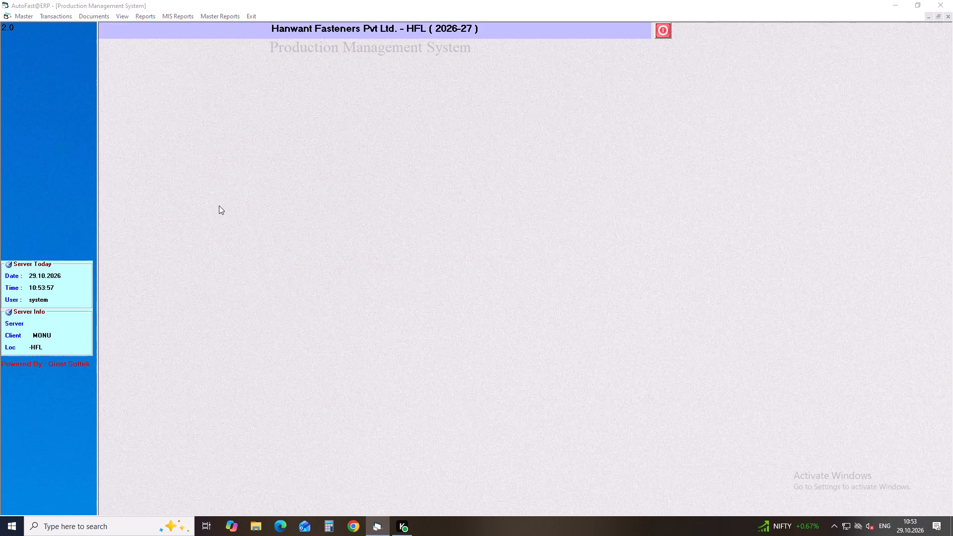
{"action": "left_click", "coordinate": [238, 199]}
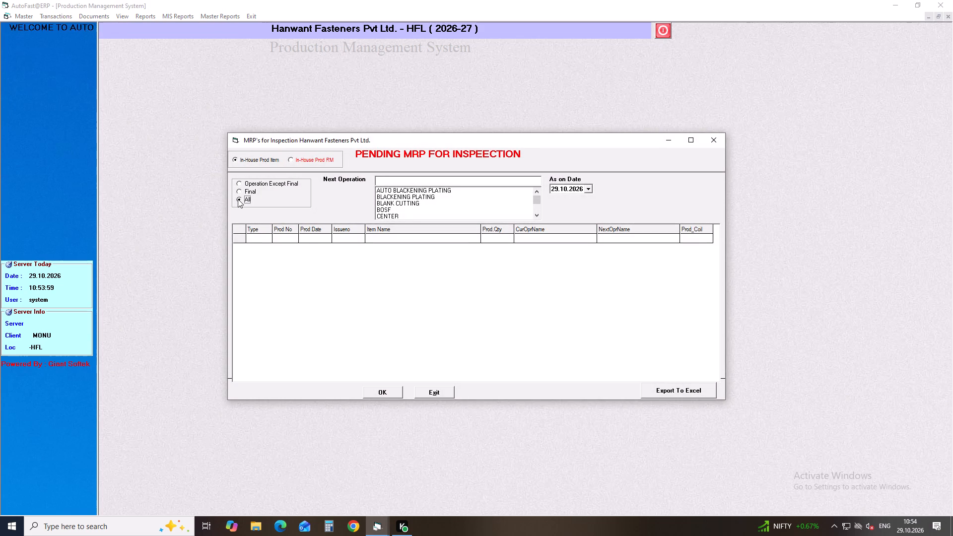
{"action": "key", "text": "Return"}
{"action": "key", "text": "Return"}
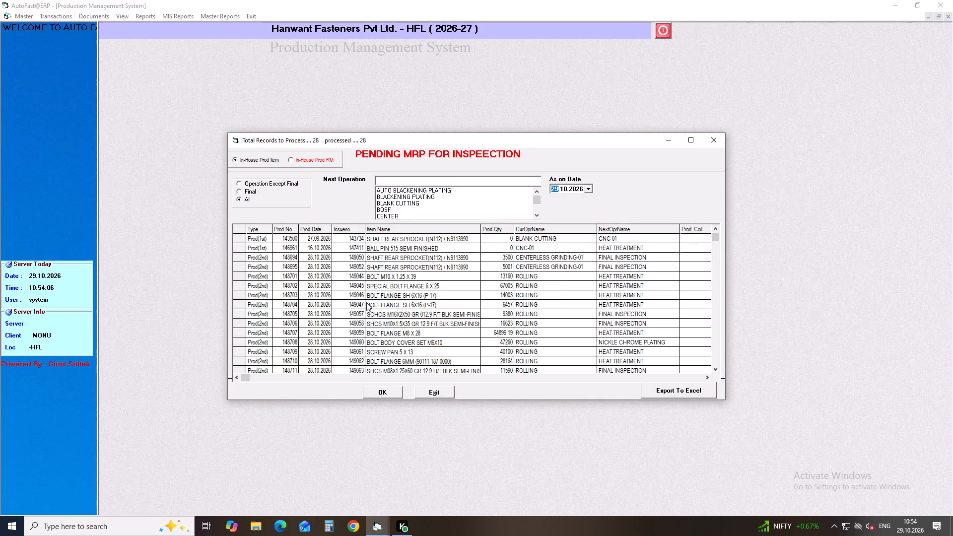
Open pending production 148701 (BOLT M10 X 1.25 X 39) for editing and save its final MRP with zero rework and scrap.
{"action": "left_click", "coordinate": [358, 276]}
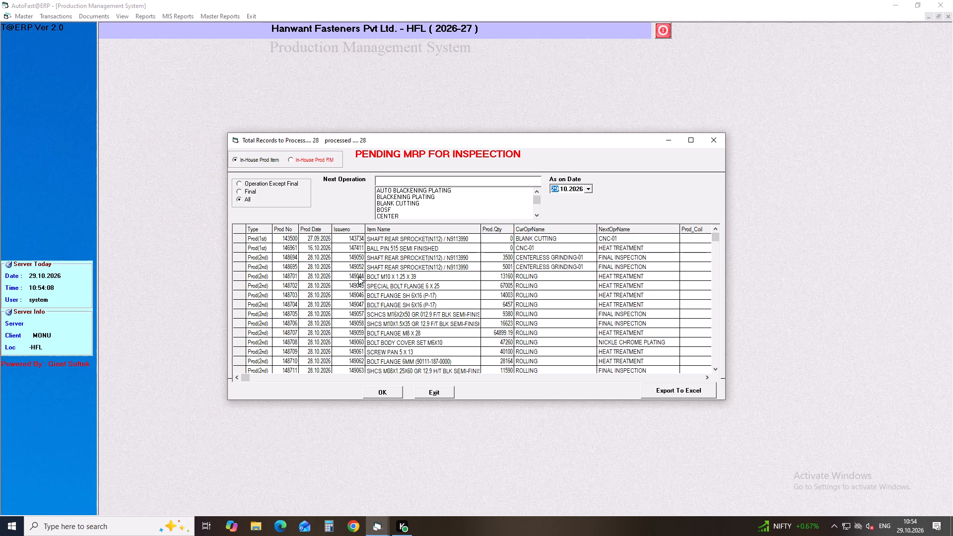
{"action": "key", "text": "Return"}
{"action": "key", "text": "Return"}
{"action": "key", "text": "Return"}
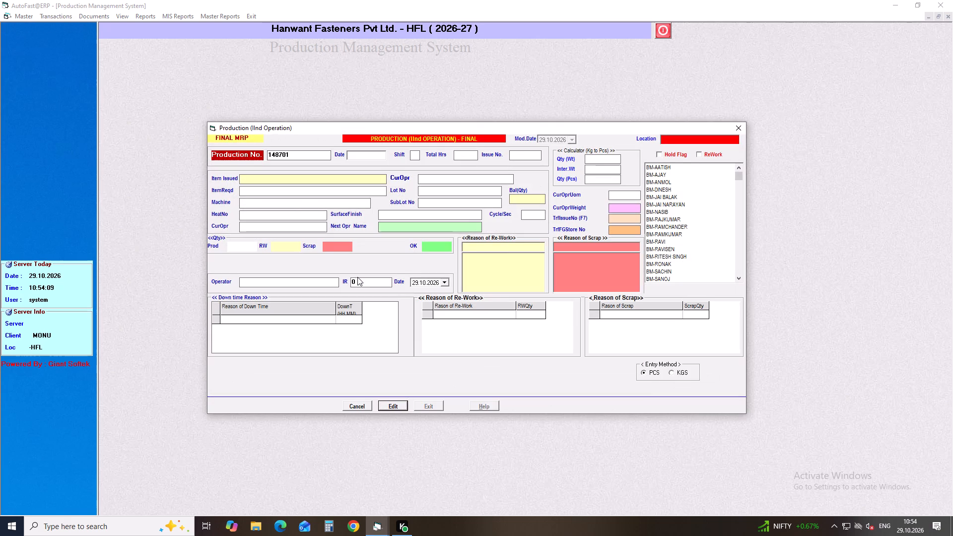
{"action": "key", "text": "Return"}
{"action": "key", "text": "Return"}
{"action": "key", "text": "Return"}
{"action": "key", "text": "Return"}
{"action": "key", "text": "Return"}
{"action": "key", "text": "Return"}
{"action": "key", "text": "Return"}
{"action": "key", "text": "Return"}
{"action": "key", "text": "Return"}
{"action": "key", "text": "Return"}
{"action": "key", "text": "Return"}
{"action": "key", "text": "Return"}
{"action": "key", "text": "Return"}
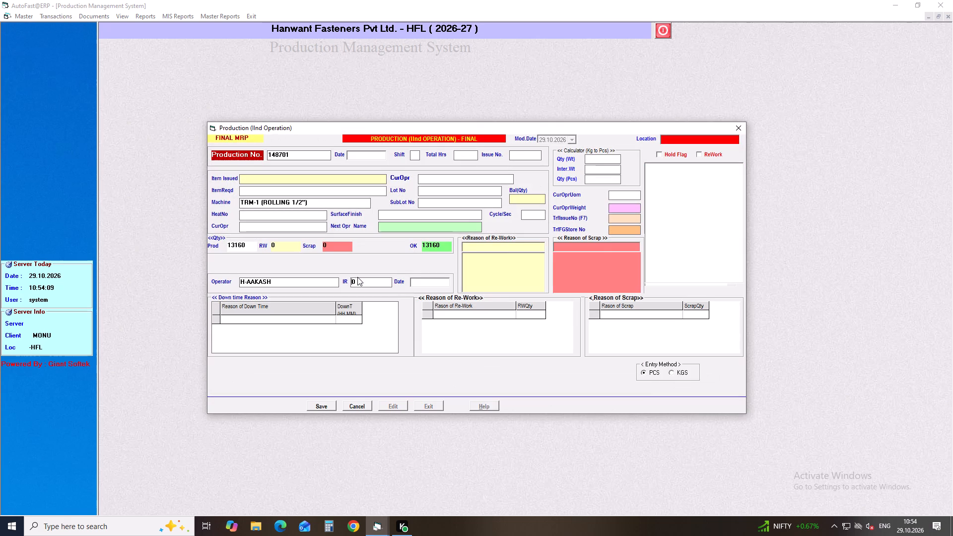
{"action": "key", "text": "Return"}
{"action": "key", "text": "Return"}
{"action": "key", "text": "Return"}
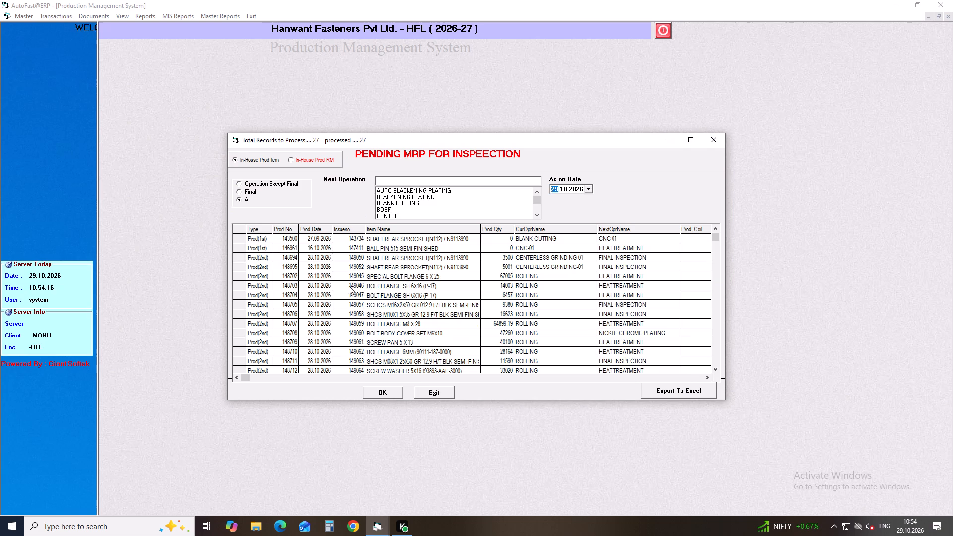
Open pending production 148702 (SPECIAL BOLT FLANGE 6 X 25) and save its final MRP with zero rework and scrap.
{"action": "left_click", "coordinate": [346, 278]}
{"action": "key", "text": "Return"}
{"action": "key", "text": "Return"}
{"action": "key", "text": "Return"}
{"action": "key", "text": "Return"}
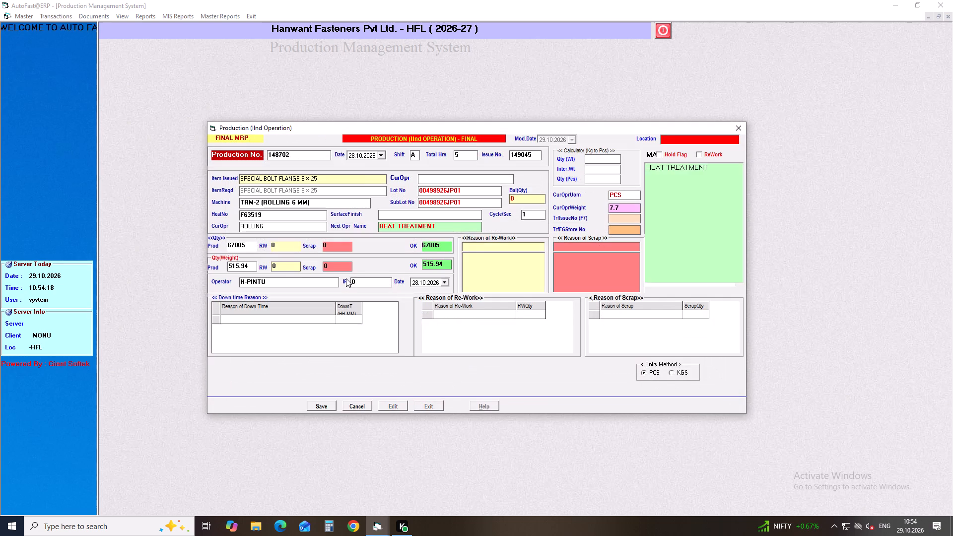
{"action": "key", "text": "Return"}
{"action": "key", "text": "Return"}
{"action": "key", "text": "Return"}
{"action": "key", "text": "Return"}
{"action": "key", "text": "Return"}
{"action": "key", "text": "Return"}
{"action": "key", "text": "Return"}
{"action": "key", "text": "Return"}
{"action": "key", "text": "Return"}
{"action": "key", "text": "Return"}
{"action": "key", "text": "Return"}
{"action": "key", "text": "Return"}
{"action": "key", "text": "Return"}
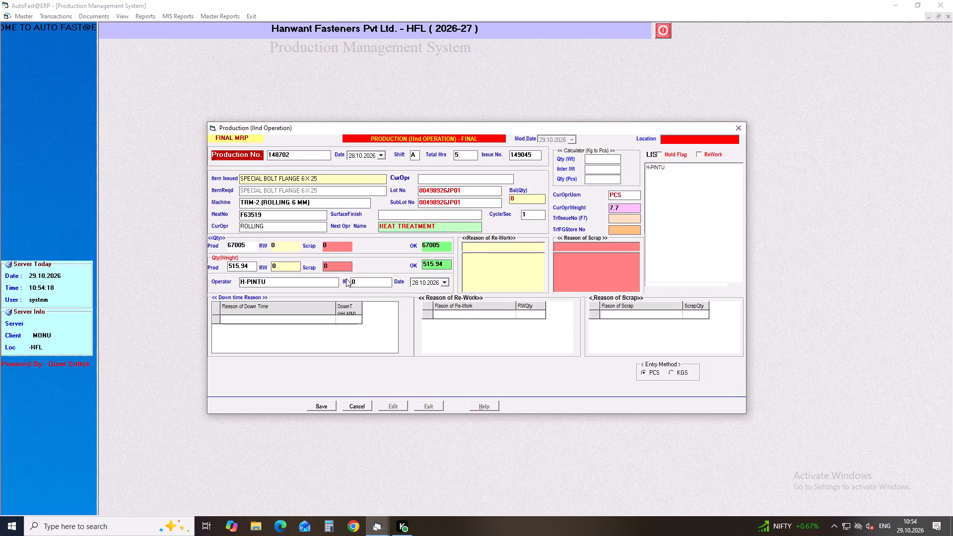
{"action": "key", "text": "Return"}
{"action": "key", "text": "Return"}
{"action": "key", "text": "Return"}
{"action": "key", "text": "Return"}
{"action": "key", "text": "Return"}
{"action": "key", "text": "Return"}
{"action": "key", "text": "Return"}
{"action": "key", "text": "Return"}
{"action": "key", "text": "Return"}
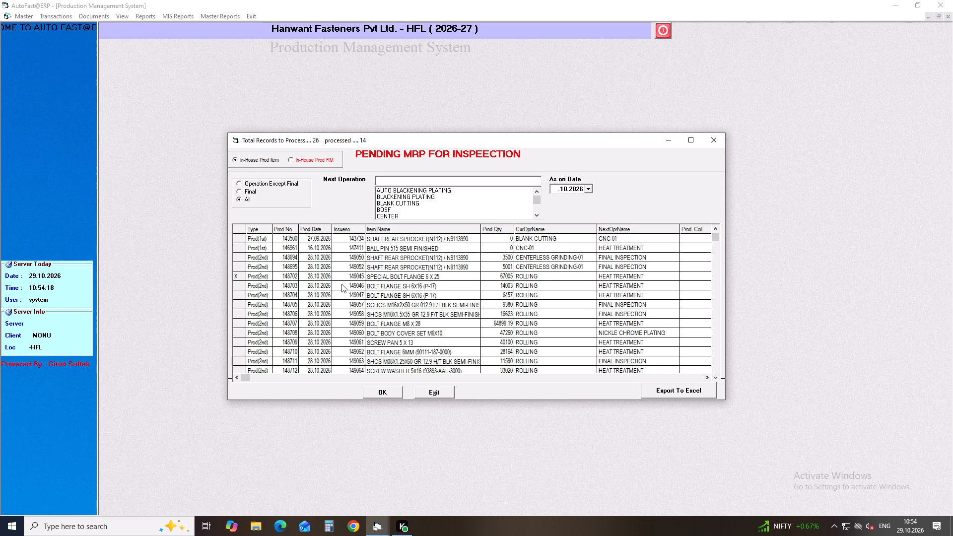
Open pending production 148703 (BOLT FLANGE SH 6X16) and enter a scrap quantity of 5 with the reason SETTING PROBLEM.
{"action": "left_click", "coordinate": [336, 277]}
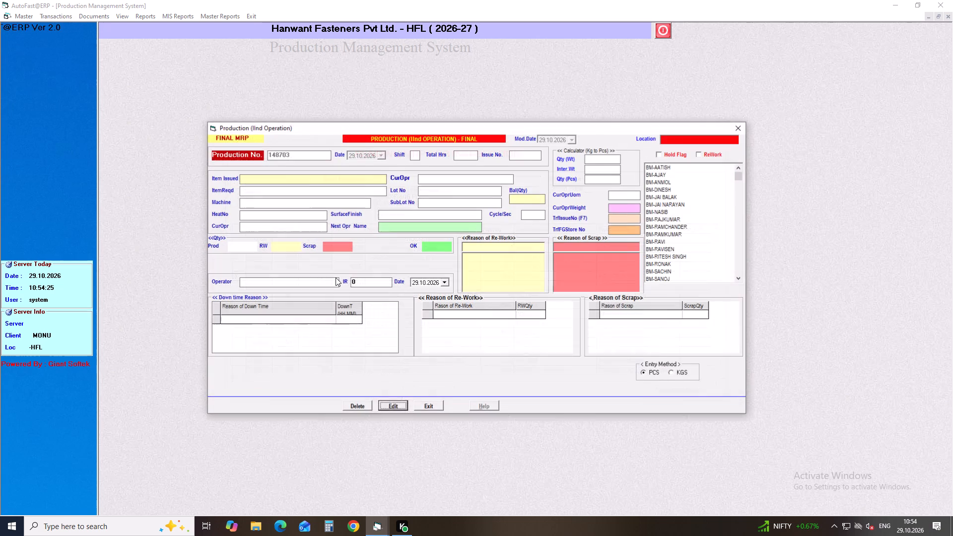
{"action": "key", "text": "Return"}
{"action": "key", "text": "Return"}
{"action": "key", "text": "Return"}
{"action": "key", "text": "5"}
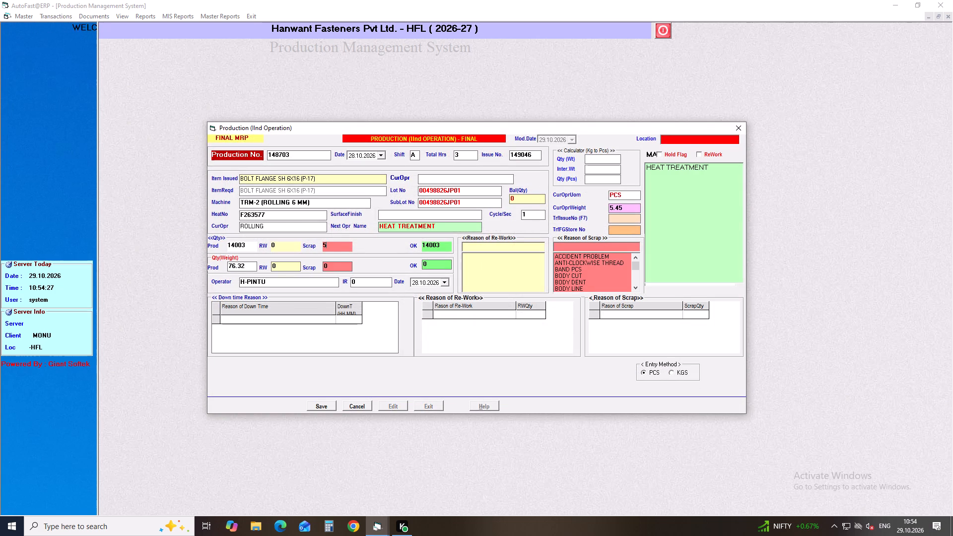
{"action": "key", "text": "Return"}
{"action": "type", "text": "SE"}
{"action": "key", "text": "Down"}
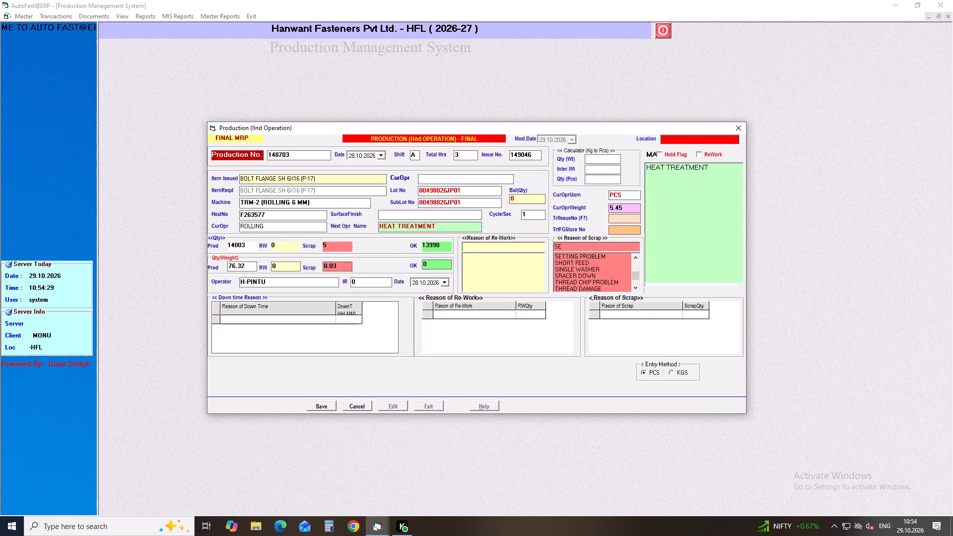
{"action": "key", "text": "Return"}
{"action": "key", "text": "5"}
{"action": "key", "text": "Return"}
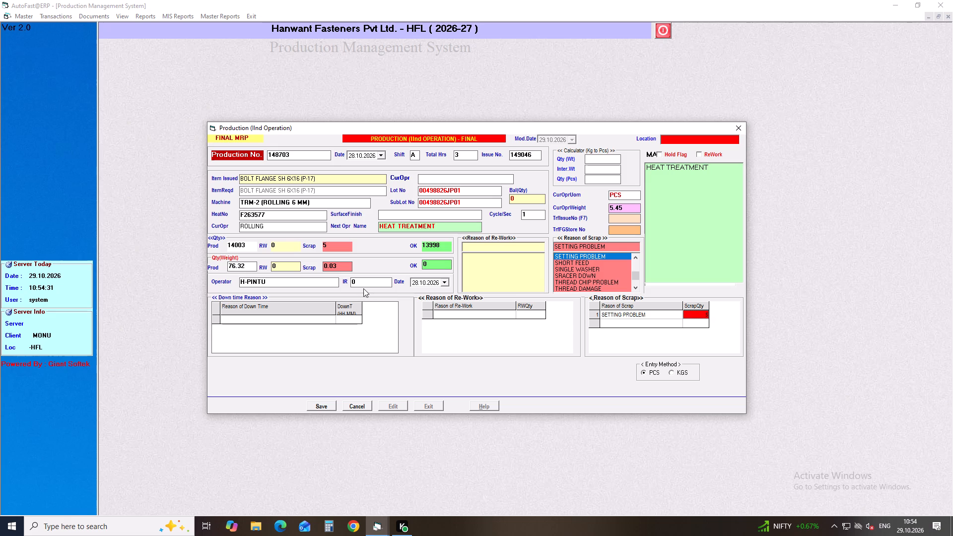
Accept the remaining details of production 148703 and save its final MRP.
{"action": "left_click", "coordinate": [369, 281]}
{"action": "key", "text": "Return"}
{"action": "key", "text": "Return"}
{"action": "key", "text": "Return"}
{"action": "key", "text": "Return"}
{"action": "key", "text": "Return"}
{"action": "key", "text": "Return"}
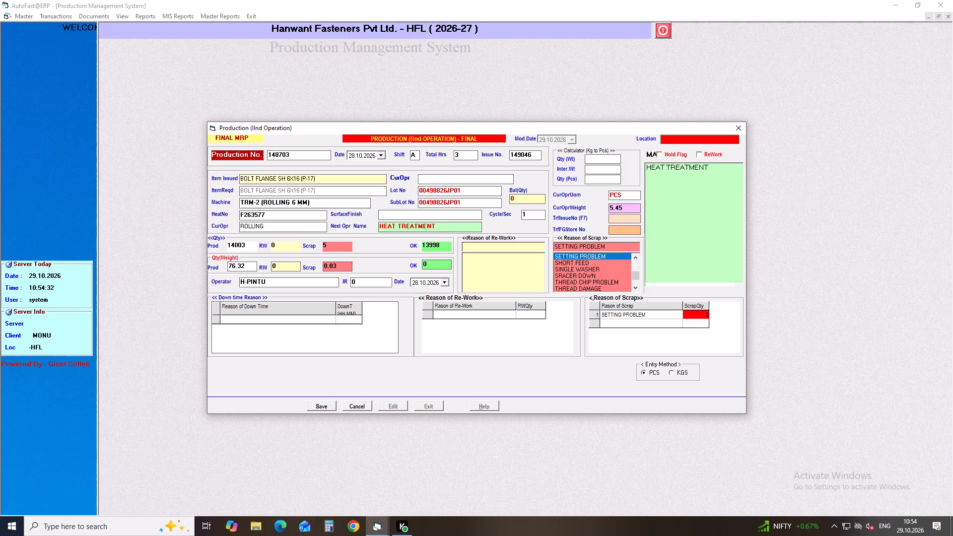
{"action": "key", "text": "Return"}
{"action": "key", "text": "Return"}
{"action": "key", "text": "Return"}
{"action": "key", "text": "Return"}
{"action": "key", "text": "Return"}
{"action": "key", "text": "Return"}
{"action": "key", "text": "Return"}
{"action": "key", "text": "Return"}
{"action": "key", "text": "Return"}
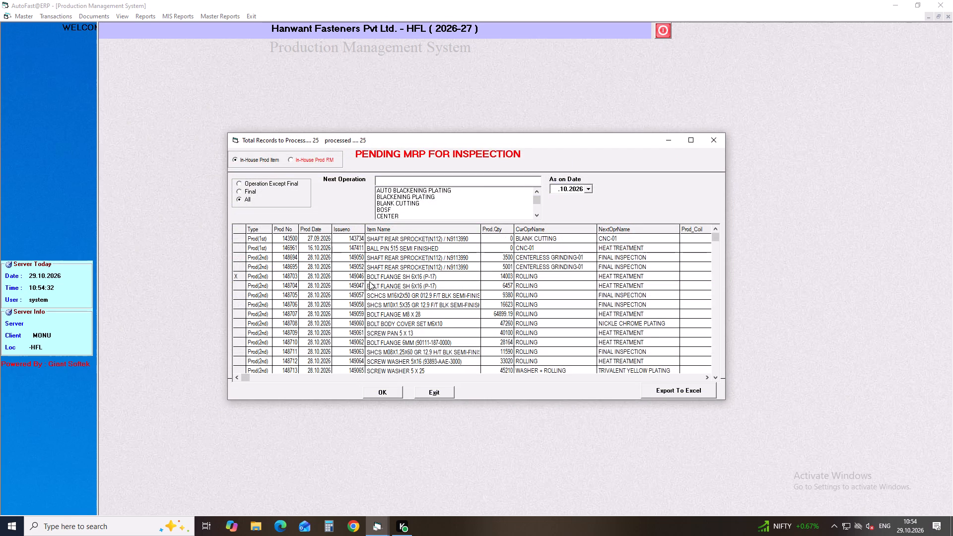
Open pending production 148704 (BOLT FLANGE SH 6X16) and save its final MRP with zero rework and scrap.
{"action": "left_click", "coordinate": [351, 276]}
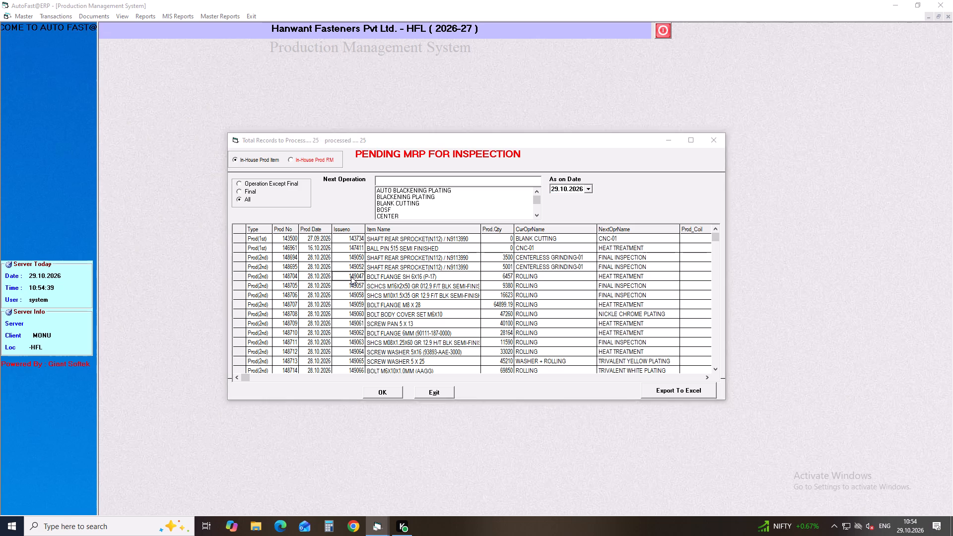
{"action": "key", "text": "Return"}
{"action": "key", "text": "Return"}
{"action": "key", "text": "Return"}
{"action": "key", "text": "Return"}
{"action": "key", "text": "Return"}
{"action": "key", "text": "Return"}
{"action": "key", "text": "Return"}
{"action": "key", "text": "Return"}
{"action": "key", "text": "Return"}
{"action": "key", "text": "Return"}
{"action": "key", "text": "Return"}
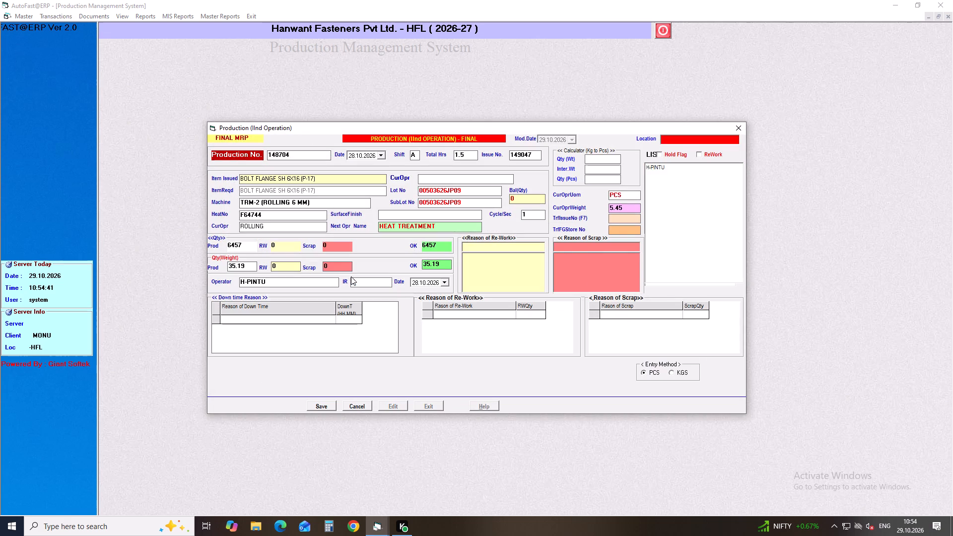
{"action": "key", "text": "Return"}
{"action": "key", "text": "Return"}
{"action": "key", "text": "Return"}
{"action": "key", "text": "Return"}
{"action": "key", "text": "Return"}
{"action": "key", "text": "Return"}
{"action": "key", "text": "Return"}
{"action": "key", "text": "Return"}
{"action": "key", "text": "Return"}
{"action": "key", "text": "Return"}
{"action": "key", "text": "Return"}
{"action": "key", "text": "Return"}
{"action": "key", "text": "Return"}
{"action": "key", "text": "Return"}
{"action": "key", "text": "Return"}
{"action": "key", "text": "Return"}
{"action": "key", "text": "Return"}
{"action": "key", "text": "Return"}
{"action": "key", "text": "Return"}
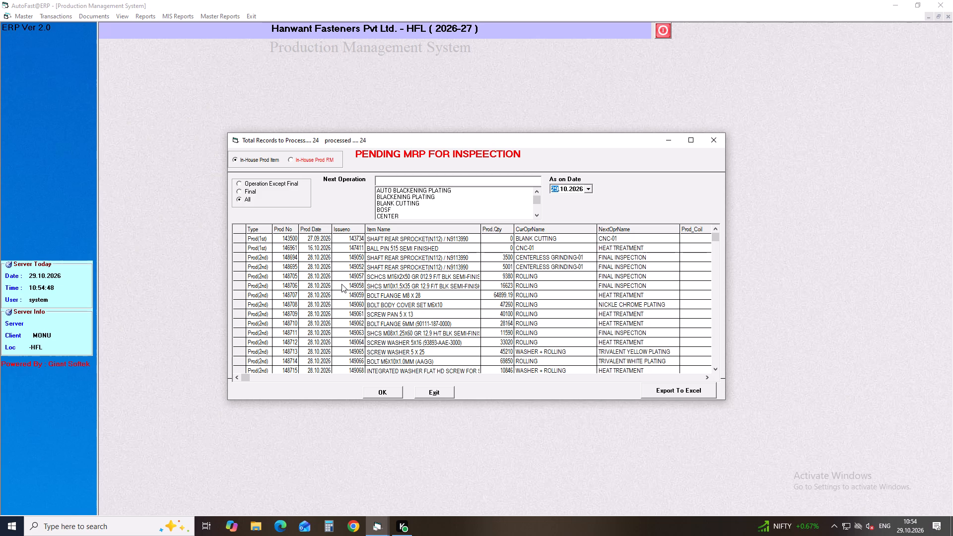
Open pending production 148705 (SCHCS M16X2X50) and save its final MRP with zero rework and scrap.
{"action": "left_click", "coordinate": [342, 278]}
{"action": "key", "text": "Return"}
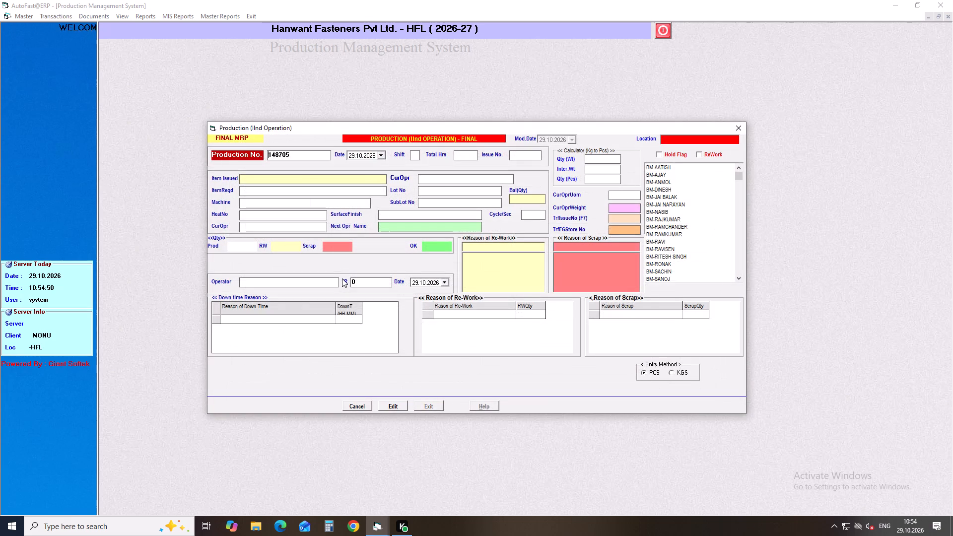
{"action": "key", "text": "Return"}
{"action": "key", "text": "Return"}
{"action": "key", "text": "Return"}
{"action": "key", "text": "Return"}
{"action": "key", "text": "Return"}
{"action": "key", "text": "Return"}
{"action": "key", "text": "Return"}
{"action": "key", "text": "Return"}
{"action": "key", "text": "Return"}
{"action": "key", "text": "Return"}
{"action": "key", "text": "Return"}
{"action": "key", "text": "Return"}
{"action": "key", "text": "Return"}
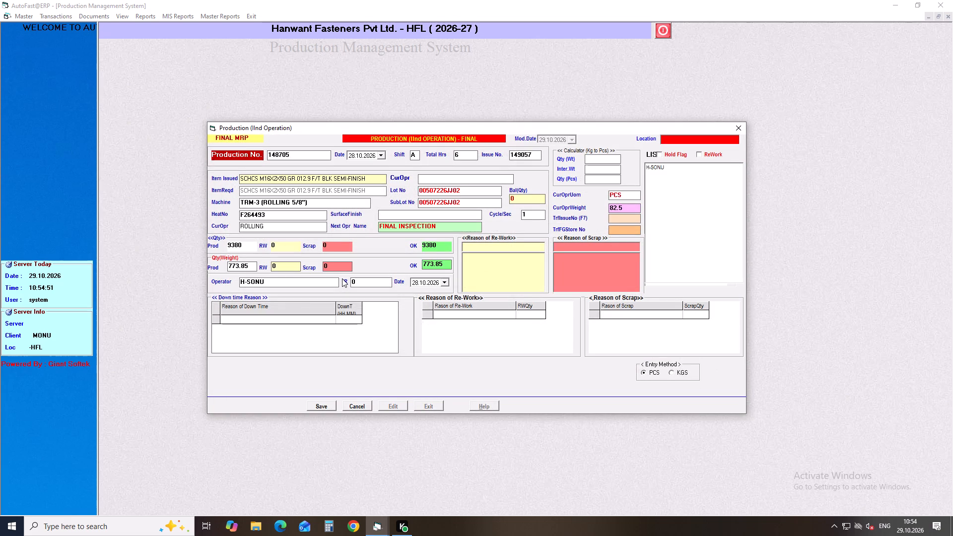
{"action": "key", "text": "Return"}
{"action": "key", "text": "Return"}
{"action": "key", "text": "Return"}
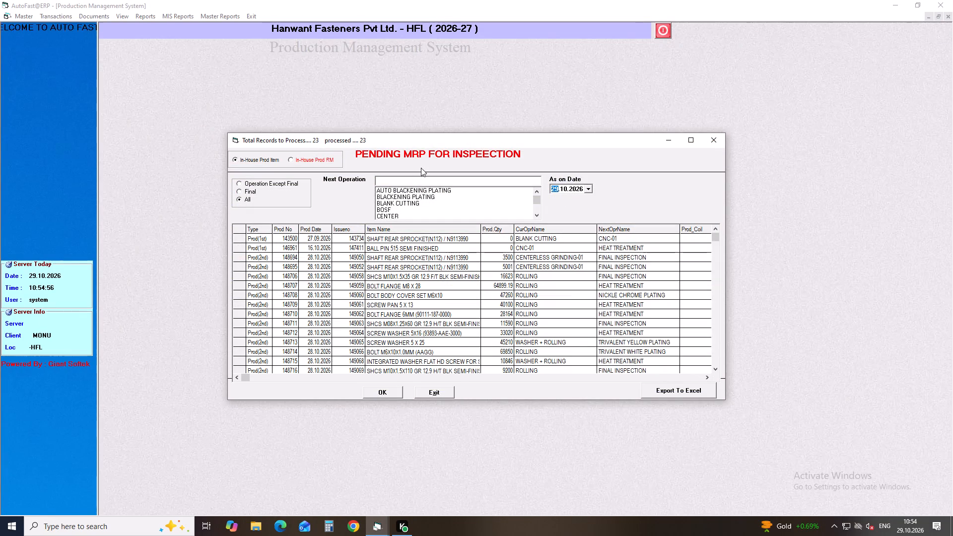
Open pending production 148706 (SHCS M10X1.5X35) and enter a scrap quantity of 20 with the reason GAUGE TIGHT.
{"action": "left_click", "coordinate": [340, 276]}
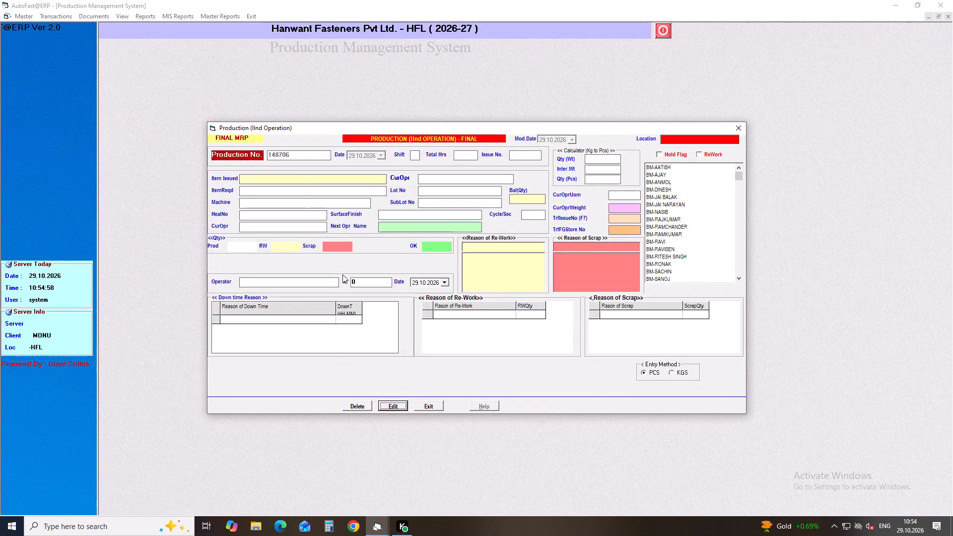
{"action": "key", "text": "Return"}
{"action": "key", "text": "Return"}
{"action": "key", "text": "Return"}
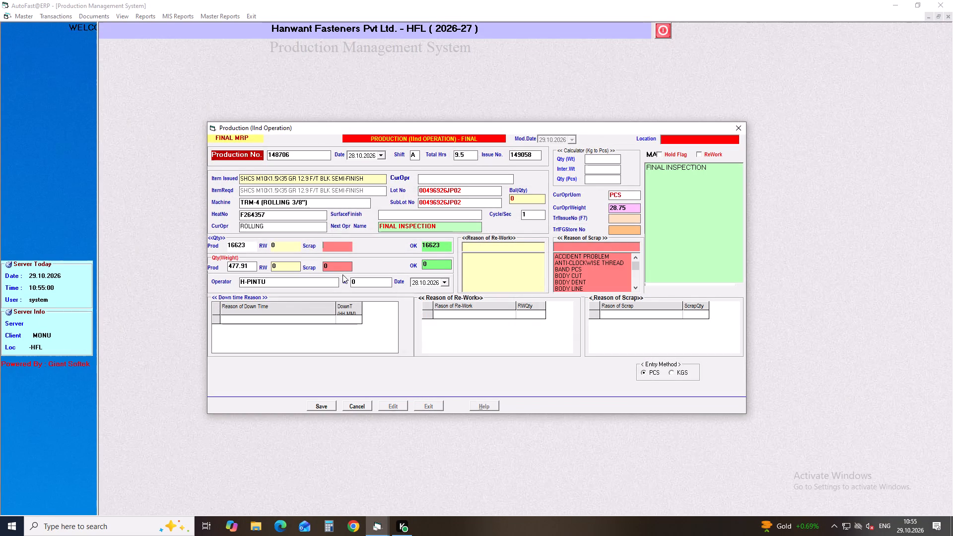
{"action": "type", "text": "20"}
{"action": "key", "text": "Return"}
{"action": "key", "text": "g"}
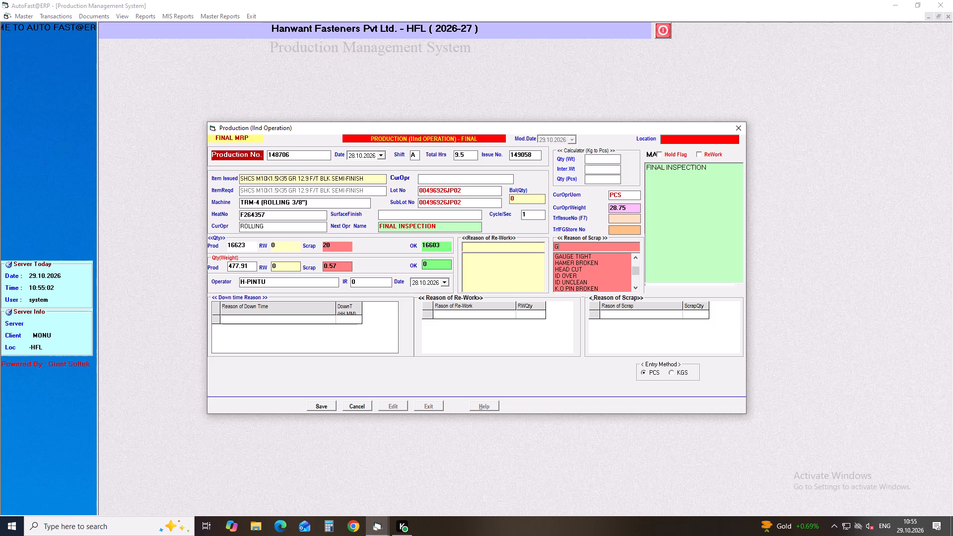
{"action": "key", "text": "Down"}
{"action": "key", "text": "Return"}
{"action": "type", "text": "20"}
{"action": "key", "text": "Return"}
Accept the remaining details of production 148706 and save its final MRP.
{"action": "left_click", "coordinate": [368, 283]}
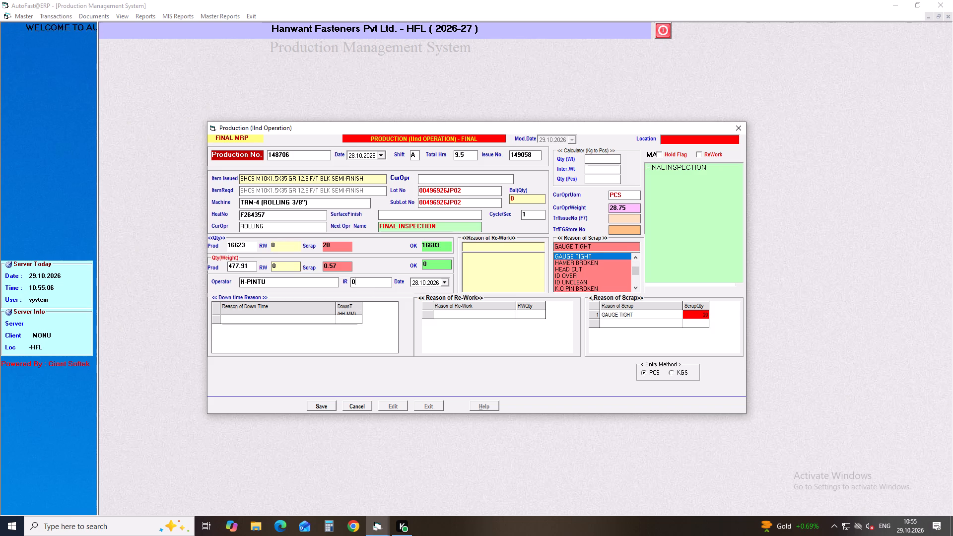
{"action": "key", "text": "Return"}
{"action": "key", "text": "Return"}
{"action": "key", "text": "Return"}
{"action": "key", "text": "Return"}
{"action": "key", "text": "Return"}
{"action": "key", "text": "Return"}
{"action": "key", "text": "Return"}
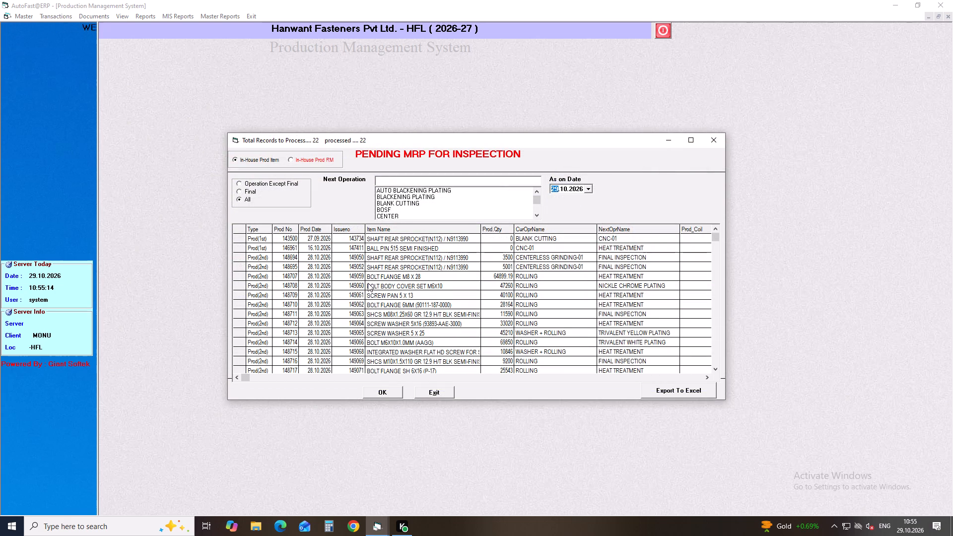
Open pending production 148707 (BOLT FLANGE M8 X 28) and save its final MRP with zero rework and scrap.
{"action": "left_click", "coordinate": [345, 275]}
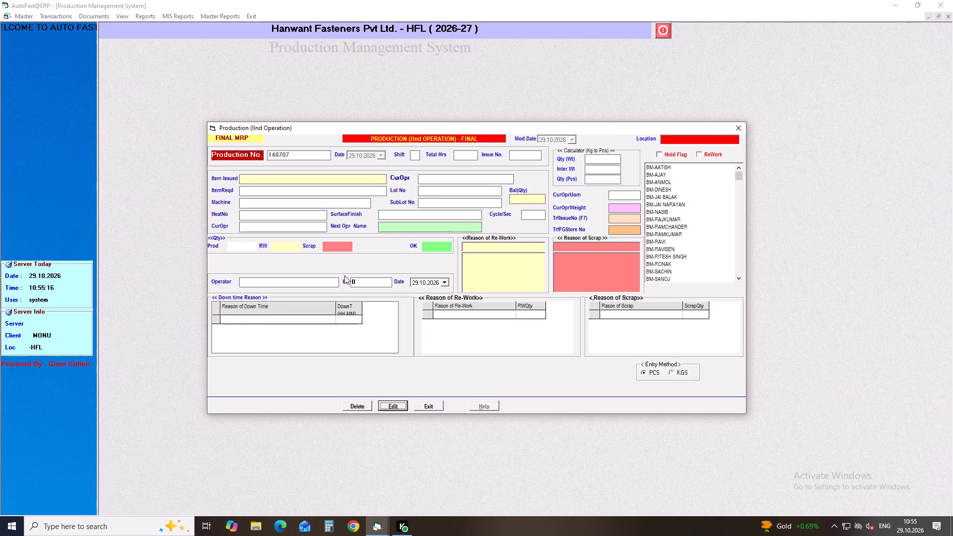
{"action": "key", "text": "Return"}
{"action": "key", "text": "Return"}
{"action": "key", "text": "Return"}
{"action": "key", "text": "Return"}
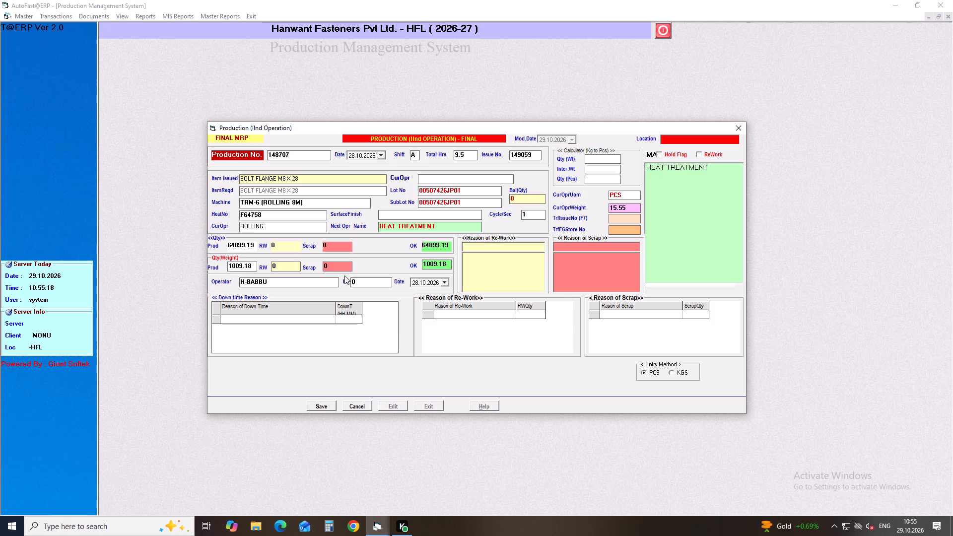
{"action": "key", "text": "Return"}
{"action": "key", "text": "Return"}
{"action": "key", "text": "Return"}
{"action": "key", "text": "Return"}
{"action": "key", "text": "Return"}
{"action": "key", "text": "Return"}
{"action": "key", "text": "Return"}
{"action": "key", "text": "Return"}
{"action": "key", "text": "Return"}
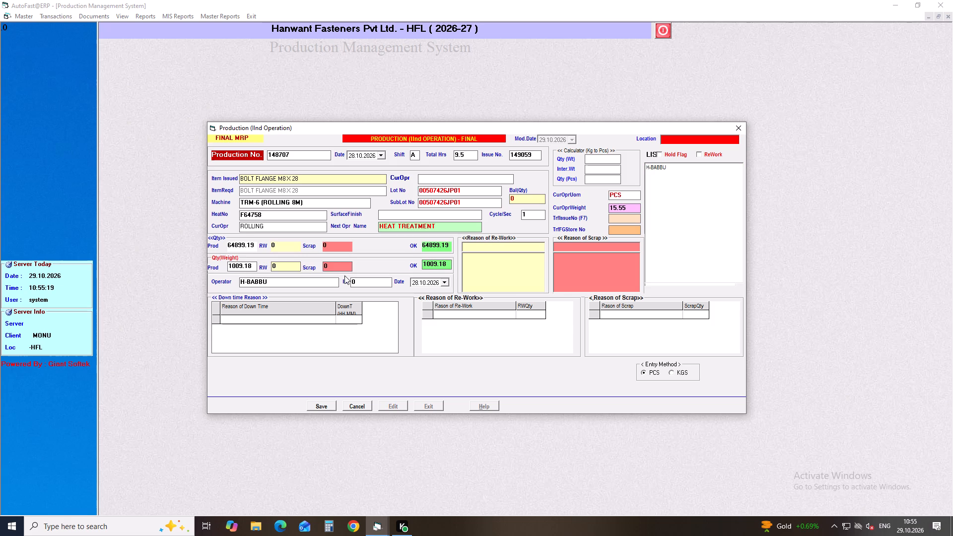
{"action": "key", "text": "Return"}
{"action": "key", "text": "Return"}
{"action": "key", "text": "Return"}
{"action": "key", "text": "Return"}
{"action": "key", "text": "Return"}
{"action": "key", "text": "Return"}
{"action": "key", "text": "Return"}
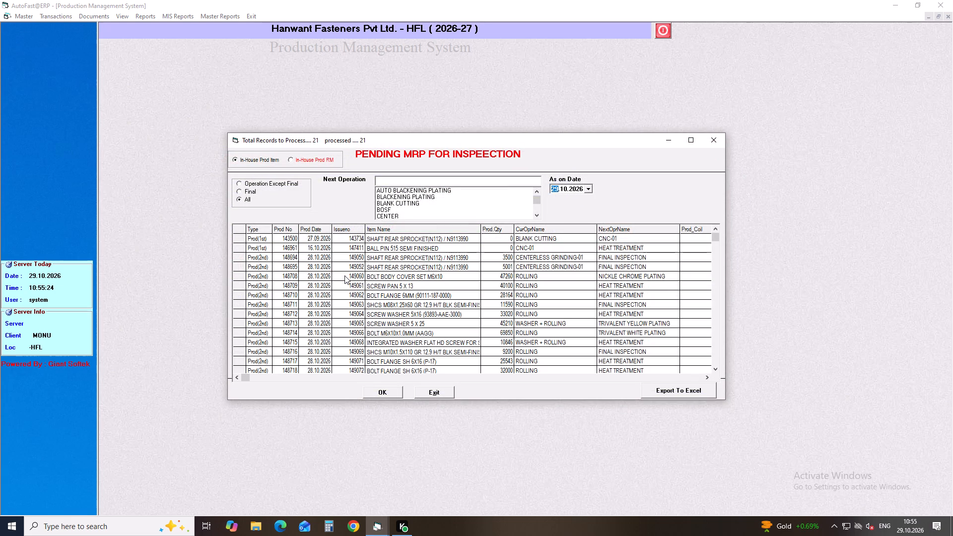
Open pending production 148708 (BOLT BODY COVER SET M6X10) and save its final MRP with zero rework and scrap.
{"action": "left_click", "coordinate": [344, 275]}
{"action": "key", "text": "Return"}
{"action": "key", "text": "Return"}
{"action": "key", "text": "Return"}
{"action": "key", "text": "Return"}
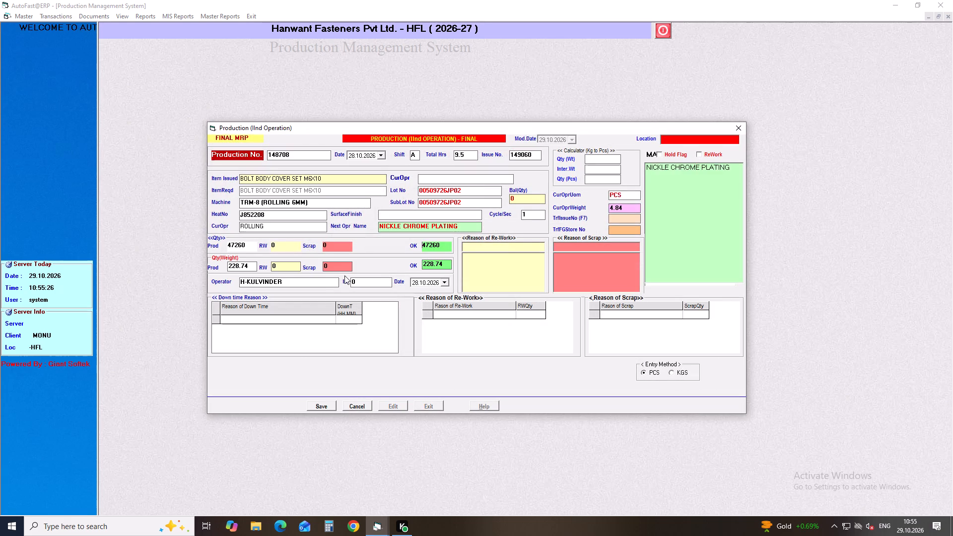
{"action": "key", "text": "Return"}
{"action": "key", "text": "Return"}
{"action": "key", "text": "Return"}
{"action": "key", "text": "Return"}
{"action": "key", "text": "Return"}
{"action": "key", "text": "Return"}
{"action": "key", "text": "Return"}
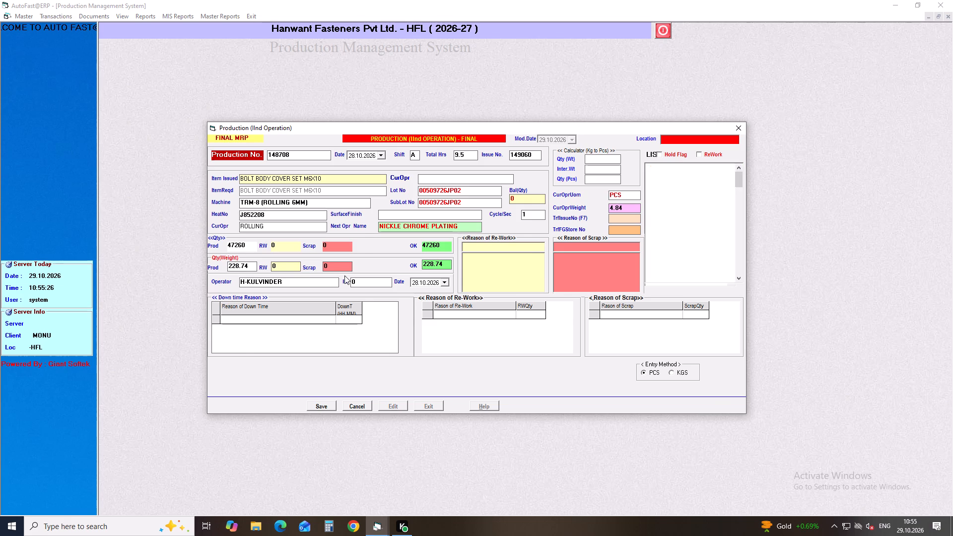
Open pending production 148709 (SCREW PAN 5 X 13) and save its final MRP with the existing quantities.
{"action": "left_click", "coordinate": [344, 275]}
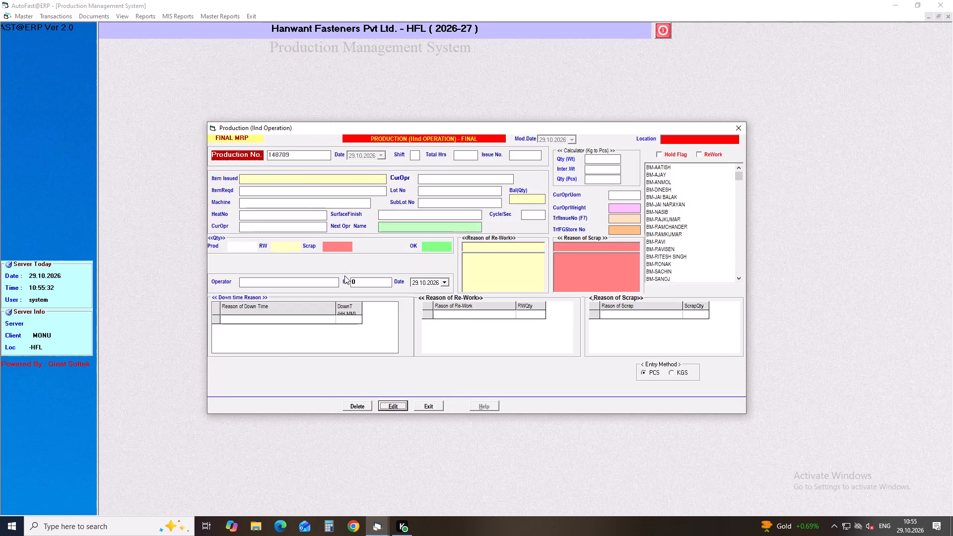
{"action": "key", "text": "Return"}
{"action": "key", "text": "Return"}
{"action": "key", "text": "Return"}
{"action": "key", "text": "Return"}
{"action": "key", "text": "Return"}
{"action": "key", "text": "Return"}
{"action": "key", "text": "Return"}
{"action": "key", "text": "Return"}
{"action": "key", "text": "Return"}
{"action": "key", "text": "Return"}
{"action": "key", "text": "Return"}
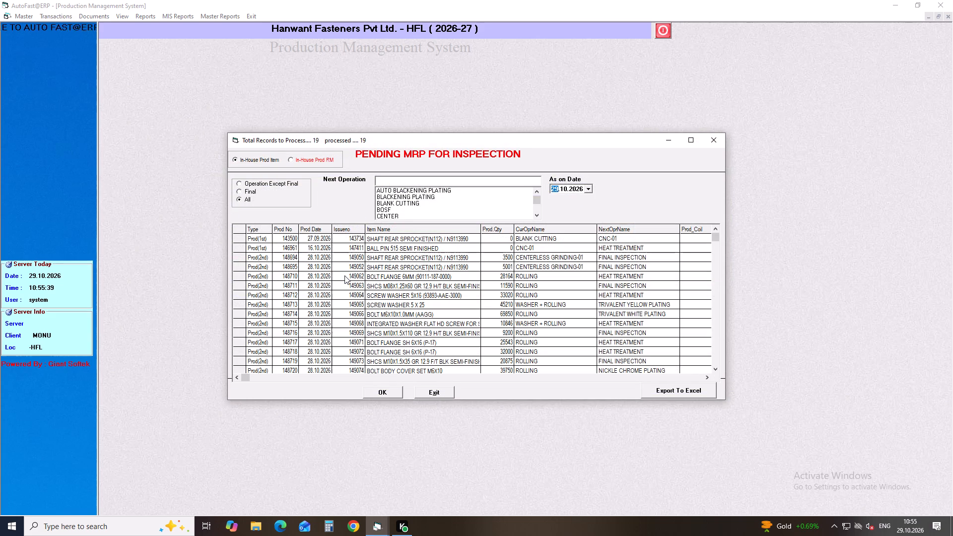
Open pending production 148710 (BOLT FLANGE 6MM) and save its final MRP with zero rework and scrap.
{"action": "left_click", "coordinate": [344, 275]}
{"action": "key", "text": "Return"}
{"action": "key", "text": "Return"}
{"action": "key", "text": "Return"}
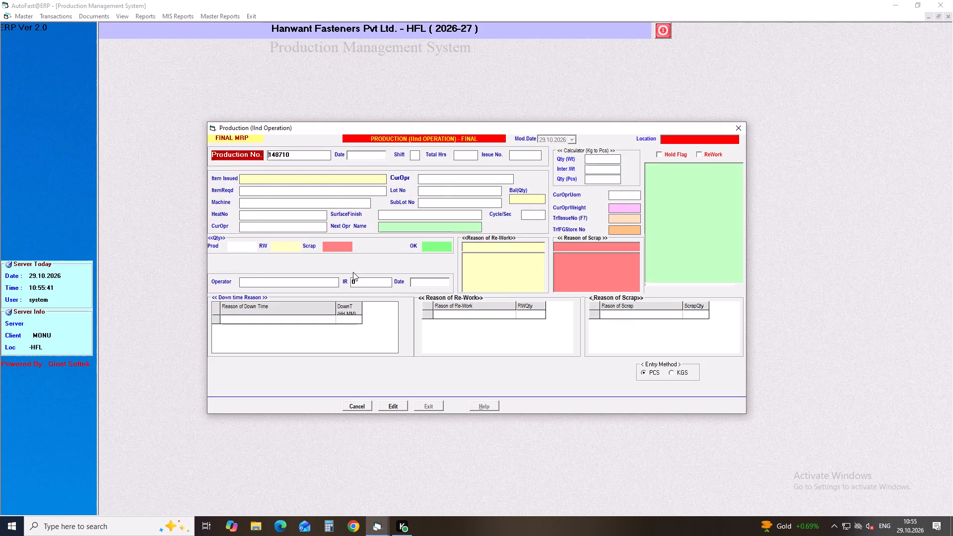
{"action": "key", "text": "Return"}
{"action": "key", "text": "Return"}
{"action": "key", "text": "Return"}
{"action": "key", "text": "Return"}
{"action": "key", "text": "Return"}
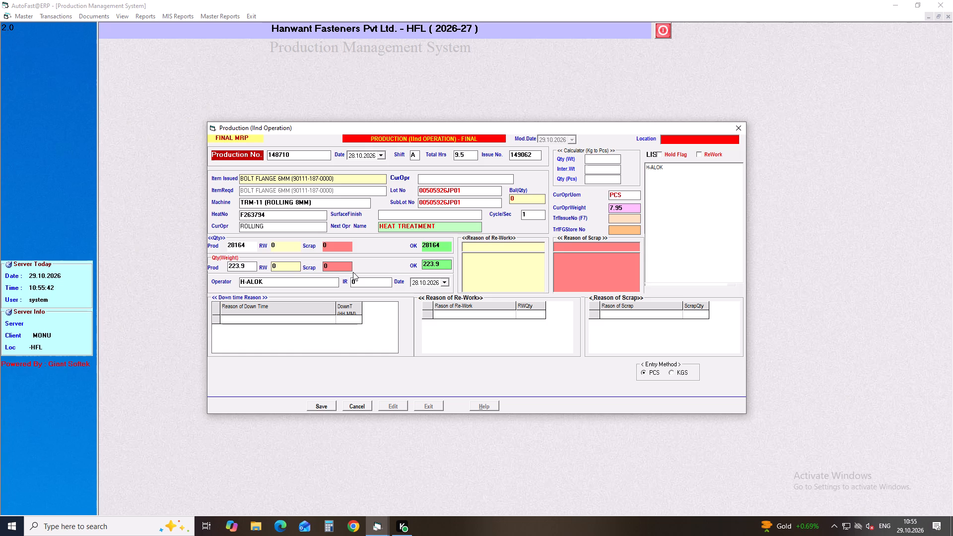
{"action": "key", "text": "Return"}
{"action": "key", "text": "Return"}
{"action": "key", "text": "Return"}
{"action": "key", "text": "Return"}
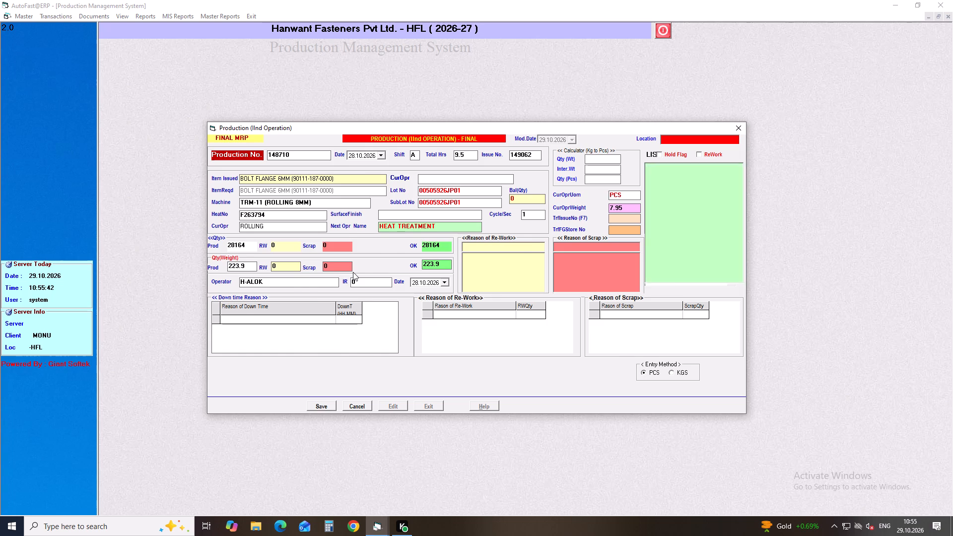
{"action": "key", "text": "Return"}
{"action": "key", "text": "Return"}
{"action": "key", "text": "Return"}
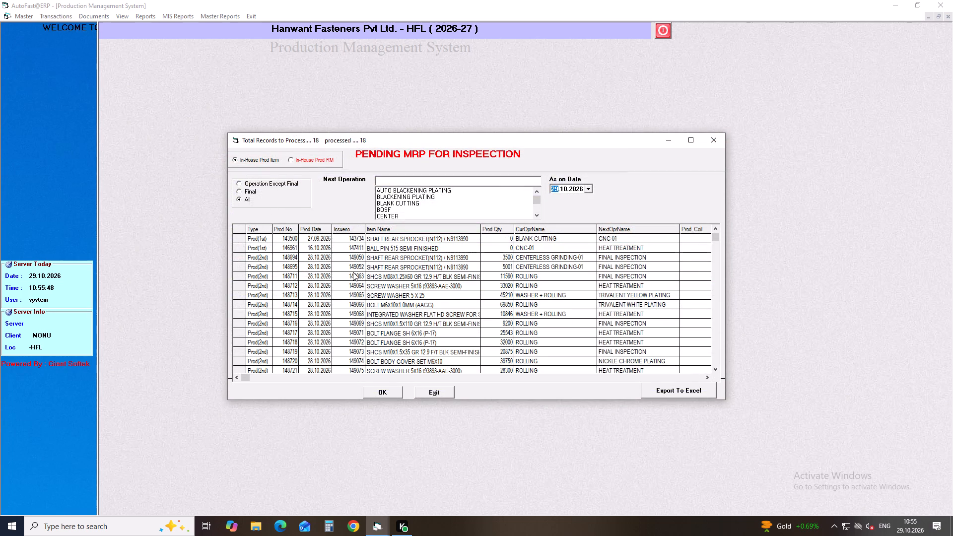
Open pending production 148711 (SHCS M08X1.25X60) and enter a scrap quantity of 10 with the reason SETTING PROBLEM.
{"action": "left_click", "coordinate": [353, 272]}
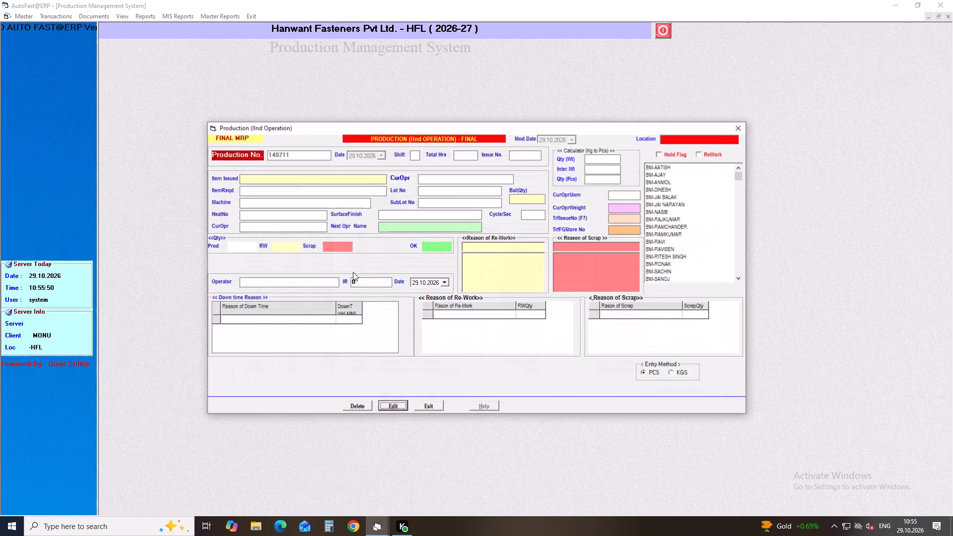
{"action": "key", "text": "Return"}
{"action": "key", "text": "Return"}
{"action": "key", "text": "Return"}
{"action": "type", "text": "10"}
{"action": "key", "text": "Return"}
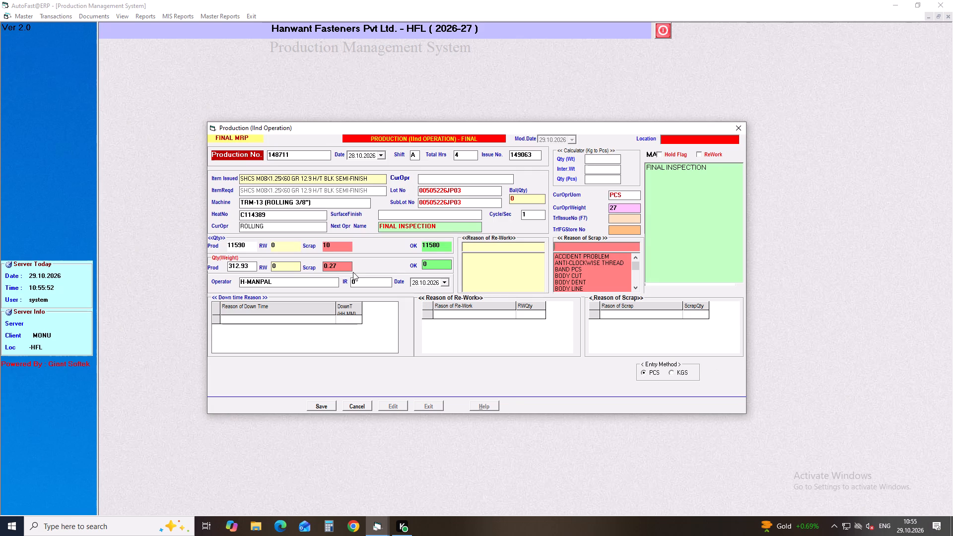
{"action": "type", "text": "SE"}
{"action": "key", "text": "Down"}
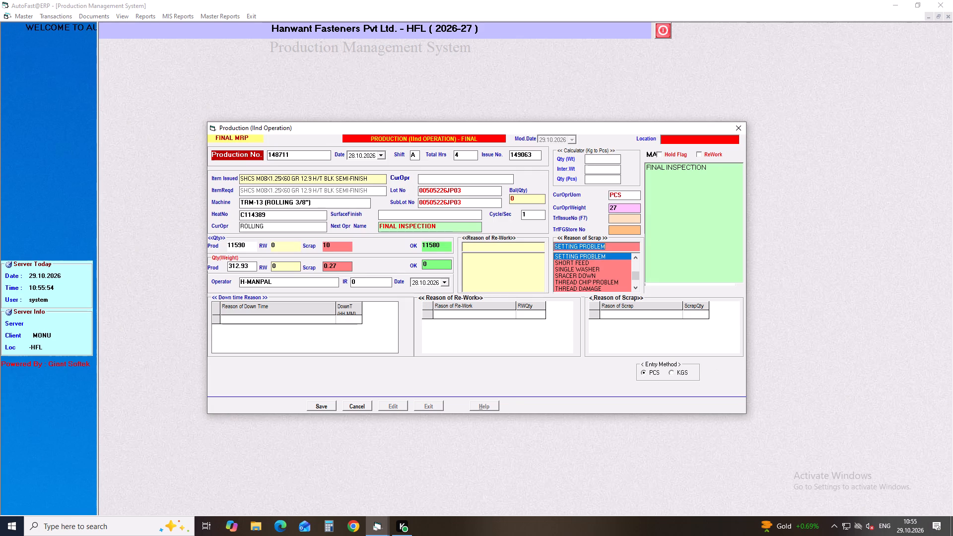
{"action": "key", "text": "Return"}
{"action": "type", "text": "10"}
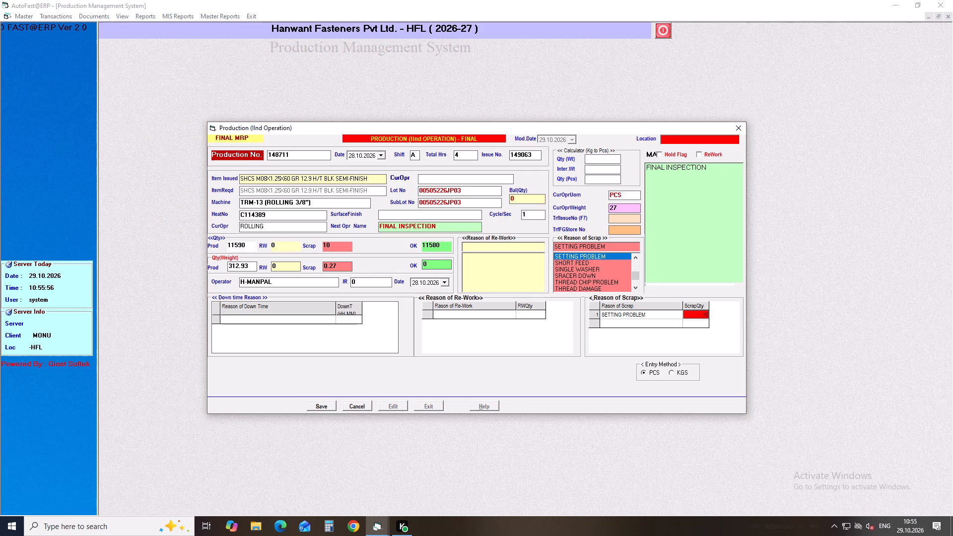
Accept the remaining details of production 148711 and save its final MRP.
{"action": "left_click", "coordinate": [367, 281]}
{"action": "key", "text": "Return"}
{"action": "key", "text": "Return"}
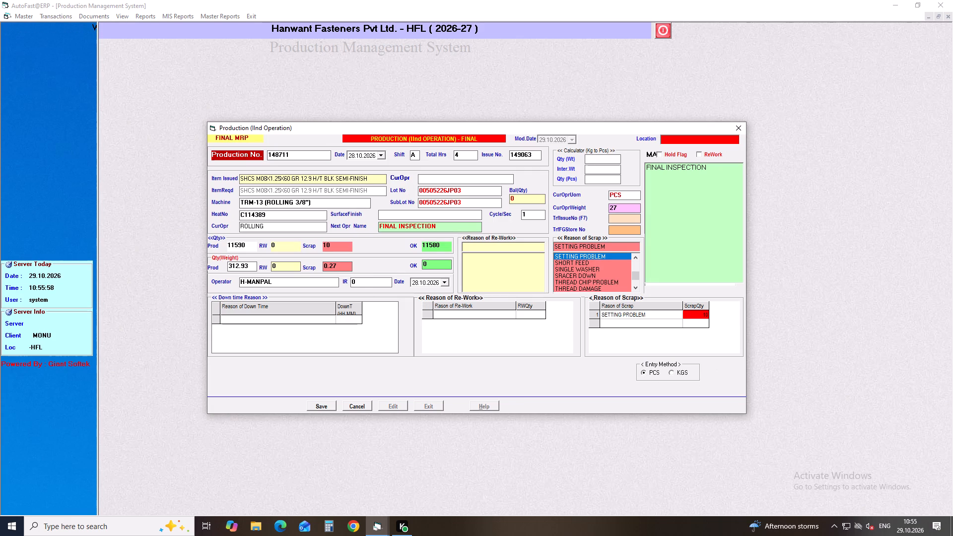
{"action": "key", "text": "Return"}
{"action": "key", "text": "Return"}
{"action": "key", "text": "Return"}
{"action": "key", "text": "Return"}
{"action": "key", "text": "Return"}
{"action": "key", "text": "Return"}
{"action": "key", "text": "Return"}
{"action": "key", "text": "Return"}
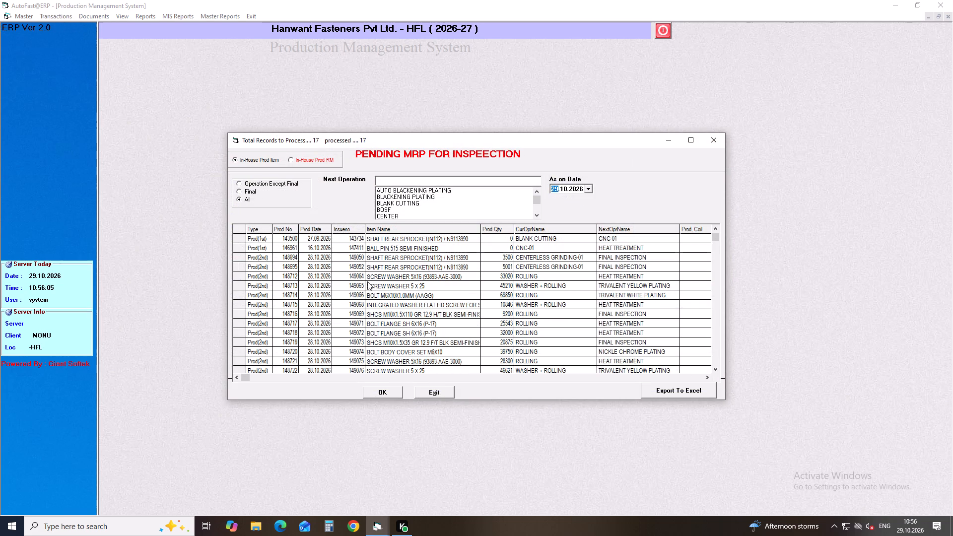
Open pending production 148712 (SCREW WASHER 5X16) and save its final MRP with zero rework and scrap.
{"action": "left_click", "coordinate": [341, 277]}
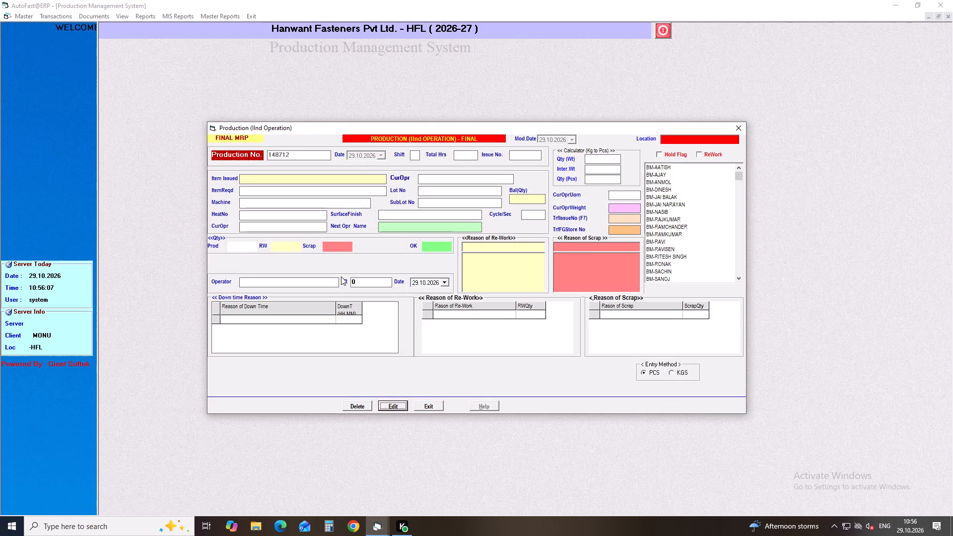
{"action": "key", "text": "Return"}
{"action": "key", "text": "Return"}
{"action": "key", "text": "Return"}
{"action": "key", "text": "Return"}
{"action": "key", "text": "Return"}
{"action": "key", "text": "Return"}
{"action": "key", "text": "Return"}
{"action": "key", "text": "Return"}
{"action": "key", "text": "Return"}
{"action": "key", "text": "Return"}
{"action": "key", "text": "Return"}
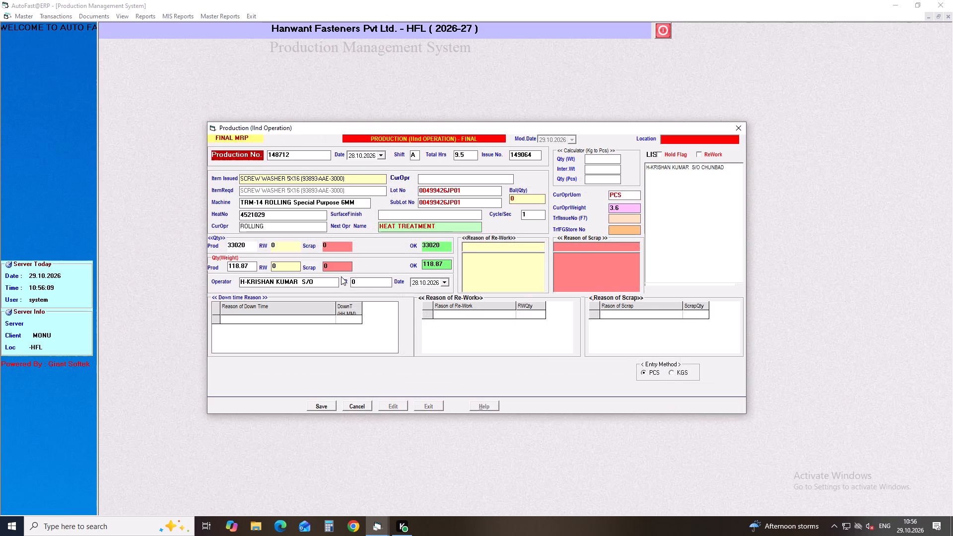
{"action": "key", "text": "Return"}
{"action": "key", "text": "Return"}
{"action": "key", "text": "Return"}
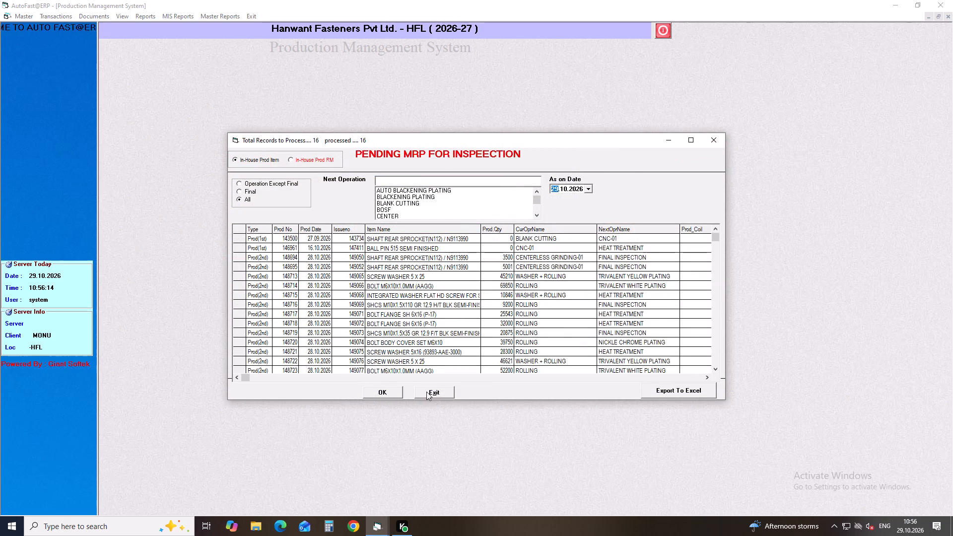
Open pending production 148713 (SCREW WASHER 5 X 25) and save its final MRP with zero rework and scrap.
{"action": "left_click", "coordinate": [348, 277]}
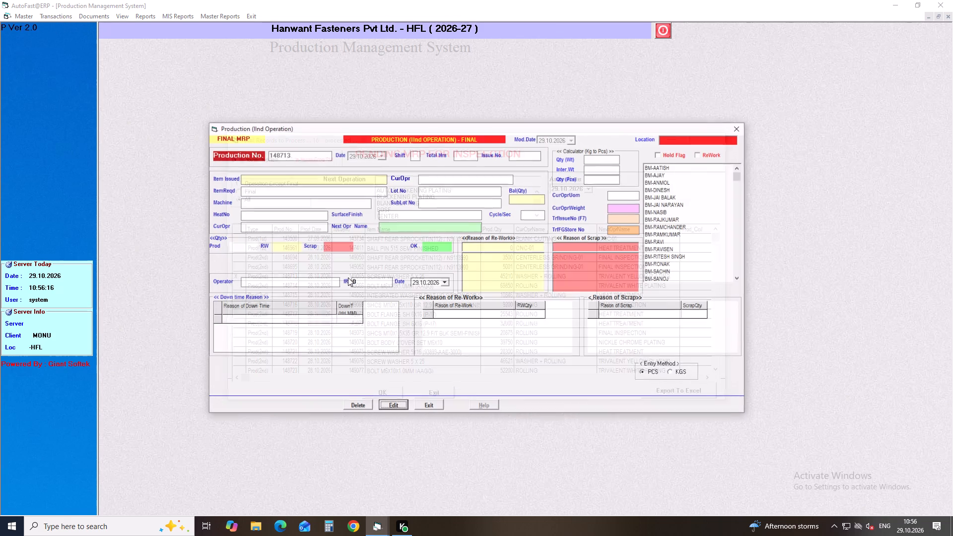
{"action": "key", "text": "Return"}
{"action": "key", "text": "Return"}
{"action": "key", "text": "Return"}
{"action": "key", "text": "Return"}
{"action": "key", "text": "Return"}
{"action": "key", "text": "Return"}
{"action": "key", "text": "Return"}
{"action": "key", "text": "Return"}
{"action": "key", "text": "Return"}
{"action": "key", "text": "Return"}
{"action": "key", "text": "Return"}
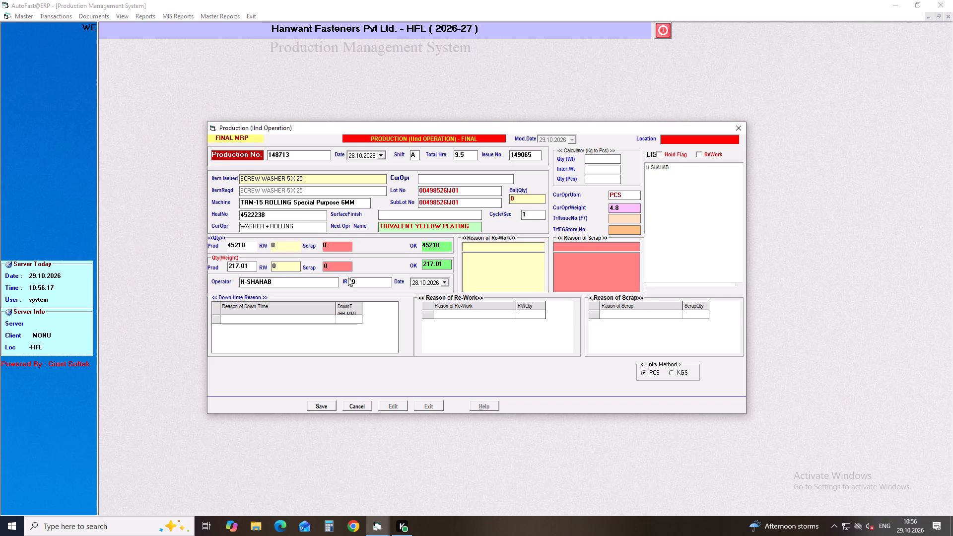
{"action": "key", "text": "Return"}
{"action": "key", "text": "Return"}
{"action": "key", "text": "Return"}
{"action": "key", "text": "Return"}
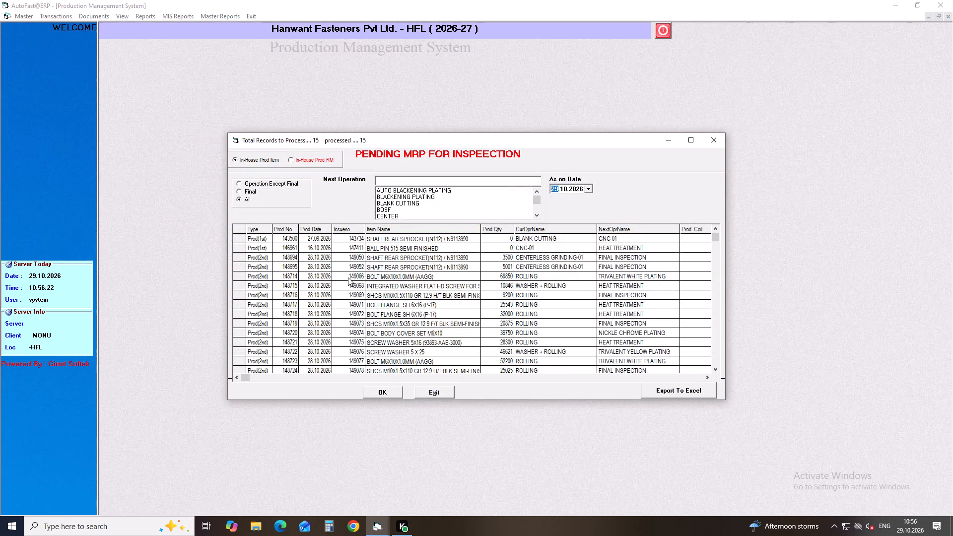
Open pending production 148714 (BOLT M6X10X1.0MM) and save its final MRP with zero rework and scrap.
{"action": "left_click", "coordinate": [348, 277]}
{"action": "key", "text": "Return"}
{"action": "key", "text": "Return"}
{"action": "key", "text": "Return"}
{"action": "key", "text": "Return"}
{"action": "key", "text": "Return"}
{"action": "key", "text": "Return"}
{"action": "key", "text": "Return"}
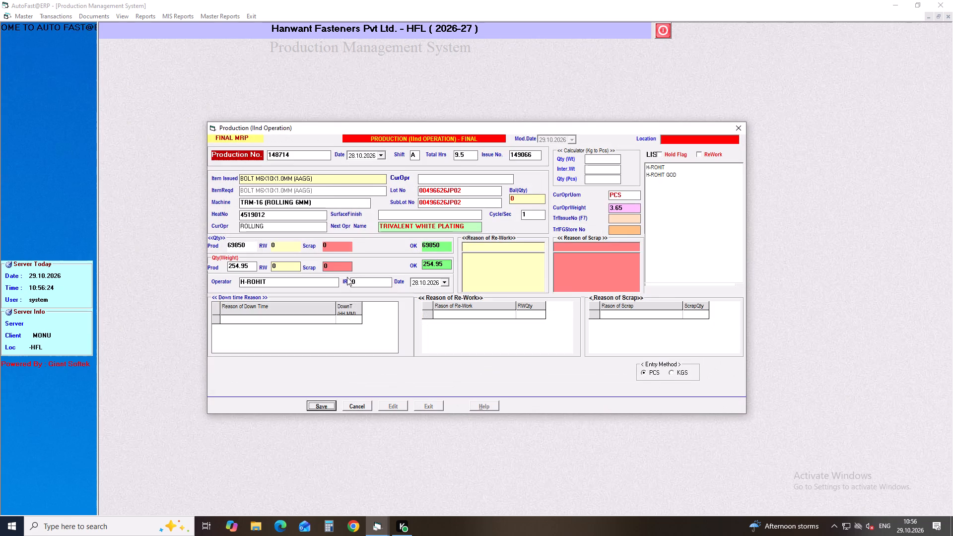
{"action": "key", "text": "Return"}
{"action": "key", "text": "Return"}
{"action": "key", "text": "Return"}
{"action": "key", "text": "Return"}
{"action": "key", "text": "Return"}
{"action": "key", "text": "Return"}
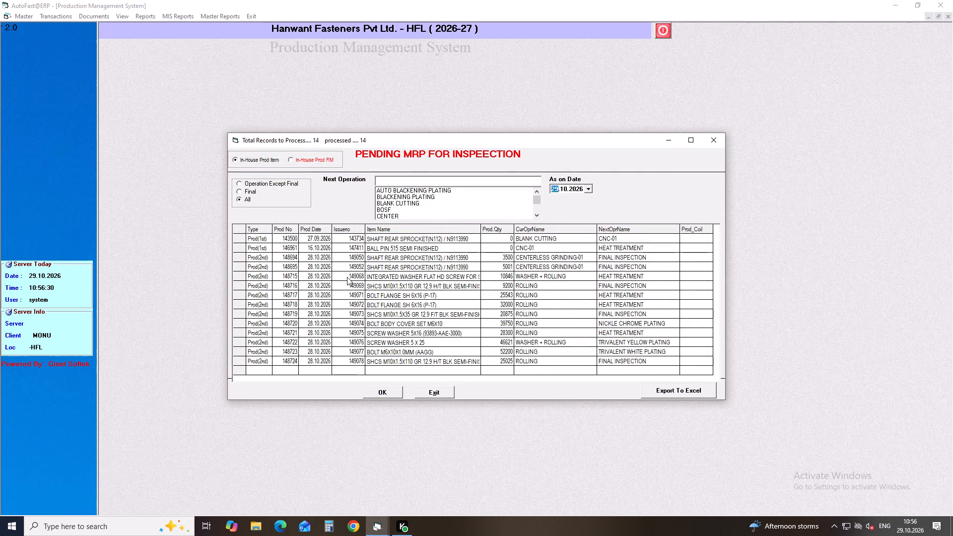
Open pending production 148715 (INTEGRATED WASHER FLAT HD SCREW) and save its final MRP with zero rework and scrap.
{"action": "left_click", "coordinate": [347, 277]}
{"action": "key", "text": "Return"}
{"action": "key", "text": "Return"}
{"action": "key", "text": "Return"}
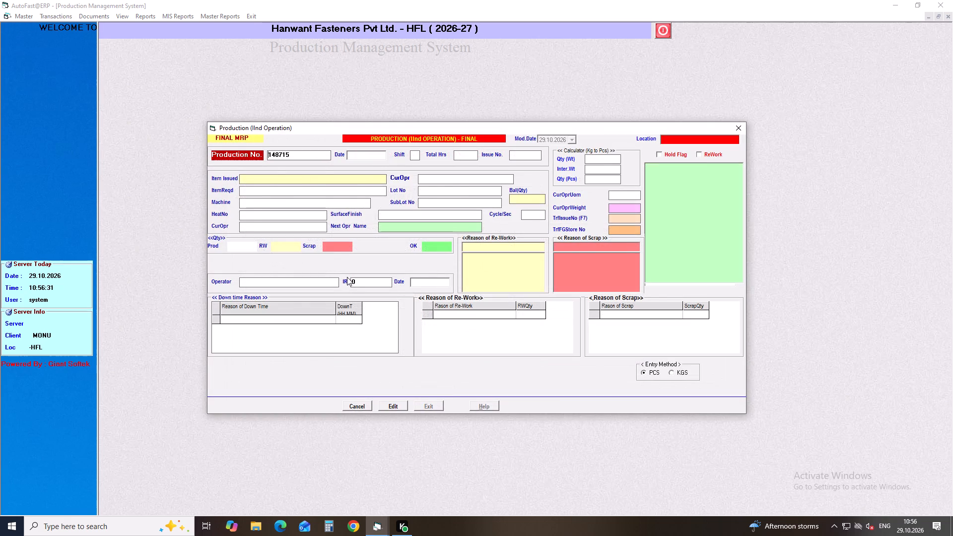
{"action": "key", "text": "Return"}
{"action": "key", "text": "Return"}
{"action": "key", "text": "Return"}
{"action": "key", "text": "Return"}
{"action": "key", "text": "Return"}
{"action": "key", "text": "Return"}
{"action": "key", "text": "Return"}
{"action": "key", "text": "Return"}
{"action": "key", "text": "Return"}
{"action": "key", "text": "Return"}
{"action": "key", "text": "Return"}
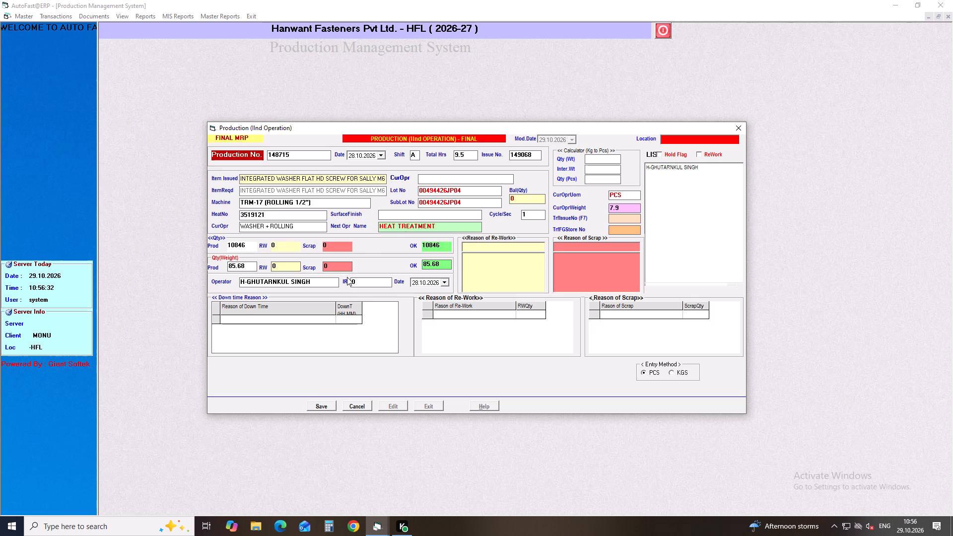
Open pending production 148716 (SHCS M10X1.5X110) and save its final MRP with zero rework and scrap.
{"action": "left_click", "coordinate": [347, 277]}
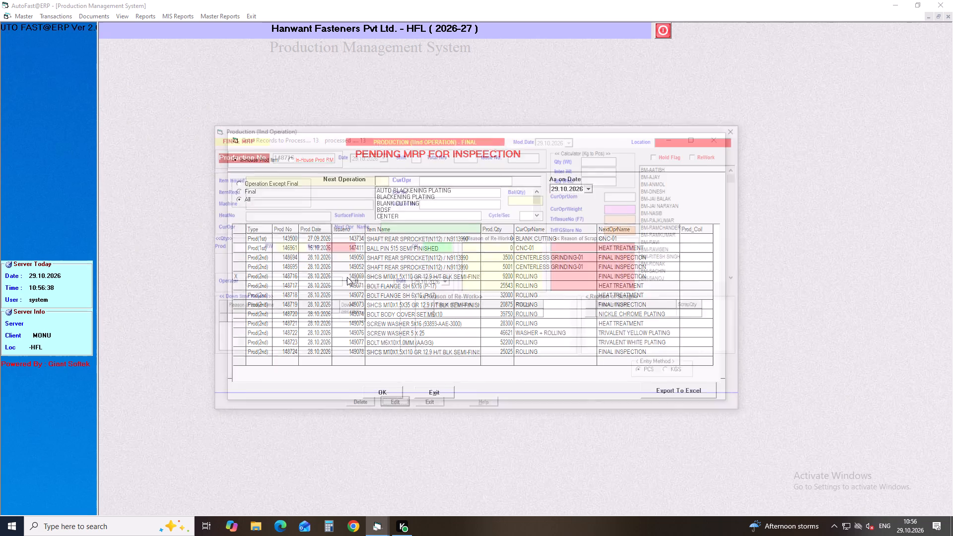
{"action": "key", "text": "Return"}
{"action": "key", "text": "Return"}
{"action": "key", "text": "Return"}
{"action": "key", "text": "Return"}
{"action": "key", "text": "Return"}
{"action": "key", "text": "Return"}
{"action": "key", "text": "Return"}
{"action": "key", "text": "Return"}
{"action": "key", "text": "Return"}
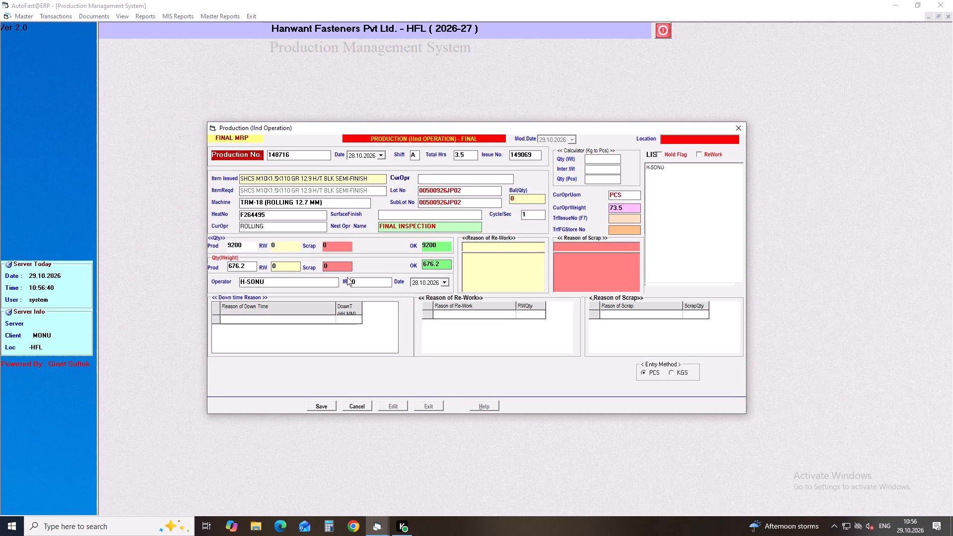
{"action": "key", "text": "Return"}
{"action": "key", "text": "Return"}
{"action": "key", "text": "Return"}
{"action": "key", "text": "Return"}
{"action": "key", "text": "Return"}
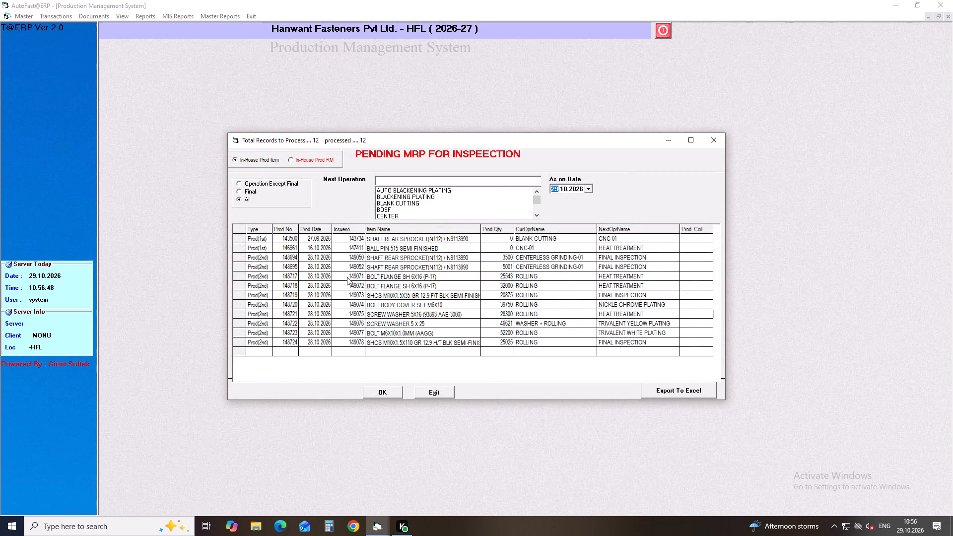
Open pending production 148717 (BOLT FLANGE SH 6X16 (P-17)) and save its final MRP with zero rework and scrap.
{"action": "left_click", "coordinate": [347, 277]}
{"action": "key", "text": "Return"}
{"action": "key", "text": "Return"}
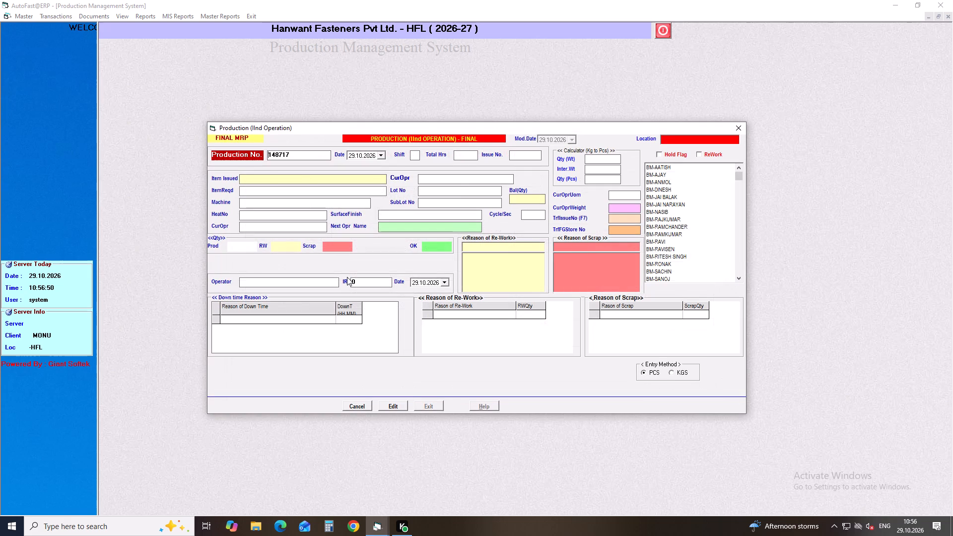
{"action": "key", "text": "Return"}
{"action": "key", "text": "Return"}
{"action": "key", "text": "Return"}
{"action": "key", "text": "Return"}
{"action": "key", "text": "Return"}
{"action": "key", "text": "Return"}
{"action": "key", "text": "Return"}
{"action": "key", "text": "Return"}
{"action": "key", "text": "Return"}
{"action": "key", "text": "Return"}
{"action": "key", "text": "Return"}
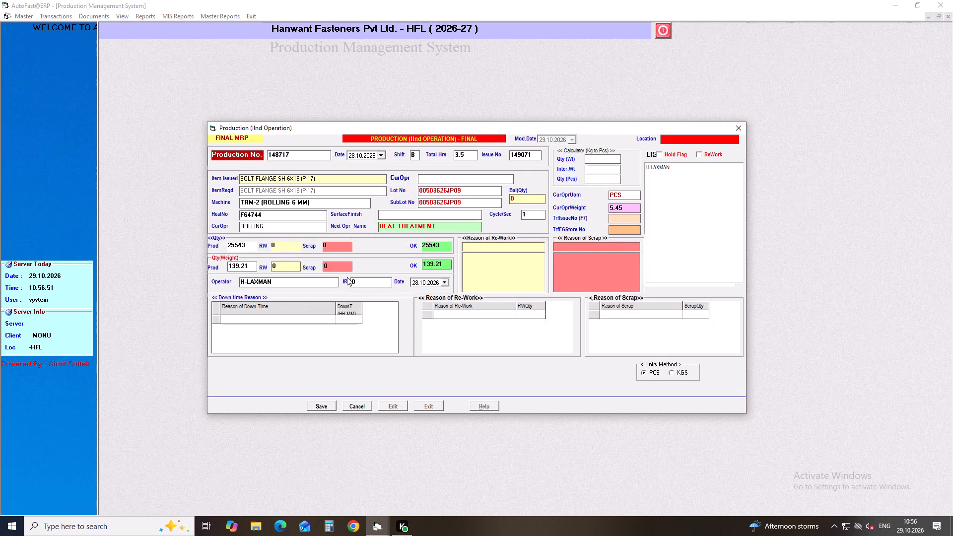
{"action": "key", "text": "Return"}
{"action": "key", "text": "Return"}
{"action": "key", "text": "Return"}
{"action": "key", "text": "Return"}
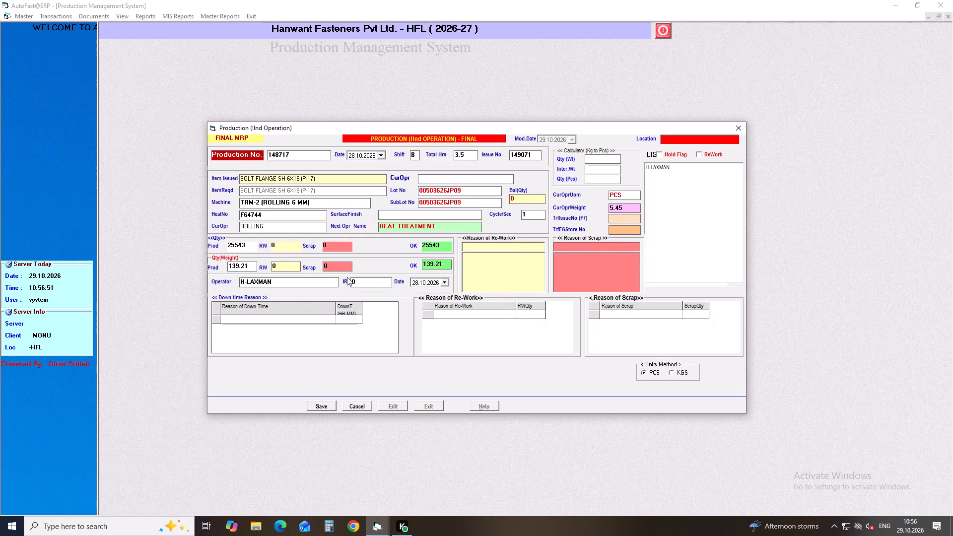
Open pending production 148718 (BOLT FLANGE SH 6X16 (P-17)) and save its final MRP with zero rework and scrap.
{"action": "left_click", "coordinate": [347, 277]}
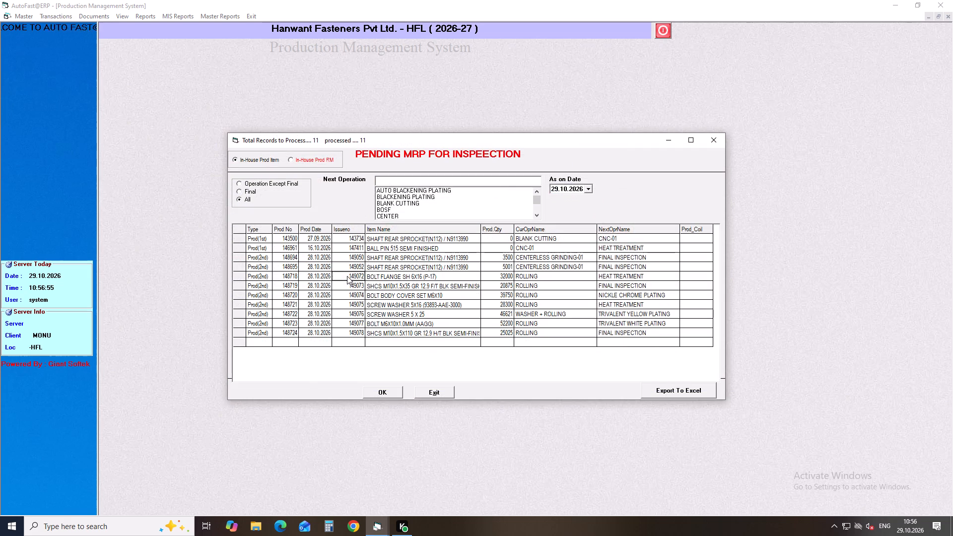
{"action": "key", "text": "Return"}
{"action": "key", "text": "Return"}
{"action": "key", "text": "Return"}
{"action": "key", "text": "Return"}
{"action": "key", "text": "Return"}
{"action": "key", "text": "Return"}
{"action": "key", "text": "Return"}
{"action": "key", "text": "Return"}
{"action": "key", "text": "Return"}
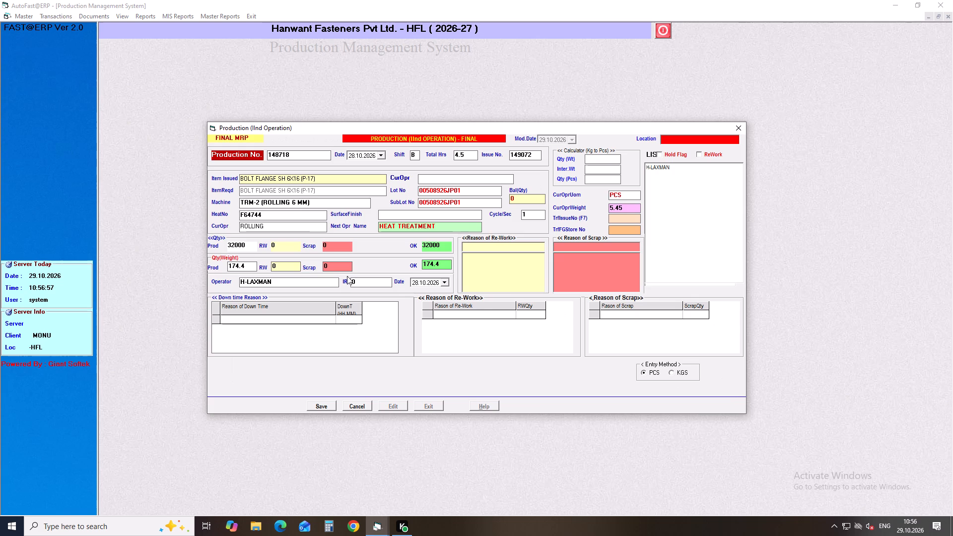
{"action": "key", "text": "Return"}
{"action": "key", "text": "Return"}
{"action": "key", "text": "Return"}
{"action": "key", "text": "Return"}
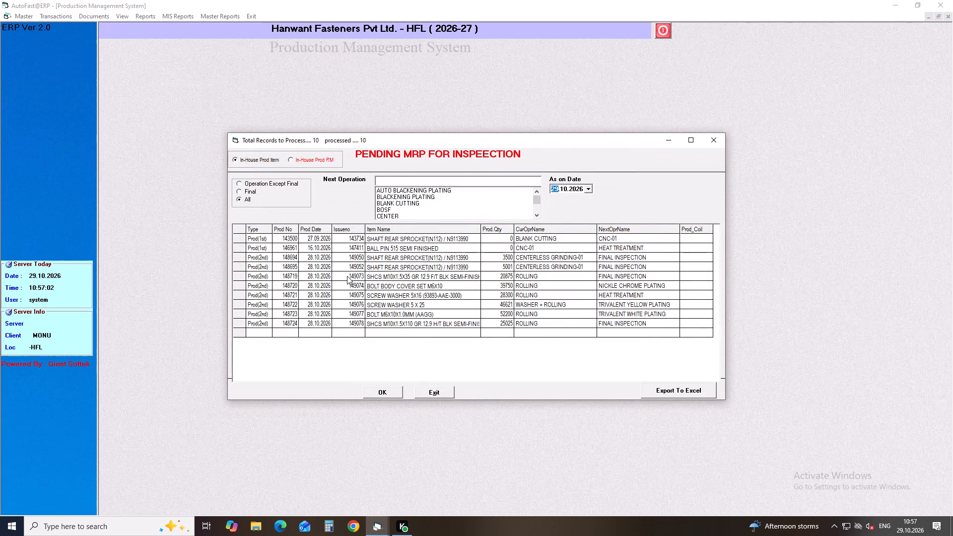
Open pending production 148719 (SHCS M10X1.5X35 GR 12.9) and save its final MRP with zero rework and scrap.
{"action": "left_click", "coordinate": [347, 276]}
{"action": "key", "text": "Return"}
{"action": "key", "text": "Return"}
{"action": "key", "text": "Return"}
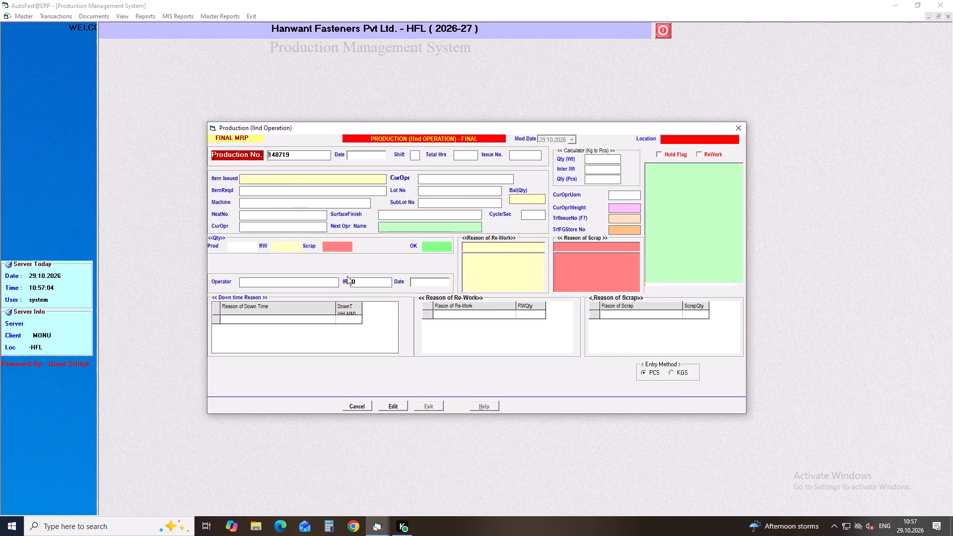
{"action": "key", "text": "Return"}
{"action": "key", "text": "Return"}
{"action": "key", "text": "Return"}
{"action": "key", "text": "Return"}
{"action": "key", "text": "Return"}
{"action": "key", "text": "Return"}
{"action": "key", "text": "Return"}
{"action": "key", "text": "Return"}
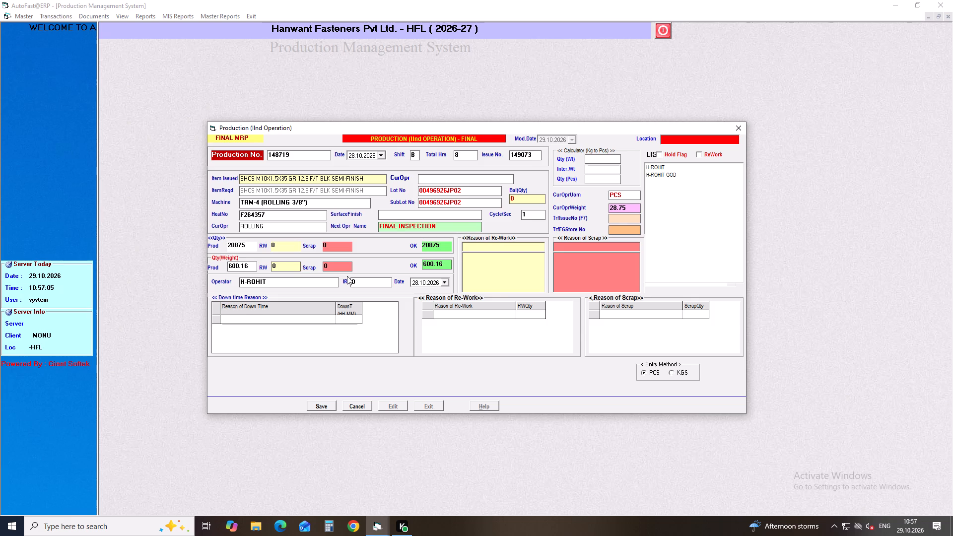
Open pending production 148720 (BOLT BODY COVER SET M6X10) and save its final MRP with zero rework and scrap.
{"action": "left_click", "coordinate": [347, 276]}
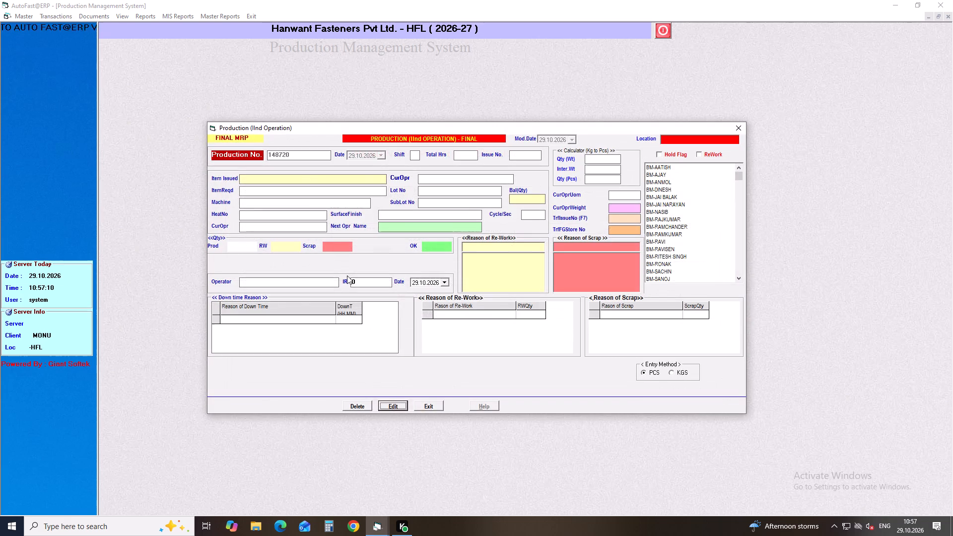
{"action": "key", "text": "Return"}
{"action": "key", "text": "Return"}
{"action": "key", "text": "Return"}
{"action": "key", "text": "Return"}
{"action": "key", "text": "Return"}
{"action": "key", "text": "Return"}
{"action": "key", "text": "Return"}
{"action": "key", "text": "Return"}
{"action": "key", "text": "Return"}
{"action": "key", "text": "Return"}
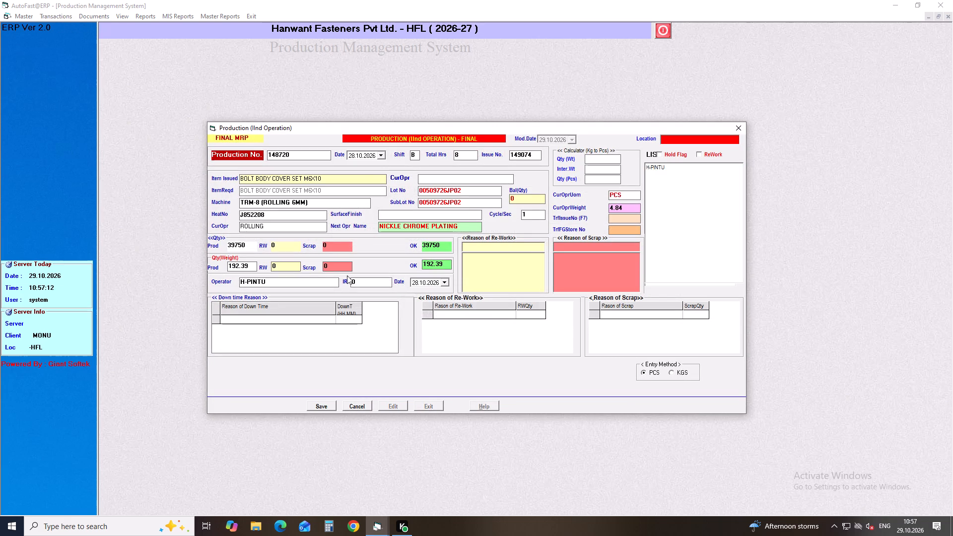
{"action": "key", "text": "Return"}
{"action": "key", "text": "Return"}
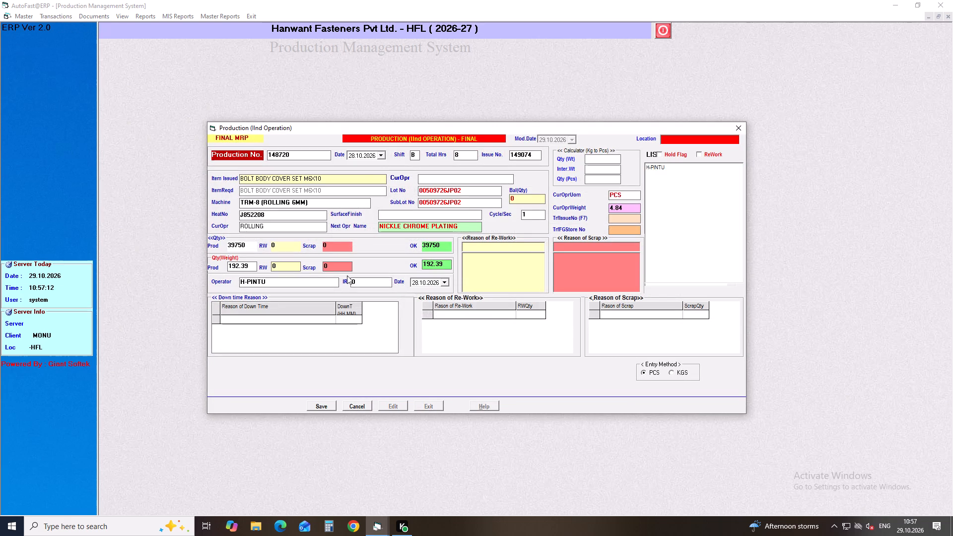
Open pending production 148721 (SCREW WASHER 5X16) and save its final MRP with zero rework and scrap.
{"action": "left_click", "coordinate": [347, 275]}
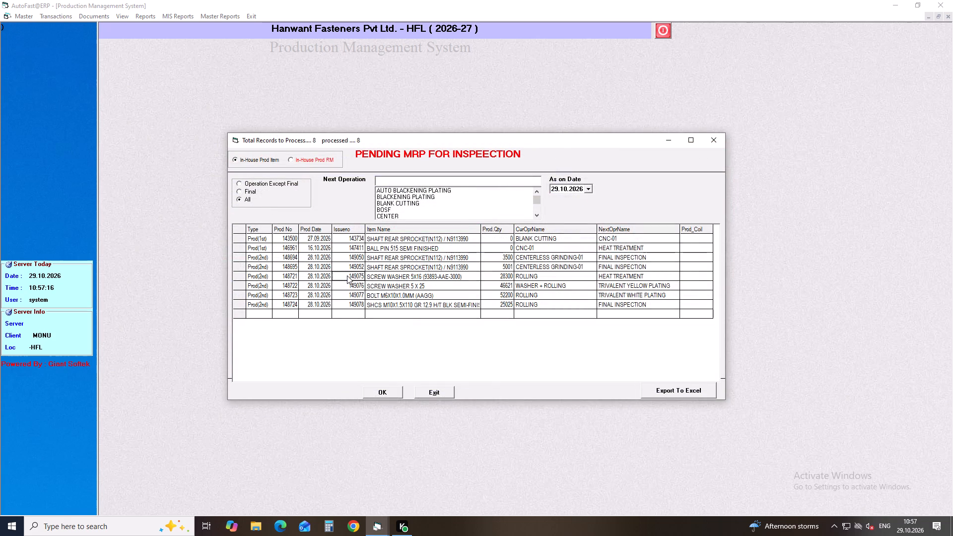
{"action": "key", "text": "Return"}
{"action": "key", "text": "Return"}
{"action": "key", "text": "Return"}
{"action": "key", "text": "Return"}
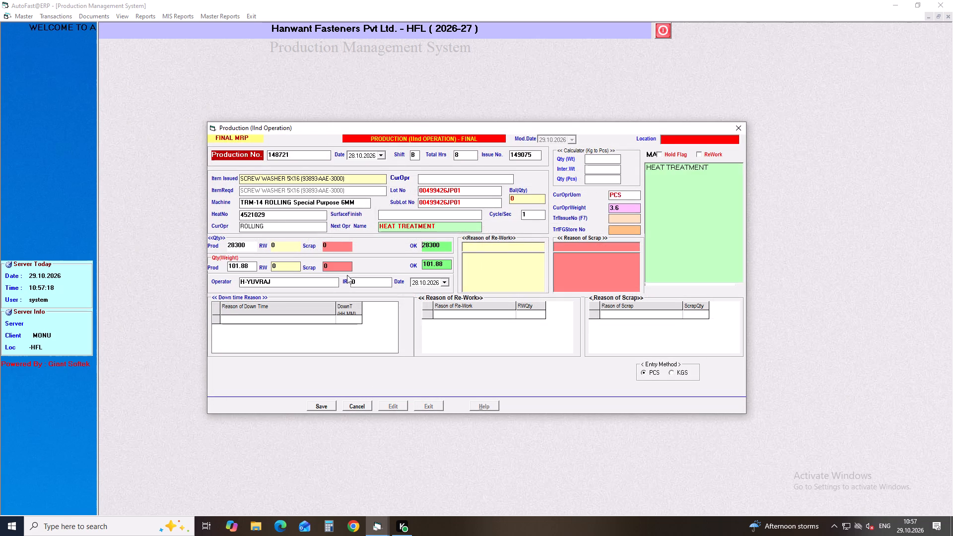
{"action": "key", "text": "Return"}
{"action": "key", "text": "Return"}
{"action": "key", "text": "Return"}
{"action": "key", "text": "Return"}
{"action": "key", "text": "Return"}
{"action": "key", "text": "Return"}
{"action": "key", "text": "Return"}
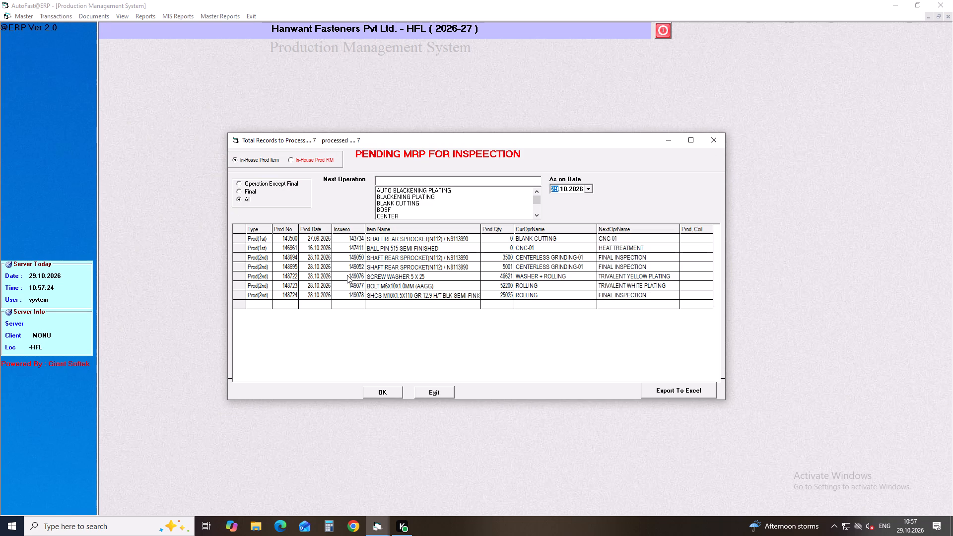
Open pending production 148722 (SCREW WASHER 5 X 25) and save its final MRP with zero rework and scrap.
{"action": "left_click", "coordinate": [347, 275]}
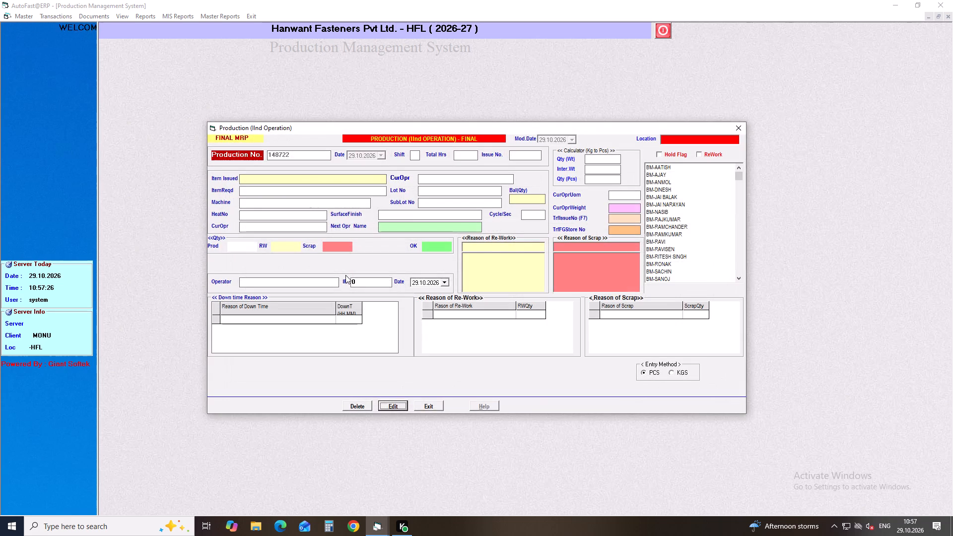
{"action": "key", "text": "Return"}
{"action": "key", "text": "Return"}
{"action": "key", "text": "Return"}
{"action": "key", "text": "Return"}
{"action": "key", "text": "Return"}
{"action": "key", "text": "Return"}
{"action": "key", "text": "Return"}
{"action": "key", "text": "Return"}
{"action": "key", "text": "Return"}
{"action": "key", "text": "Return"}
{"action": "key", "text": "Return"}
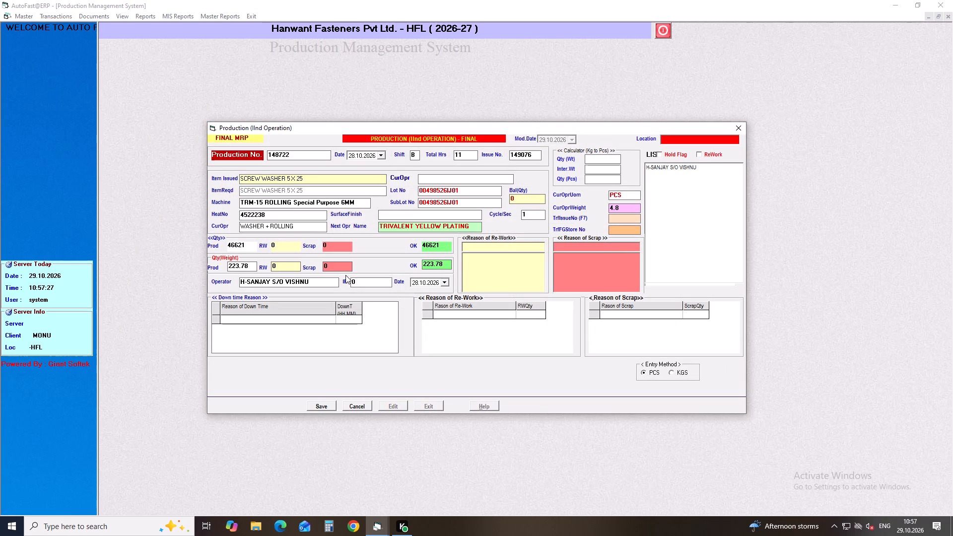
{"action": "key", "text": "Return"}
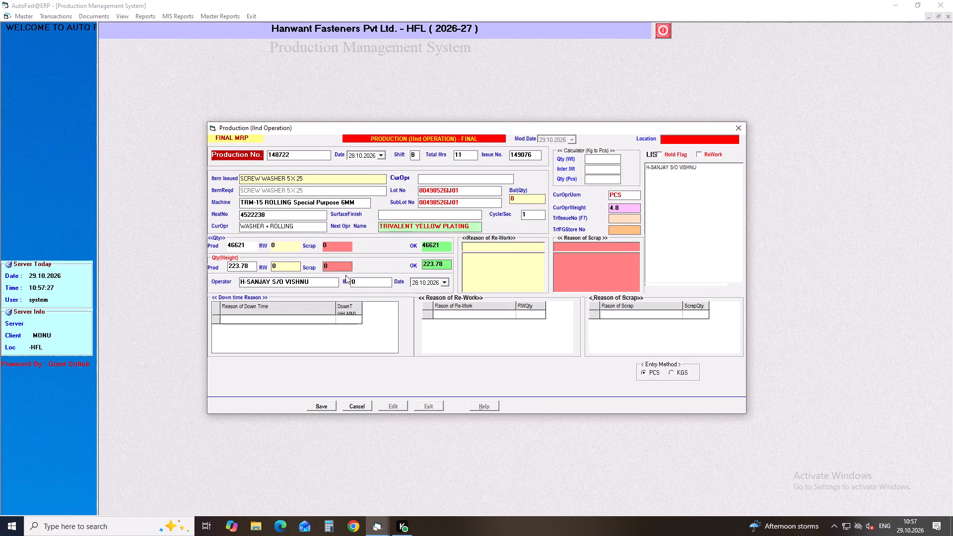
Open pending production 148723 (BOLT M6X10X1.0MM (AAGG)) and save its final MRP with zero rework and scrap.
{"action": "left_click", "coordinate": [345, 275]}
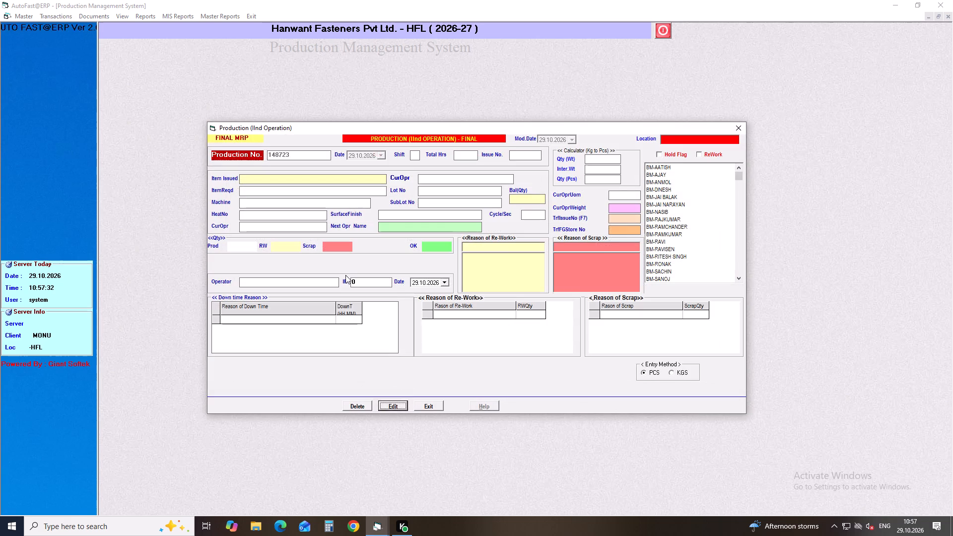
{"action": "key", "text": "Return"}
{"action": "key", "text": "Return"}
{"action": "key", "text": "Return"}
{"action": "key", "text": "Return"}
{"action": "key", "text": "Return"}
{"action": "key", "text": "Return"}
{"action": "key", "text": "Return"}
{"action": "key", "text": "Return"}
{"action": "key", "text": "Return"}
{"action": "key", "text": "Return"}
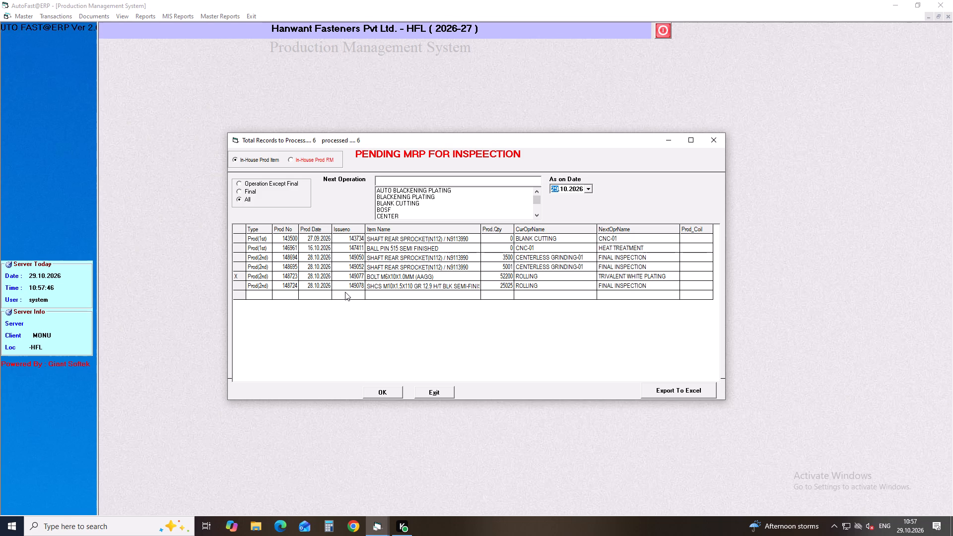
Save the final MRP of pending production 148724 (SHCS M10X1.5X110 GR 12.9) with zero rework and scrap and close the pending list.
{"action": "left_click", "coordinate": [345, 292]}
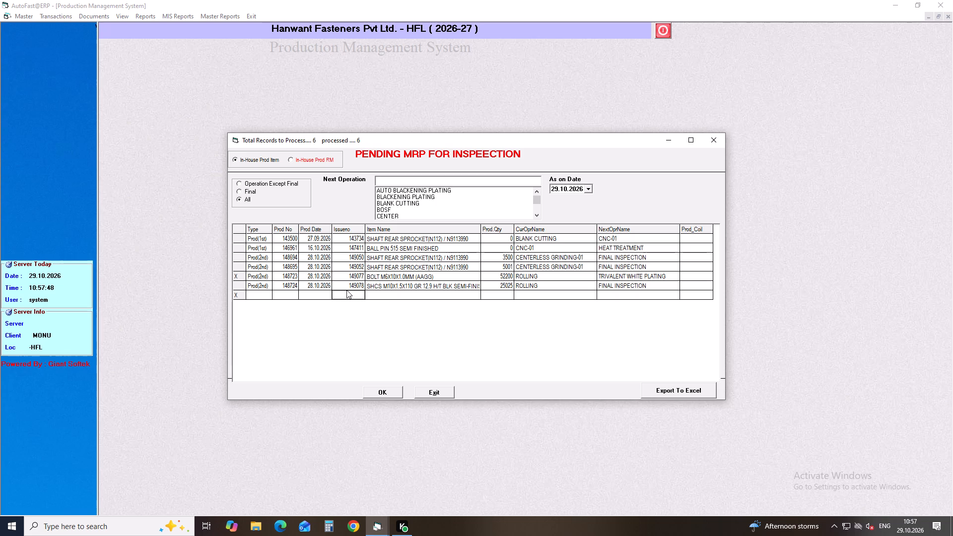
{"action": "left_click", "coordinate": [347, 287]}
{"action": "key", "text": "Return"}
{"action": "key", "text": "Return"}
{"action": "key", "text": "Return"}
{"action": "key", "text": "Return"}
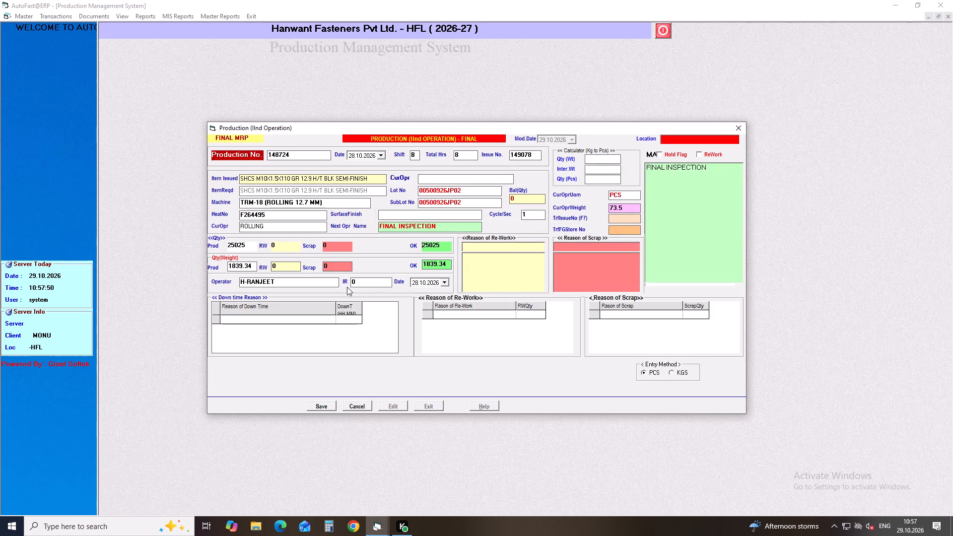
{"action": "key", "text": "Return"}
{"action": "key", "text": "Return"}
{"action": "key", "text": "Return"}
{"action": "key", "text": "Return"}
{"action": "key", "text": "Return"}
{"action": "key", "text": "Return"}
{"action": "key", "text": "Return"}
{"action": "key", "text": "Return"}
{"action": "key", "text": "Return"}
{"action": "key", "text": "Return"}
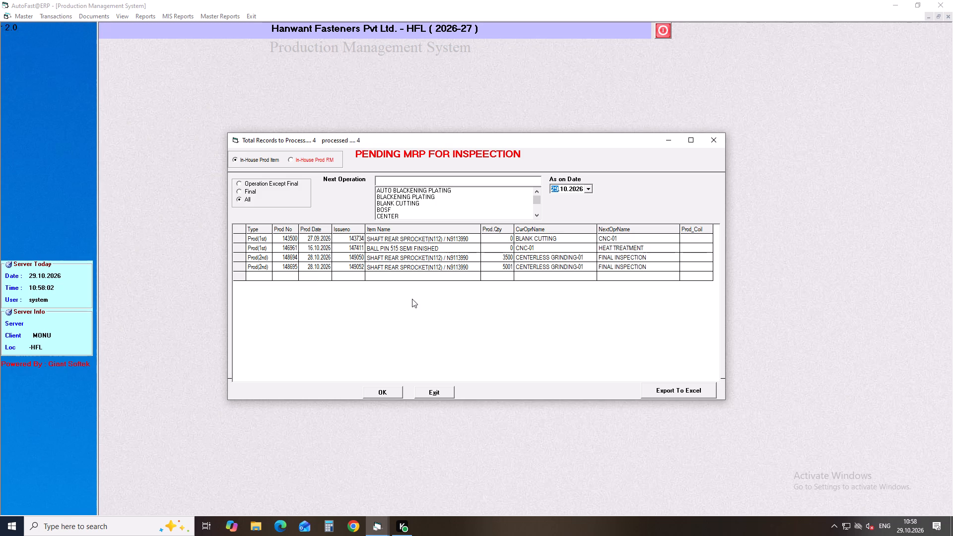
{"action": "left_click", "coordinate": [718, 144]}
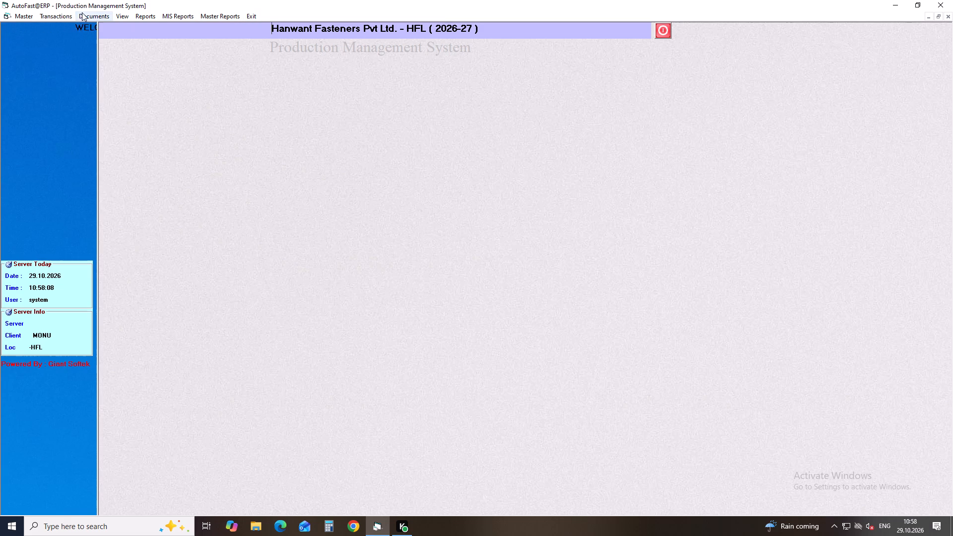
Start a second-operation item issue dated 28.10.2026 for the item BOLT M STEP RUB STEP 5 X 28 (BF/01).
{"action": "left_click", "coordinate": [67, 16]}
{"action": "left_click", "coordinate": [176, 109]}
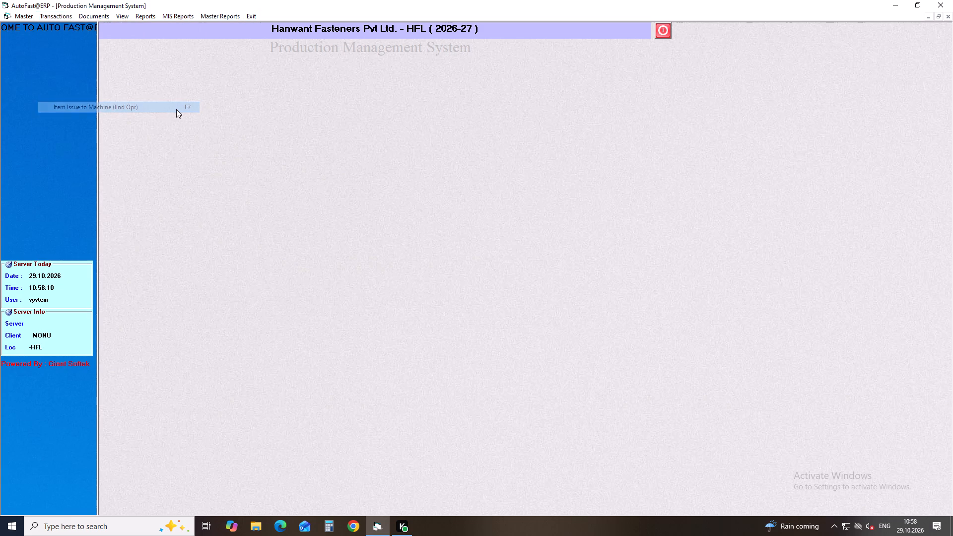
{"action": "key", "text": "Return"}
{"action": "key", "text": "Return"}
{"action": "key", "text": "Return"}
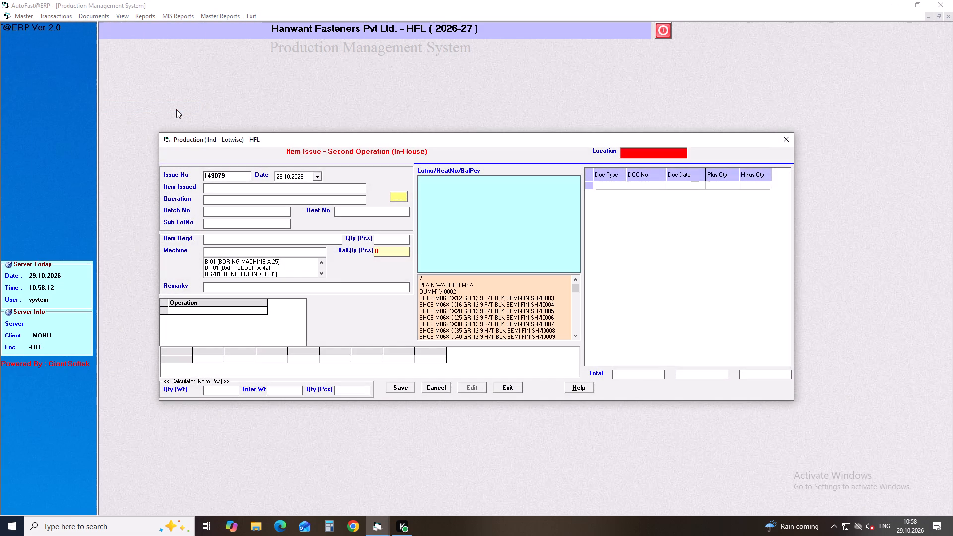
{"action": "type", "text": "BOLT"}
{"action": "key", "text": "space"}
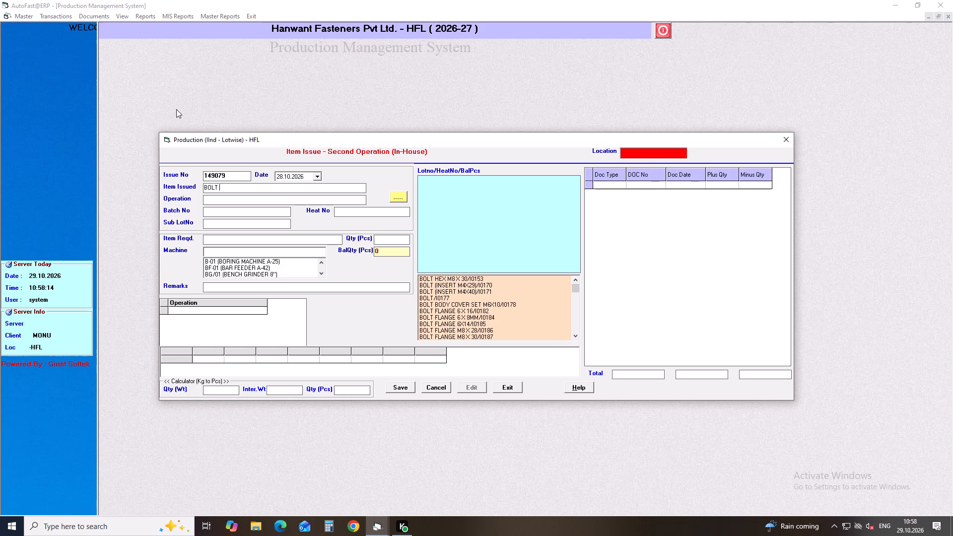
{"action": "key", "text": "m"}
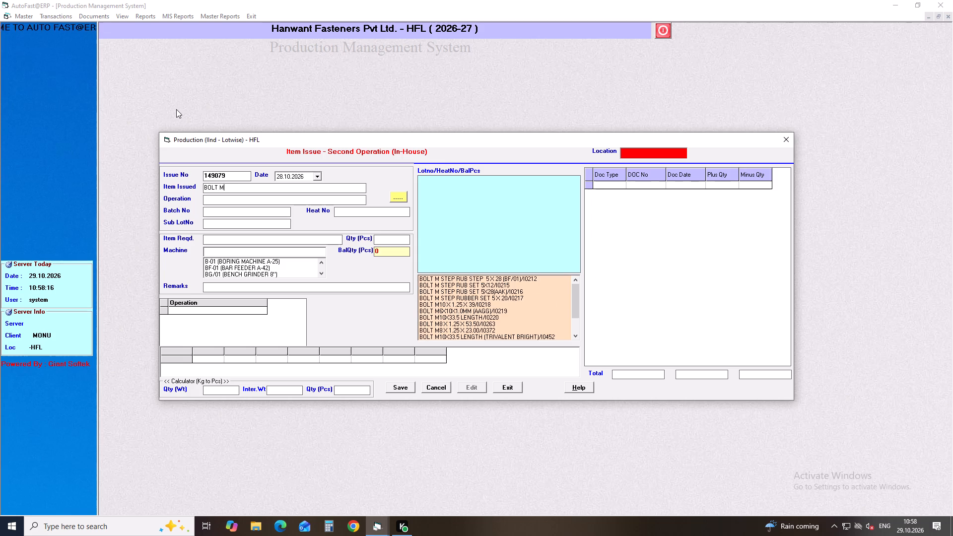
{"action": "key", "text": "Down"}
{"action": "key", "text": "Down"}
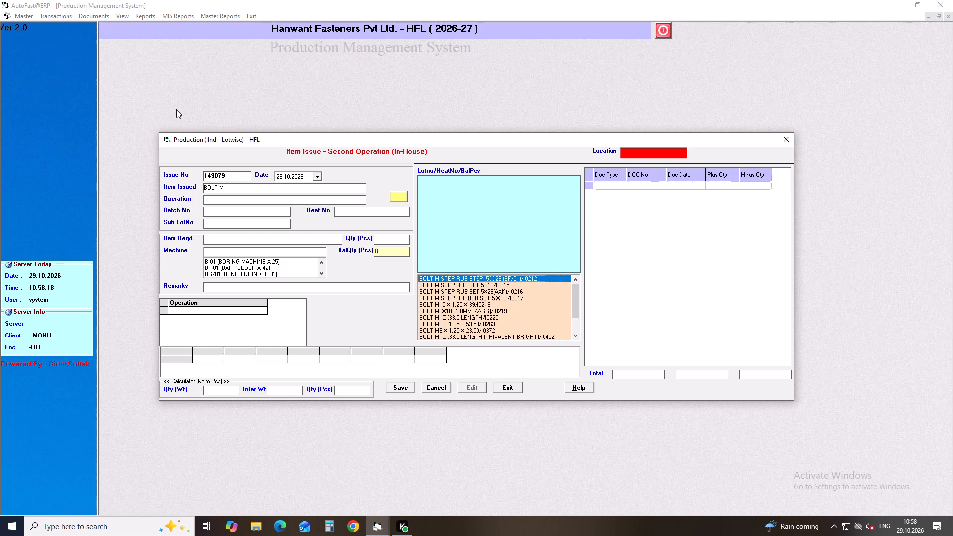
{"action": "key", "text": "Return"}
{"action": "key", "text": "Return"}
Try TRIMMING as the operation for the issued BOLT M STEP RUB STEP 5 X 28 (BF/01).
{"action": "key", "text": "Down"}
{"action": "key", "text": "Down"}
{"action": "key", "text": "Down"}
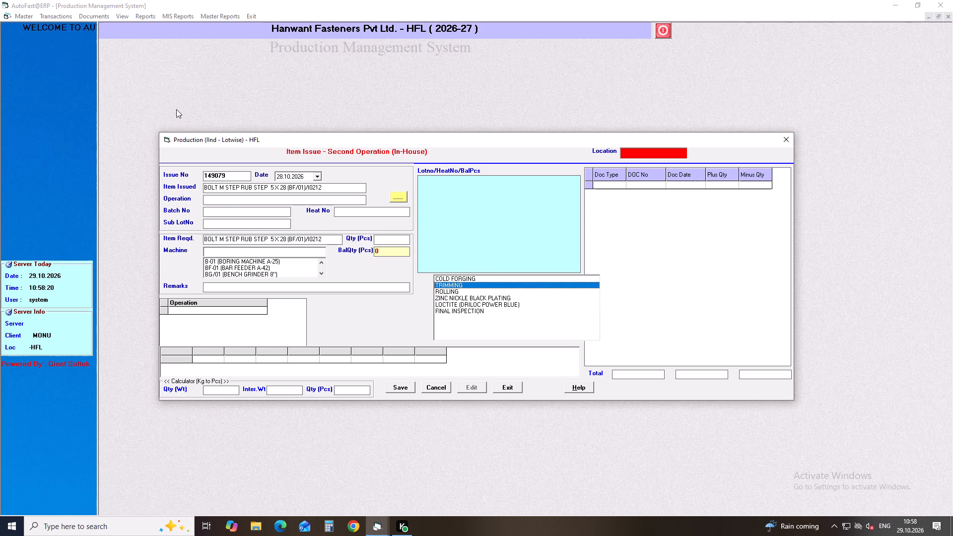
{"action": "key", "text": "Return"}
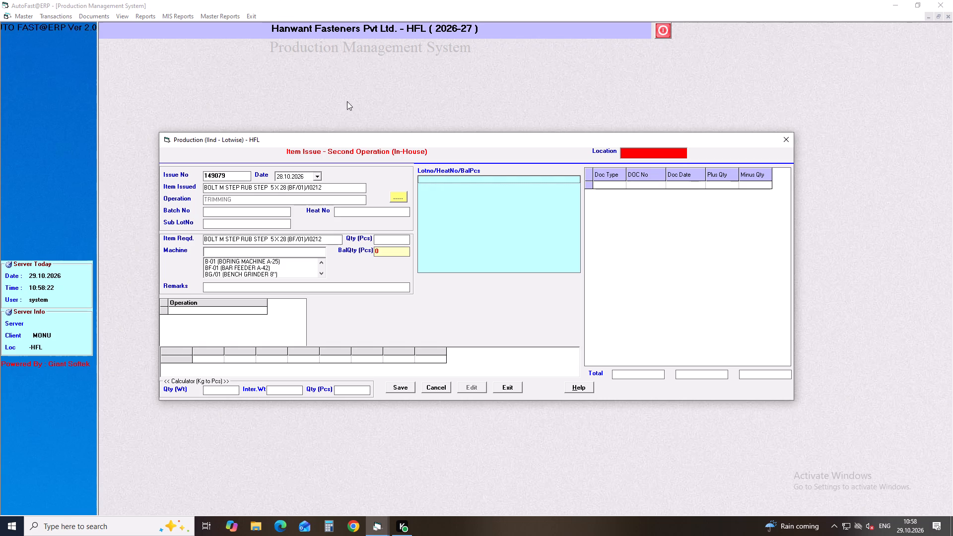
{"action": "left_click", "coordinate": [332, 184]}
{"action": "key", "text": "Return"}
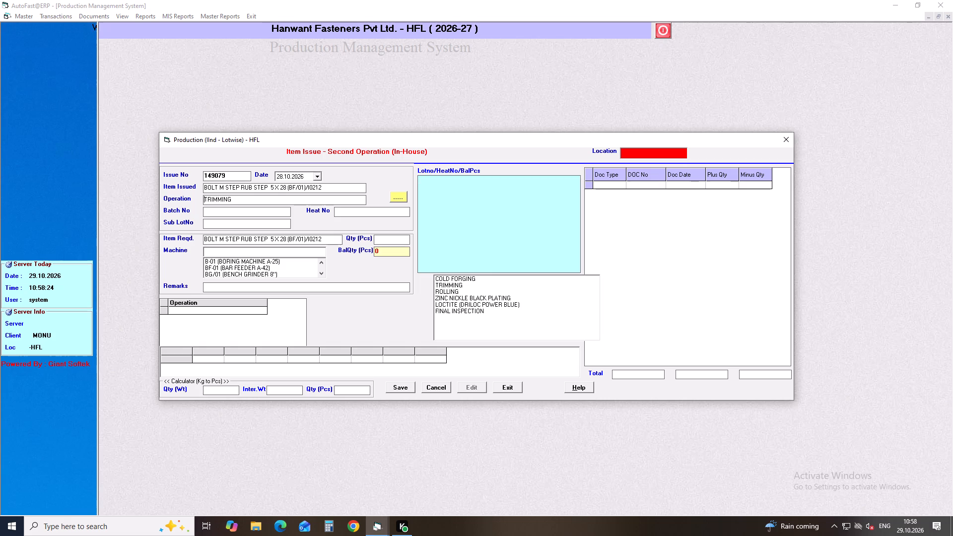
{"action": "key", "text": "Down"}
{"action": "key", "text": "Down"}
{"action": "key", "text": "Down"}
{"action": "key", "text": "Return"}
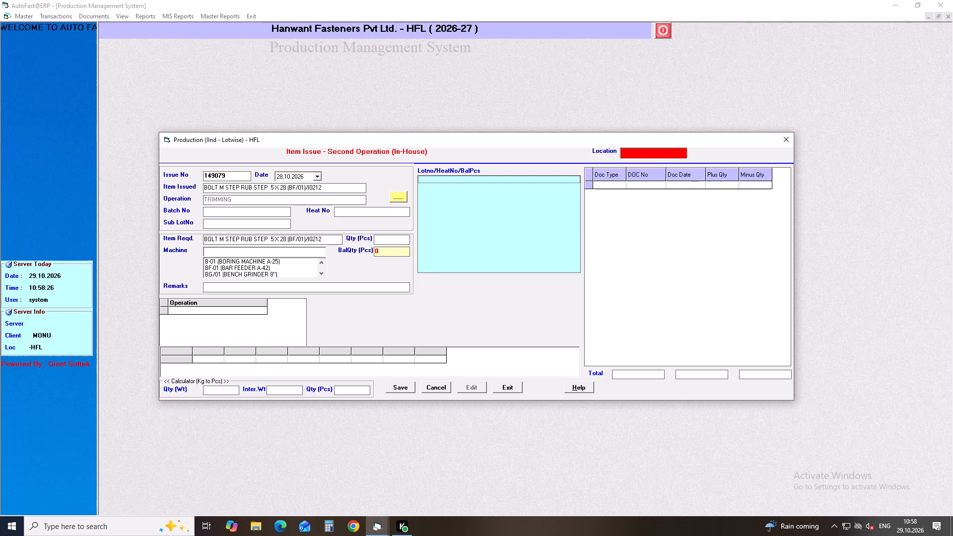
Set the operation of the BOLT M STEP RUB STEP 5 X 28 (BF/01) issue to ROLLING.
{"action": "left_click", "coordinate": [320, 191]}
{"action": "key", "text": "Return"}
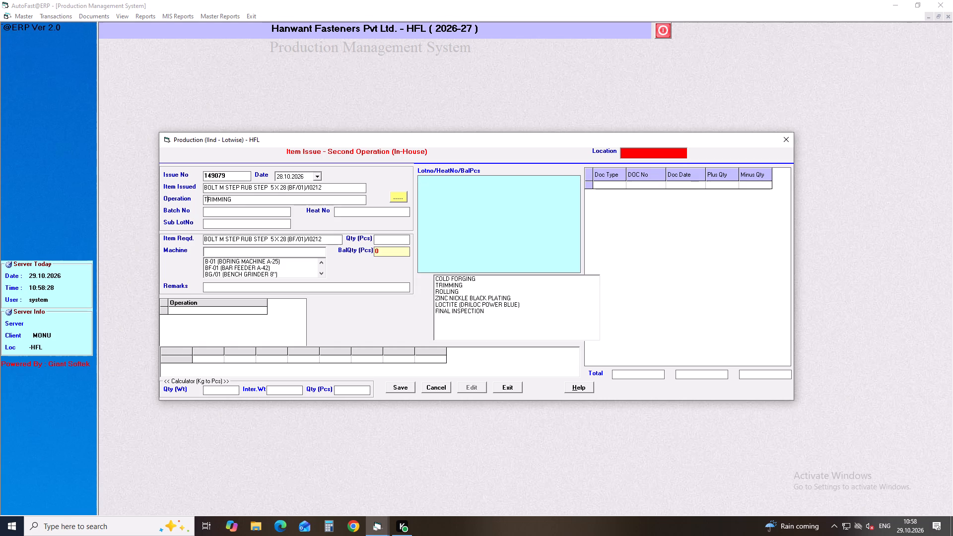
{"action": "key", "text": "Down"}
{"action": "key", "text": "Down"}
{"action": "key", "text": "Down"}
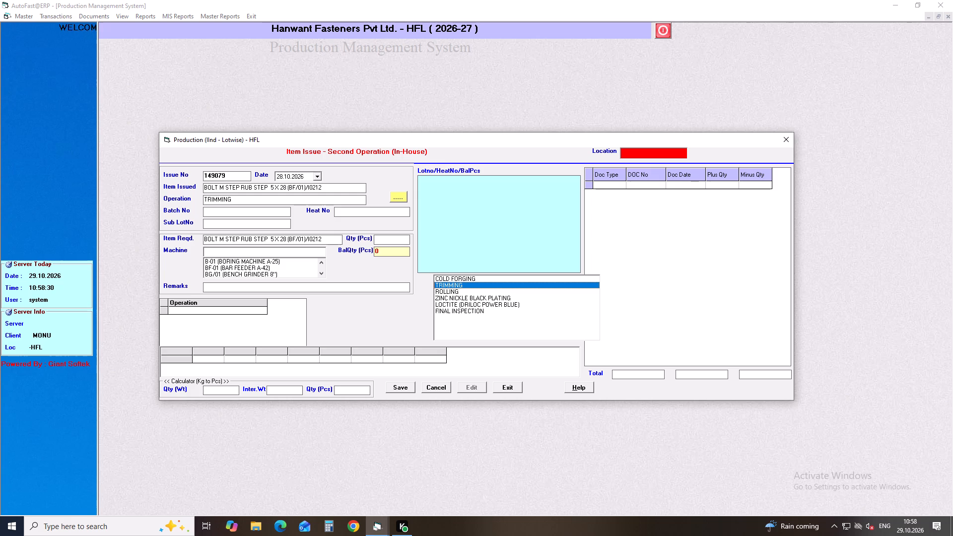
{"action": "key", "text": "Down"}
{"action": "key", "text": "Return"}
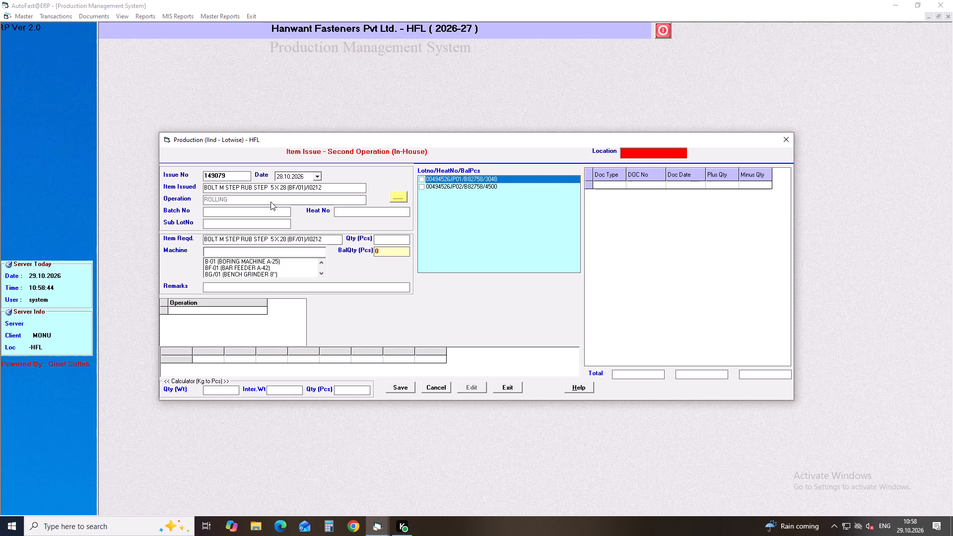
Select lot 00494526JP01, heat B82758, with 3048 pcs for the BOLT M STEP RUB STEP 5 X 28 rolling issue.
{"action": "left_click", "coordinate": [421, 180]}
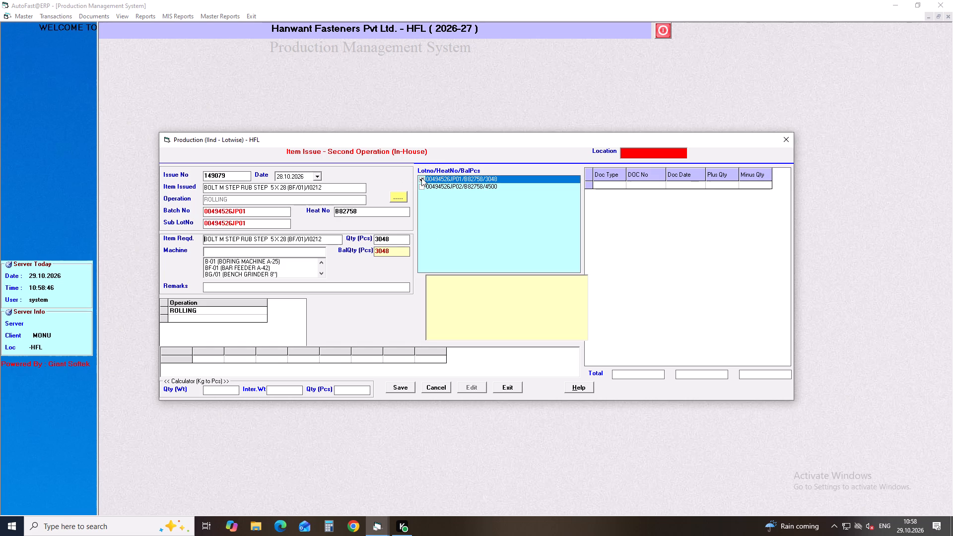
{"action": "key", "text": "Return"}
{"action": "key", "text": "Return"}
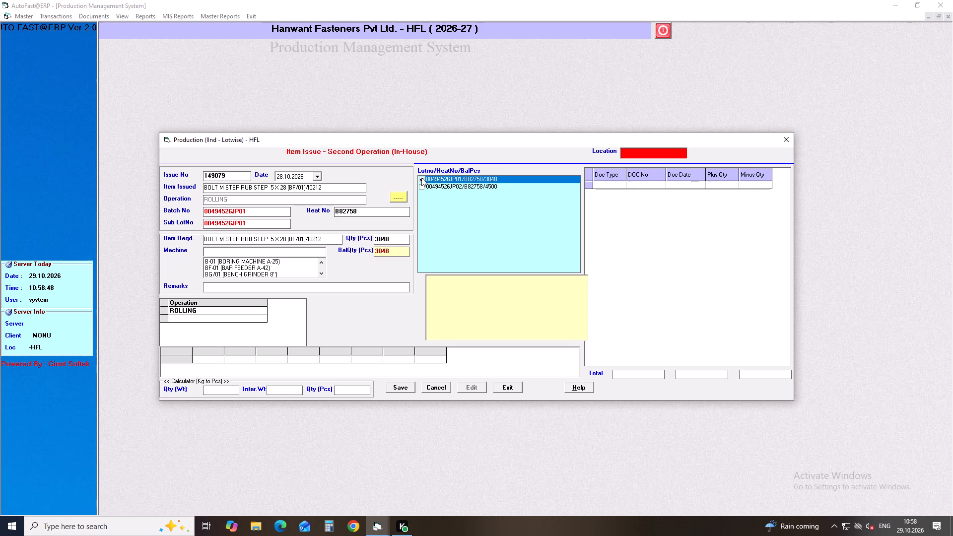
Assign machine TRM-5 (ROLLING 1/4") to the lot 00494526JP01 issue and save it.
{"action": "type", "text": "TRM"}
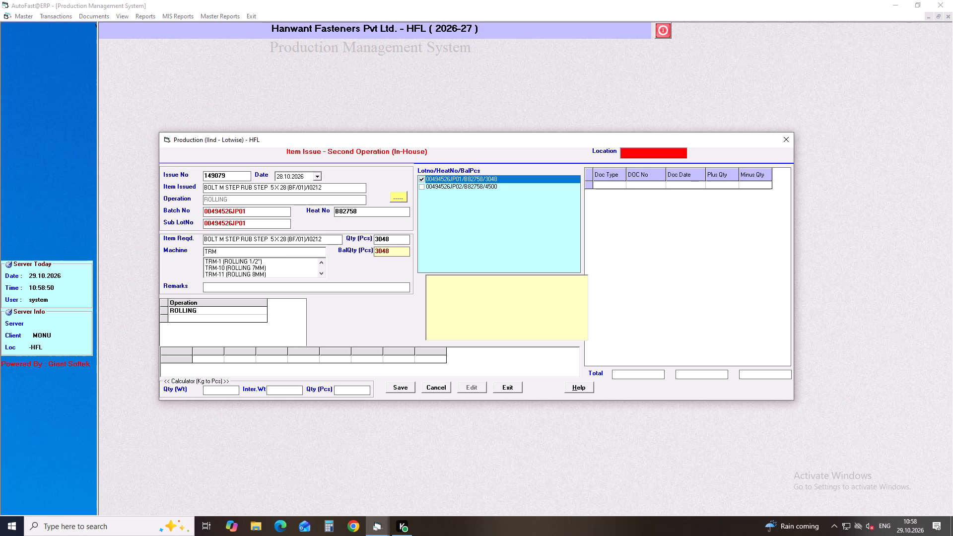
{"action": "key", "text": "Down"}
{"action": "key", "text": "Down"}
{"action": "key", "text": "Down"}
{"action": "key", "text": "Down"}
{"action": "key", "text": "Down"}
{"action": "key", "text": "Down"}
{"action": "key", "text": "Down"}
{"action": "key", "text": "Down"}
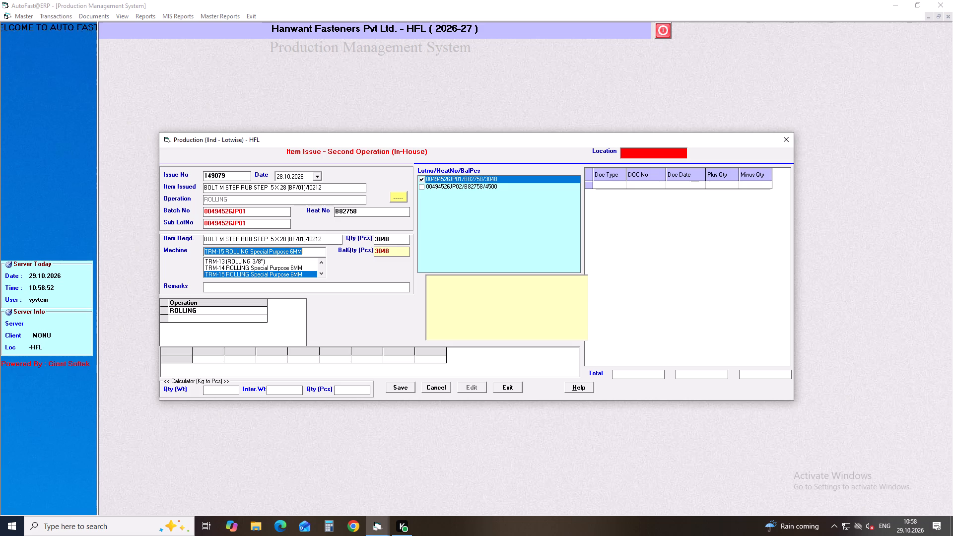
{"action": "key", "text": "Down"}
{"action": "key", "text": "Down"}
{"action": "key", "text": "Down"}
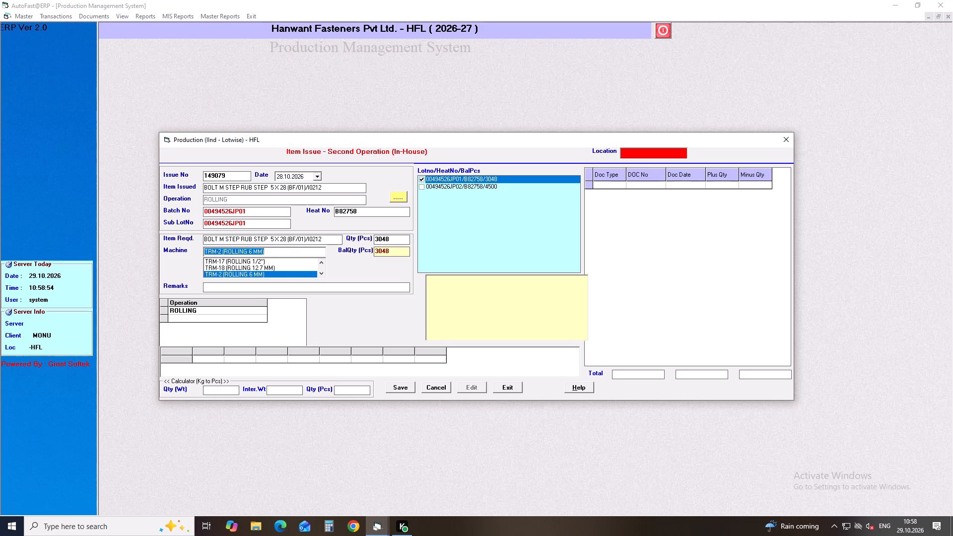
{"action": "key", "text": "Down"}
{"action": "key", "text": "Down"}
{"action": "key", "text": "Down"}
{"action": "key", "text": "Return"}
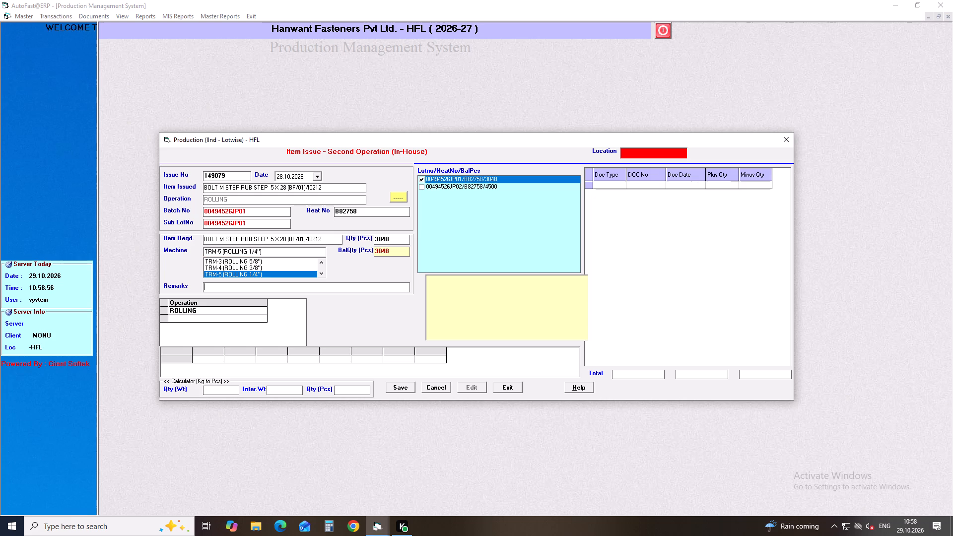
{"action": "key", "text": "Return"}
{"action": "key", "text": "Return"}
{"action": "key", "text": "Return"}
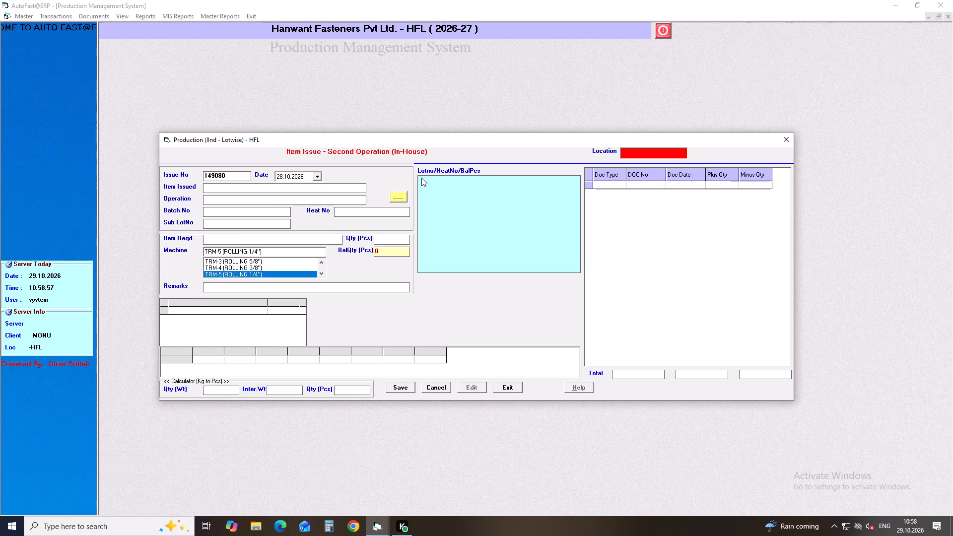
Enter another second-operation issue dated 28.10.2026 for BOLT M STEP RUB STEP 5 X 28 (BF/01) with operation ROLLING.
{"action": "key", "text": "Return"}
{"action": "key", "text": "Return"}
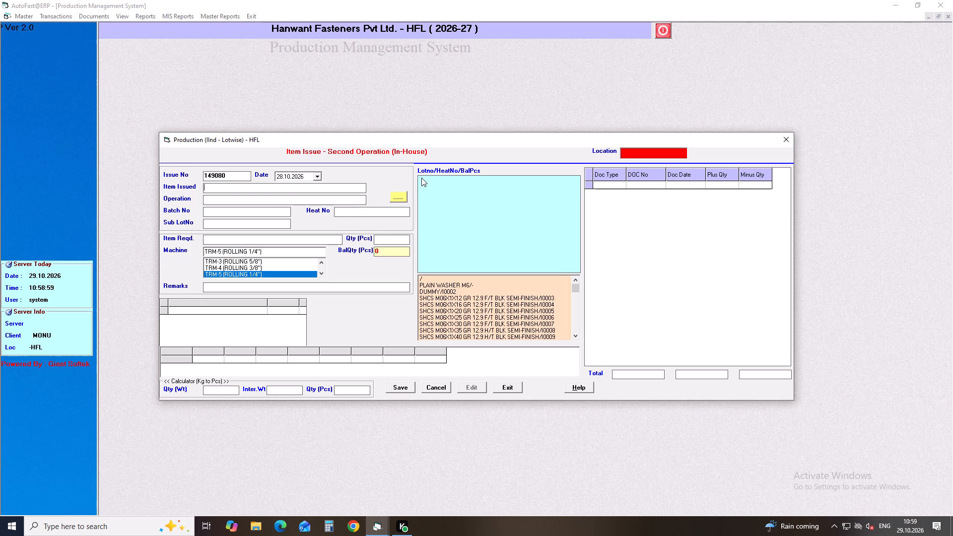
{"action": "type", "text": "BOLT"}
{"action": "key", "text": "space"}
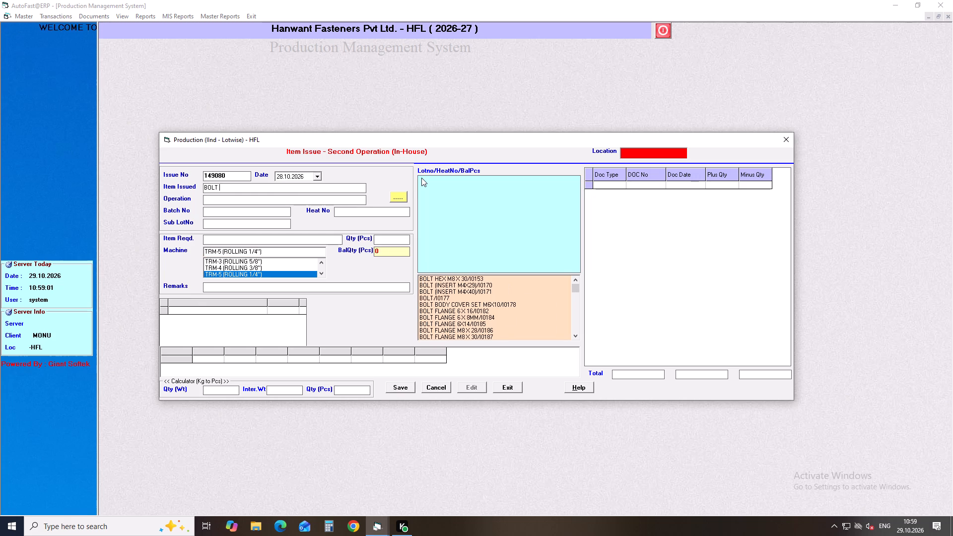
{"action": "key", "text": "m"}
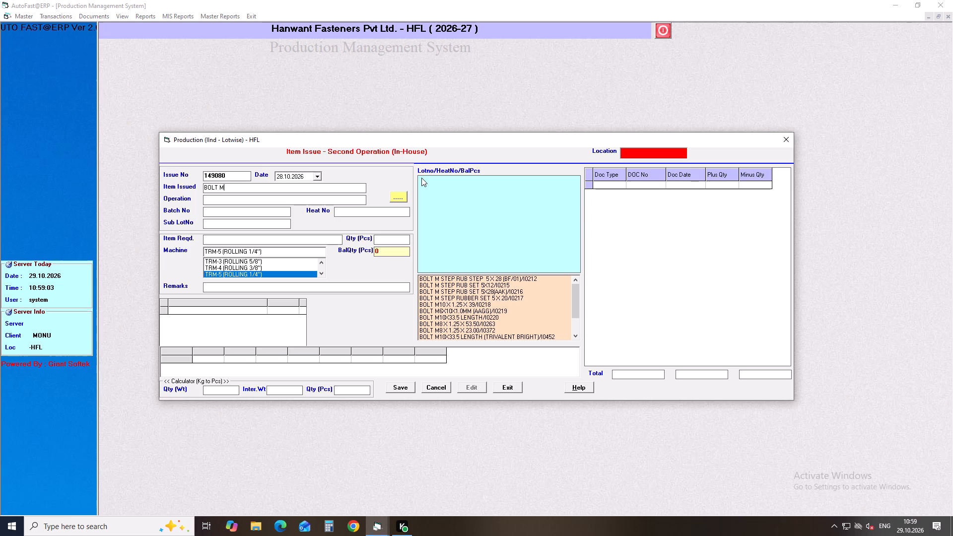
{"action": "key", "text": "Down"}
{"action": "key", "text": "Down"}
{"action": "key", "text": "Return"}
{"action": "key", "text": "Return"}
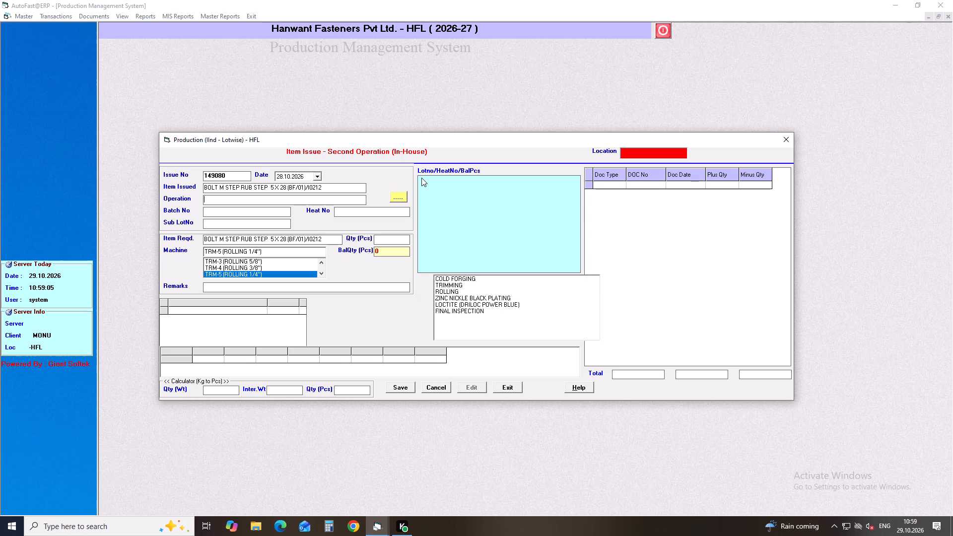
{"action": "key", "text": "Down"}
{"action": "key", "text": "Down"}
{"action": "key", "text": "Down"}
{"action": "key", "text": "Down"}
{"action": "key", "text": "Return"}
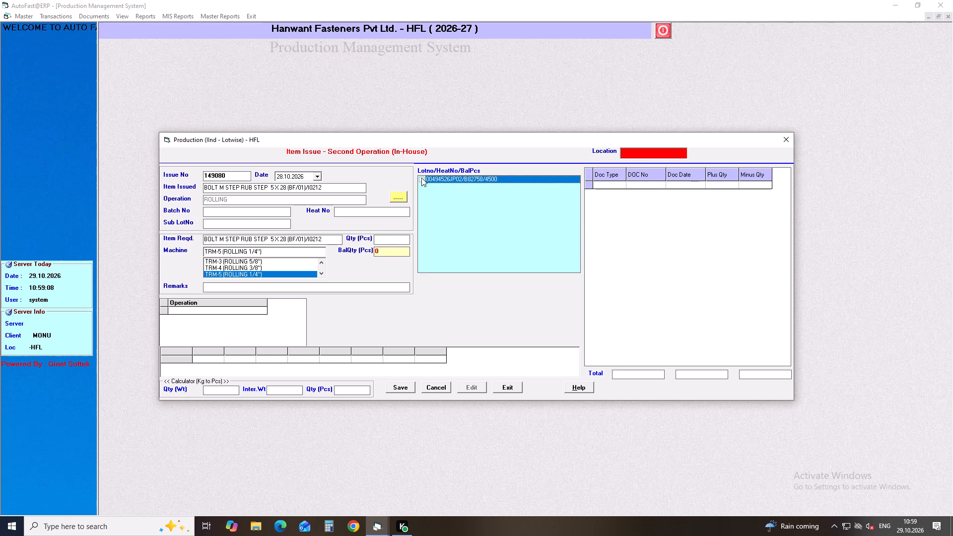
Issue 4500 pcs of lot 00494526JP02 to machine TRM-5 (ROLLING 1/4"), save the issue and close the form.
{"action": "left_click", "coordinate": [421, 178]}
{"action": "key", "text": "Return"}
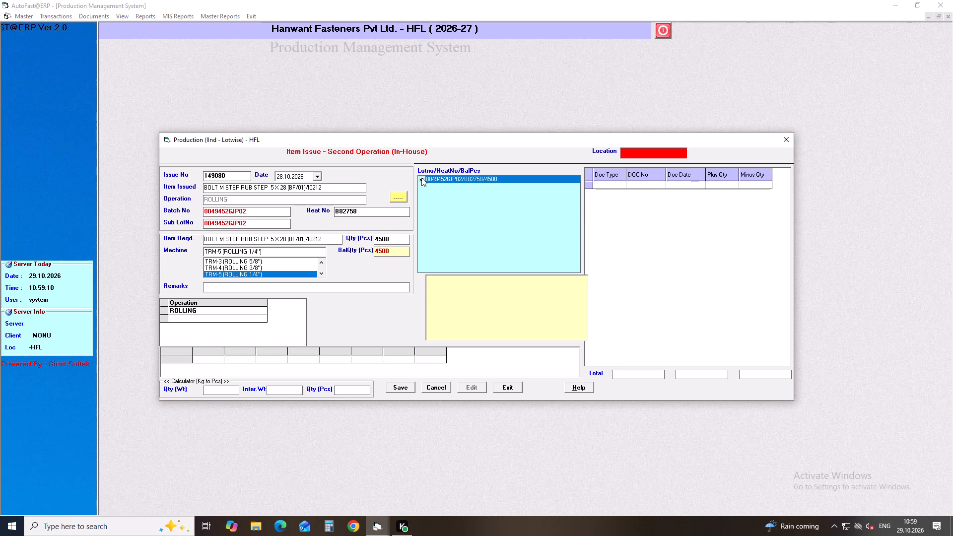
{"action": "key", "text": "Return"}
{"action": "key", "text": "Return"}
{"action": "key", "text": "Return"}
{"action": "key", "text": "Return"}
{"action": "key", "text": "Return"}
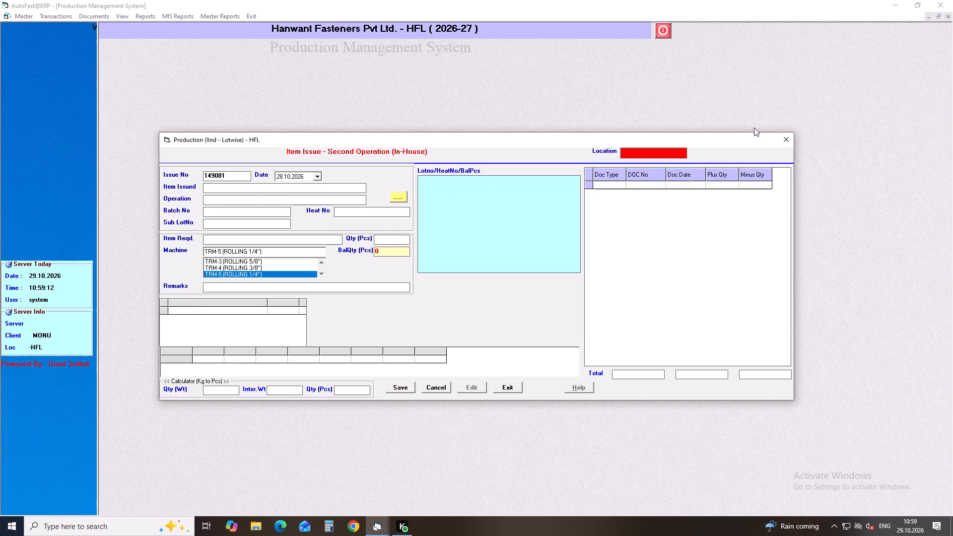
{"action": "left_click", "coordinate": [787, 140]}
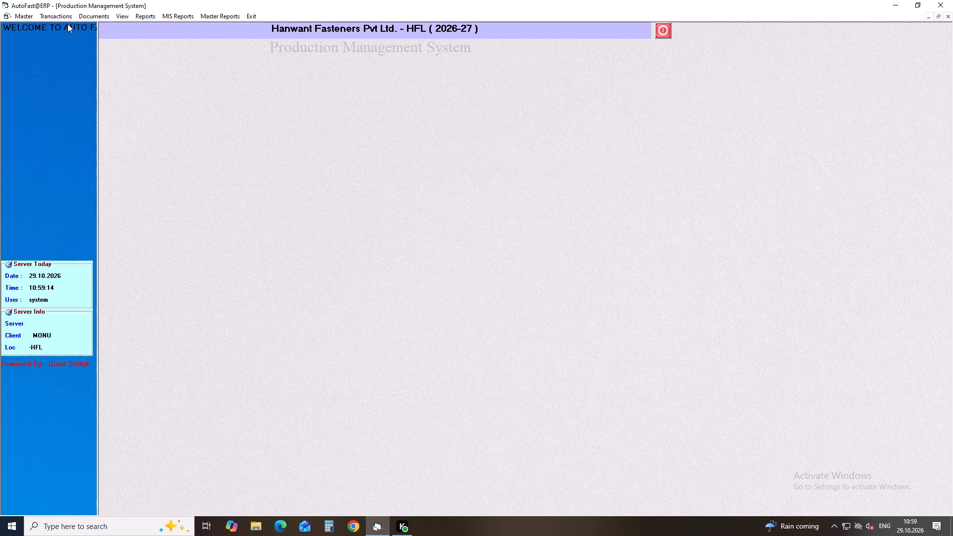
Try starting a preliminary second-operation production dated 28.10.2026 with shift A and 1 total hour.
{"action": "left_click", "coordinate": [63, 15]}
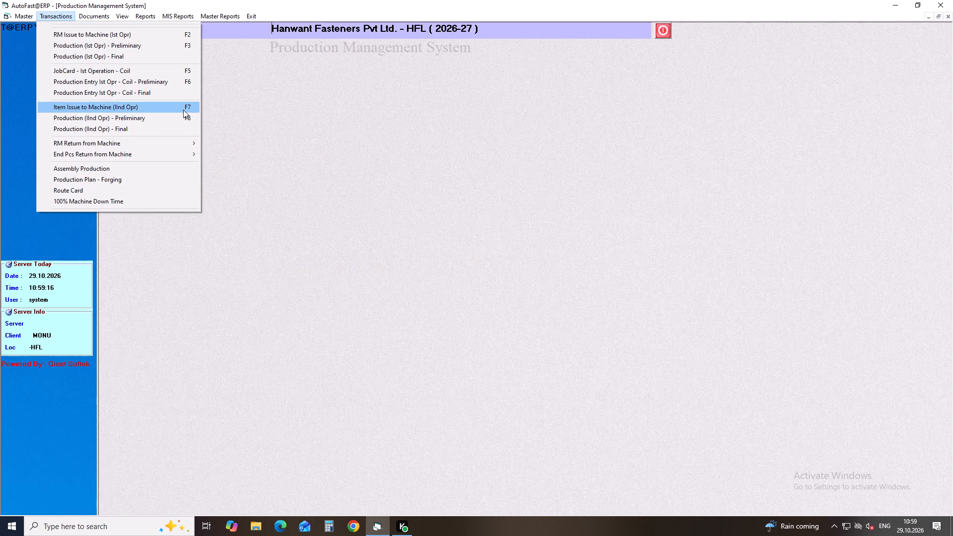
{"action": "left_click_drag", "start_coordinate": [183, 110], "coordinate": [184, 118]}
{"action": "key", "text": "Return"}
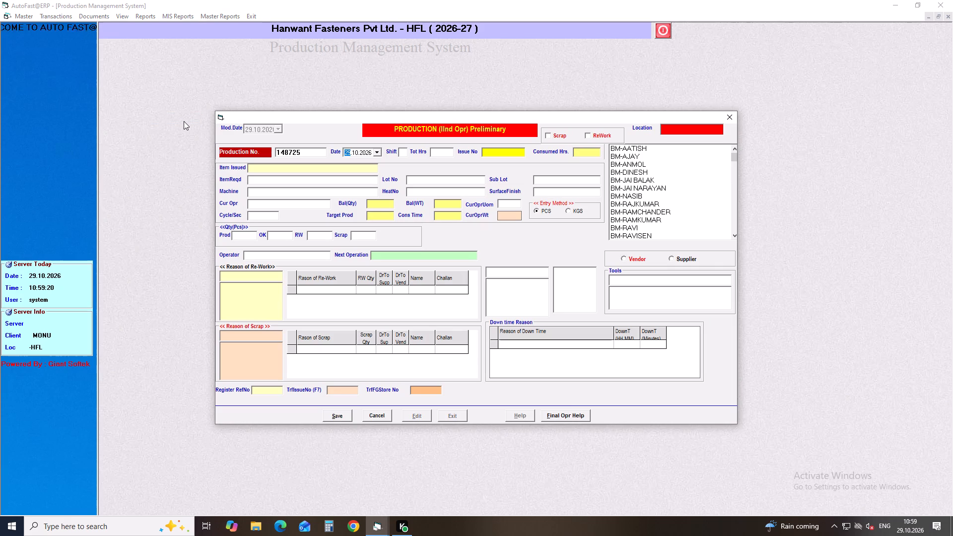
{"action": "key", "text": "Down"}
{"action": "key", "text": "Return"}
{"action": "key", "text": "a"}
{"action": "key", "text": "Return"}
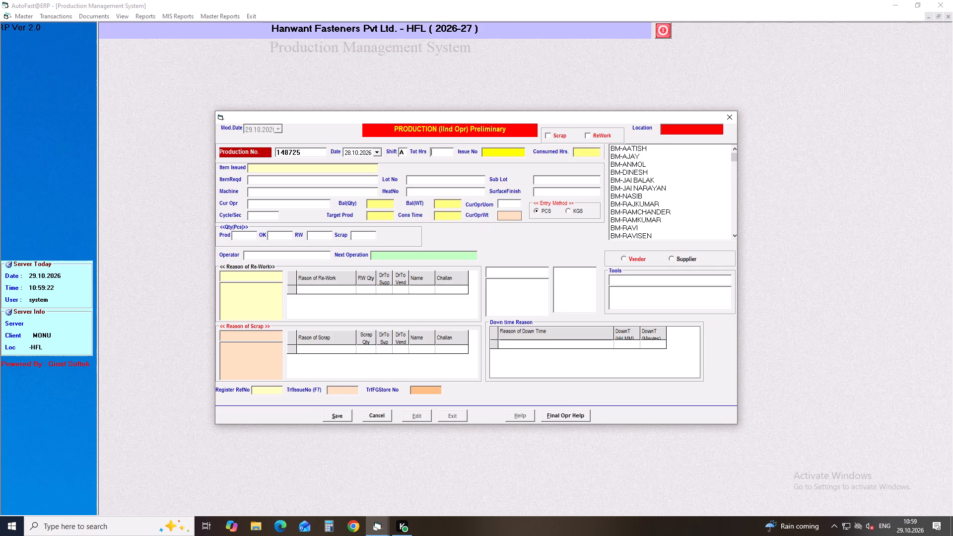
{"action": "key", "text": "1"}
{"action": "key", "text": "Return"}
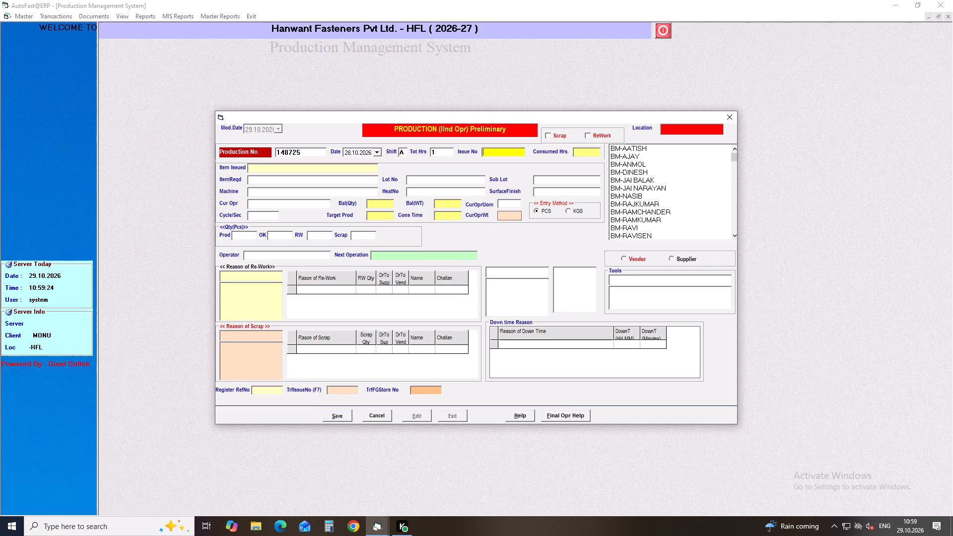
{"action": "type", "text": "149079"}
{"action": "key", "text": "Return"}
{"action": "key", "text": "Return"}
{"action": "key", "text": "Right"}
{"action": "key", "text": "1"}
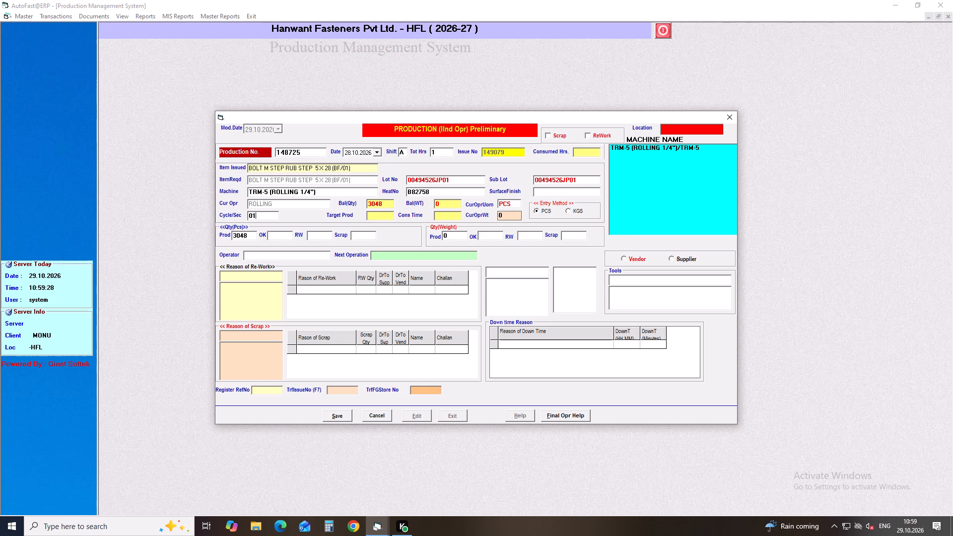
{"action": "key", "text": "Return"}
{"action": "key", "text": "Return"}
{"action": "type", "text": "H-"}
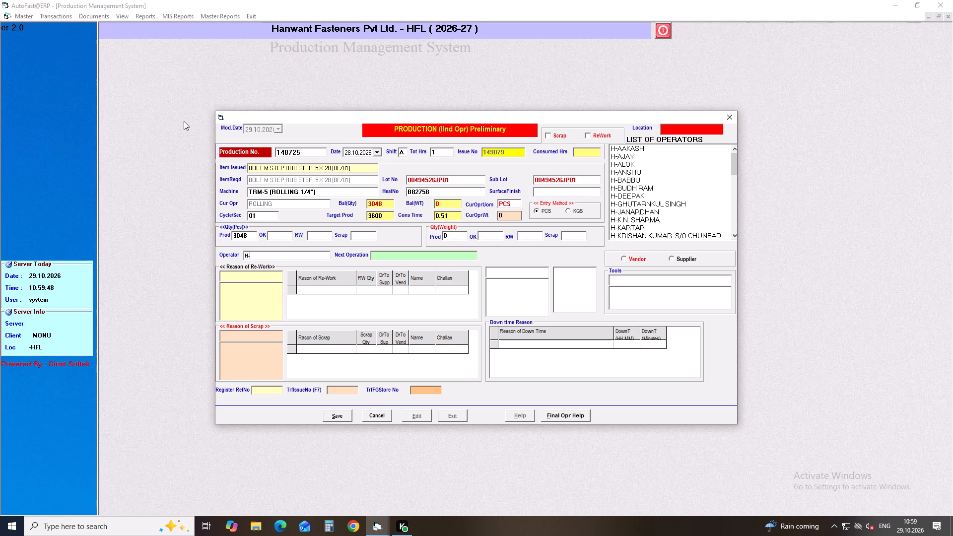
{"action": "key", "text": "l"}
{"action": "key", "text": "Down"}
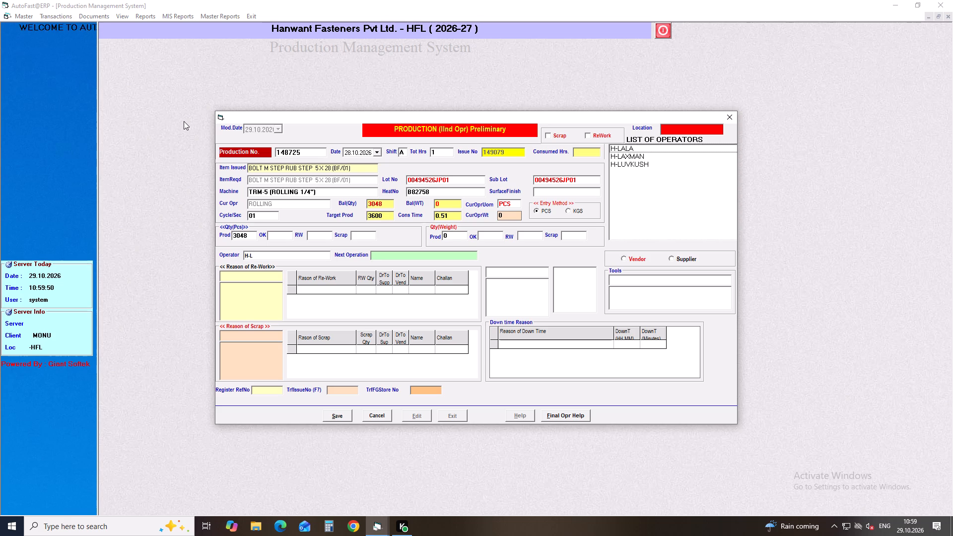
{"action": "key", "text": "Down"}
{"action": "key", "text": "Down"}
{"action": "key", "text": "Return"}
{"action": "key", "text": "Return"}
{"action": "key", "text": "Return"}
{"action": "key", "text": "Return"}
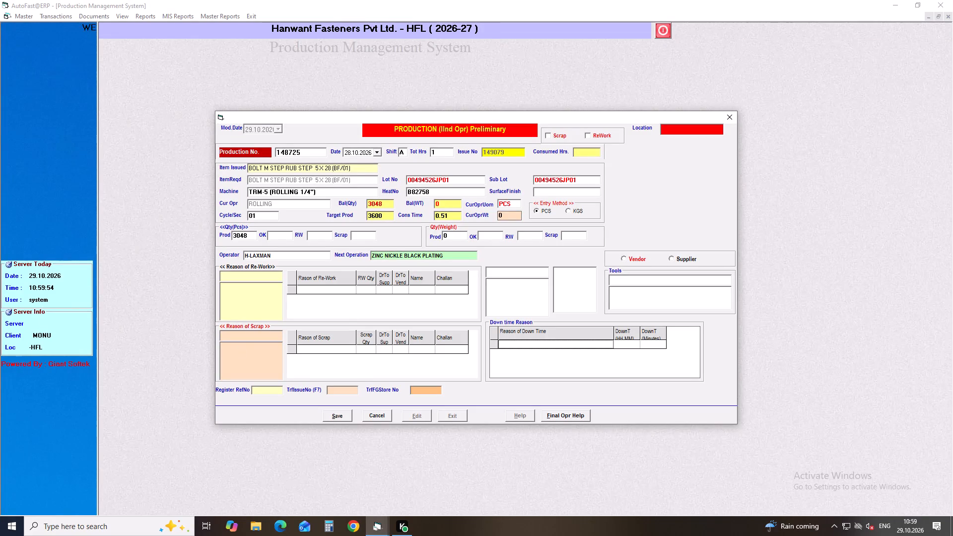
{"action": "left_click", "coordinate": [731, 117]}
Change the date of second-operation item issue 149079 to 29.10.2026 and save it.
{"action": "left_click", "coordinate": [47, 16]}
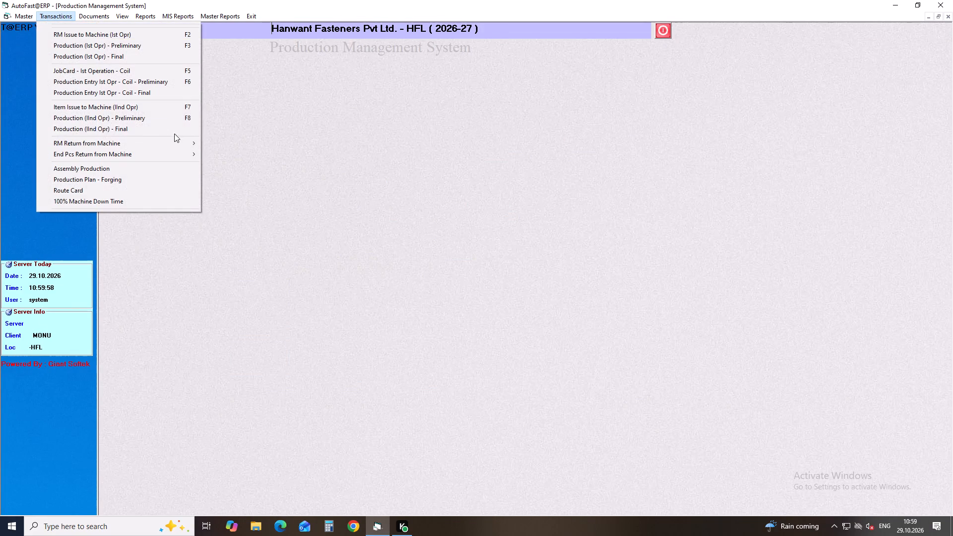
{"action": "left_click", "coordinate": [185, 111]}
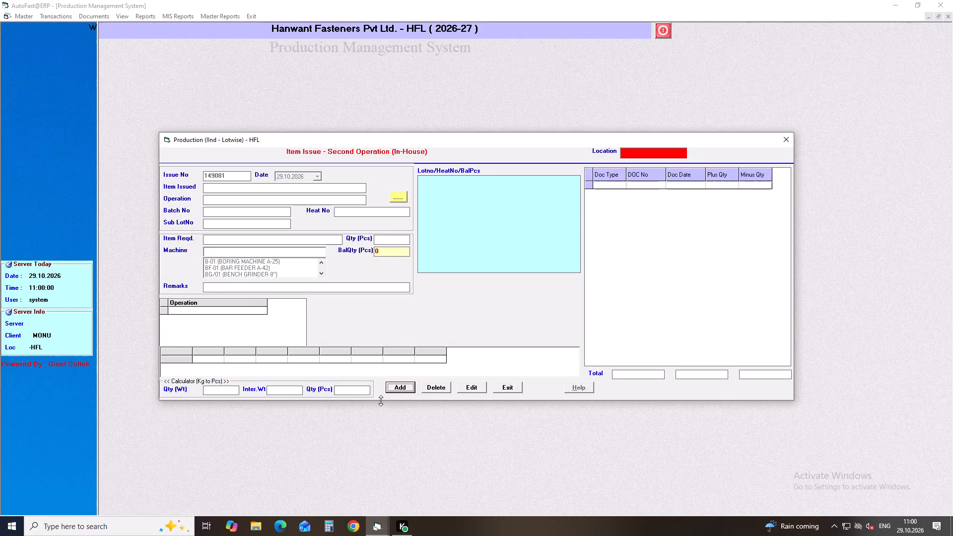
{"action": "left_click", "coordinate": [477, 388]}
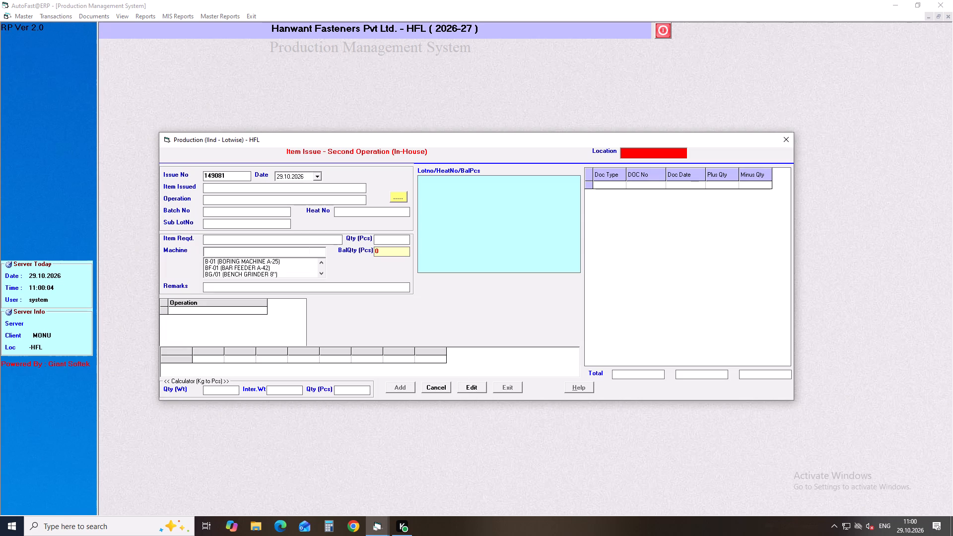
{"action": "left_click", "coordinate": [228, 180]}
{"action": "key", "text": "BackSpace"}
{"action": "key", "text": "9"}
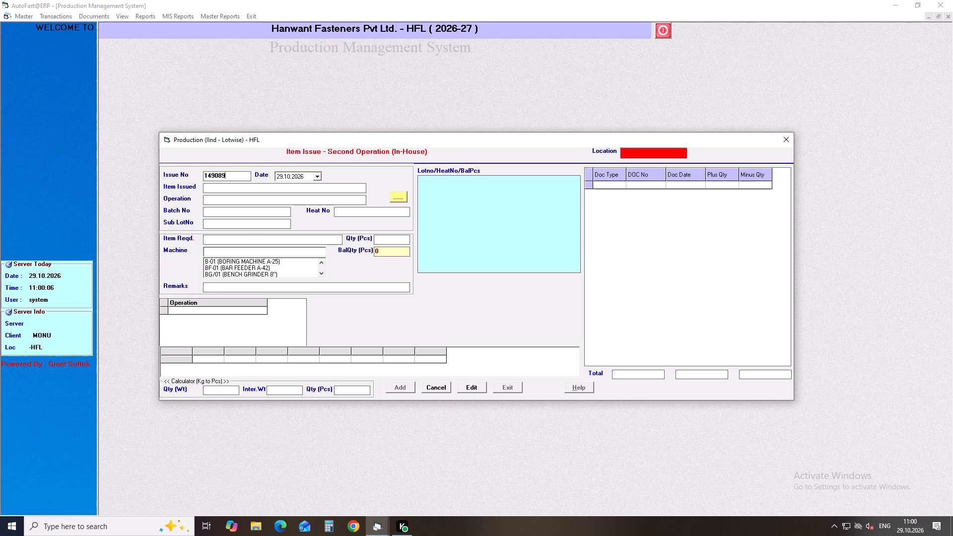
{"action": "key", "text": "BackSpace"}
{"action": "key", "text": "BackSpace"}
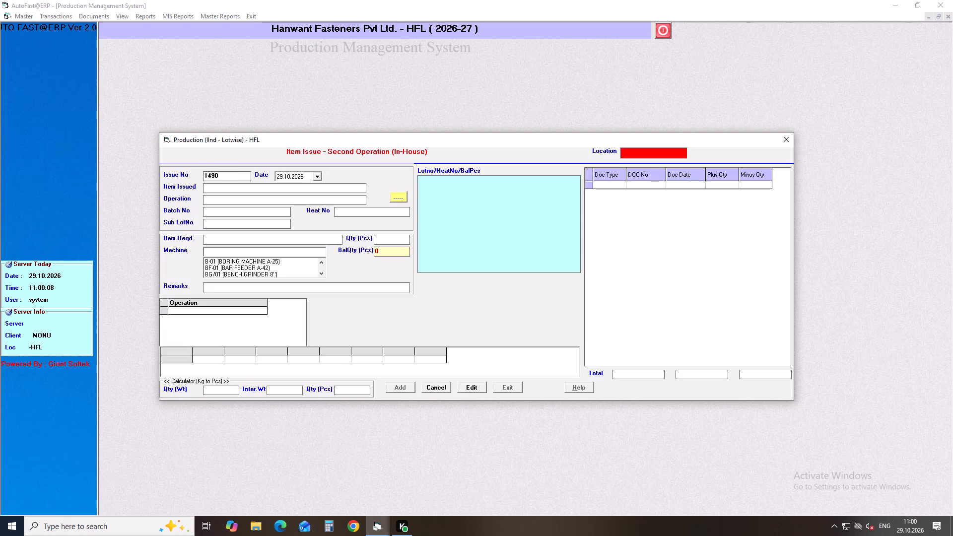
{"action": "type", "text": "79"}
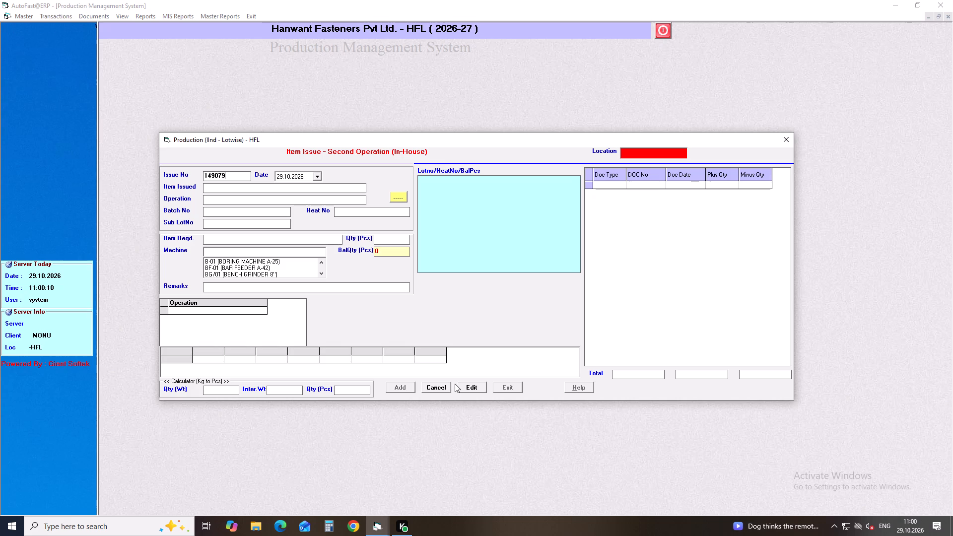
{"action": "left_click", "coordinate": [468, 389]}
{"action": "left_click", "coordinate": [281, 179]}
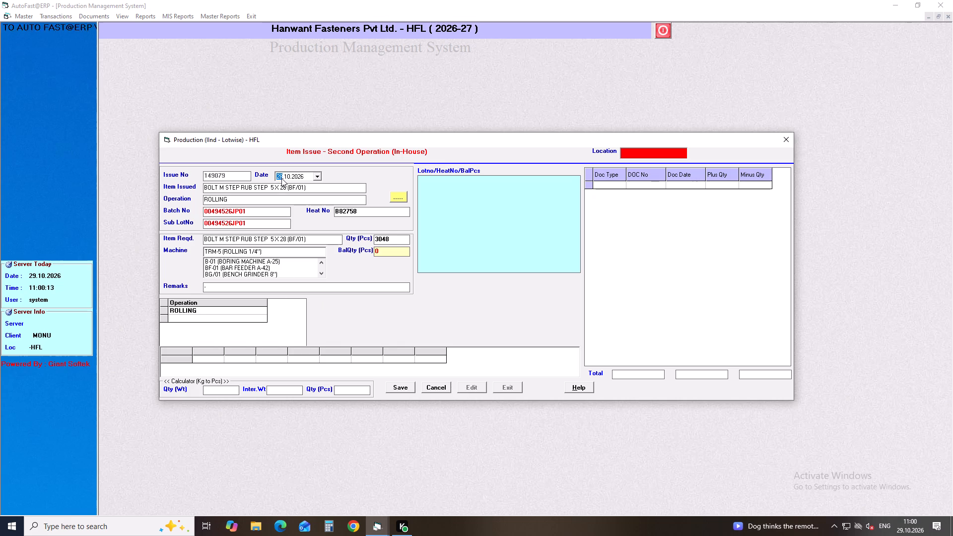
{"action": "key", "text": "Up"}
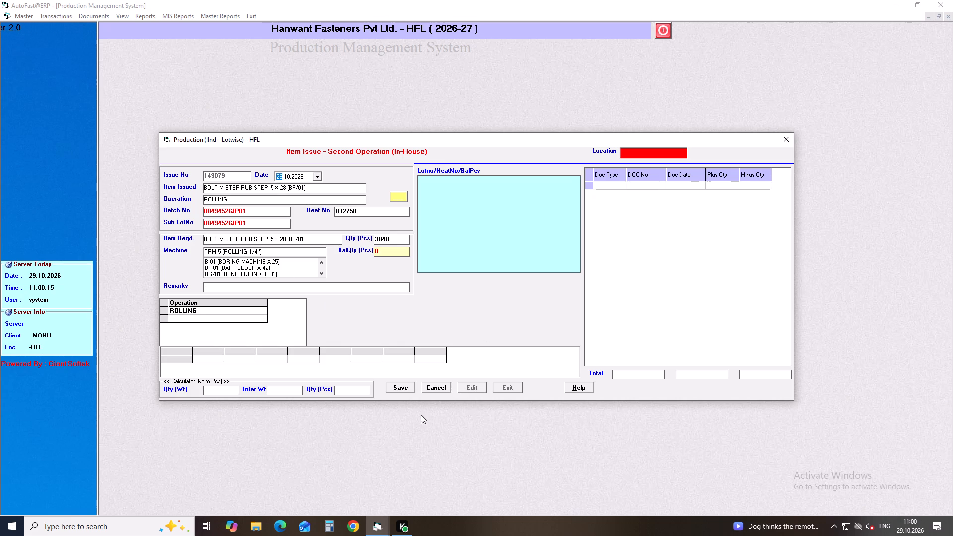
{"action": "left_click", "coordinate": [405, 386]}
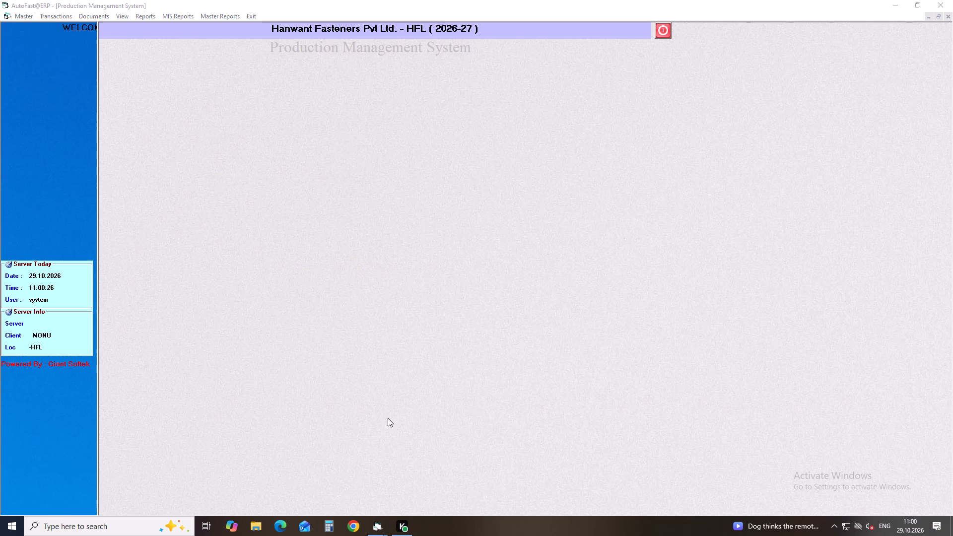
Change the date of second-operation item issue 149080 to 29.10.2026, save it and close the form.
{"action": "left_click", "coordinate": [63, 15]}
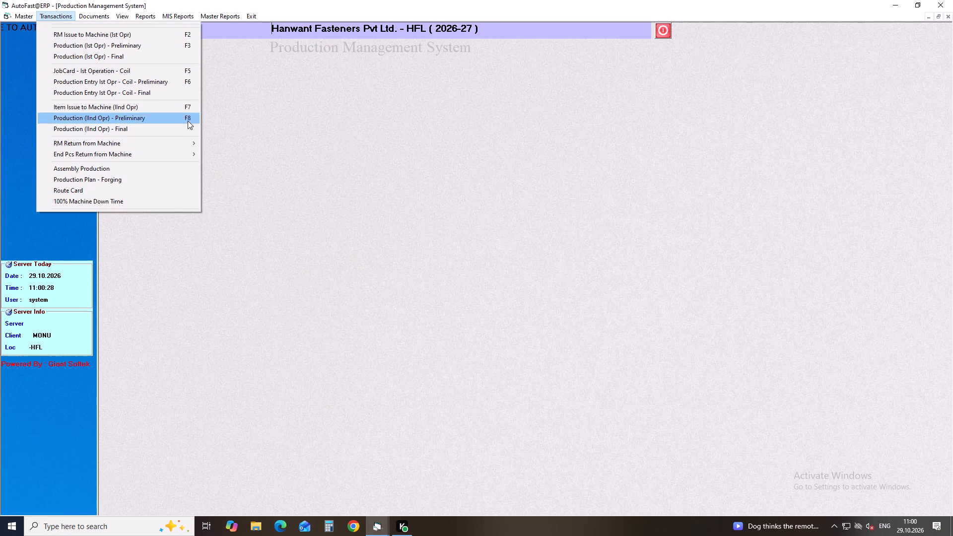
{"action": "left_click", "coordinate": [185, 109]}
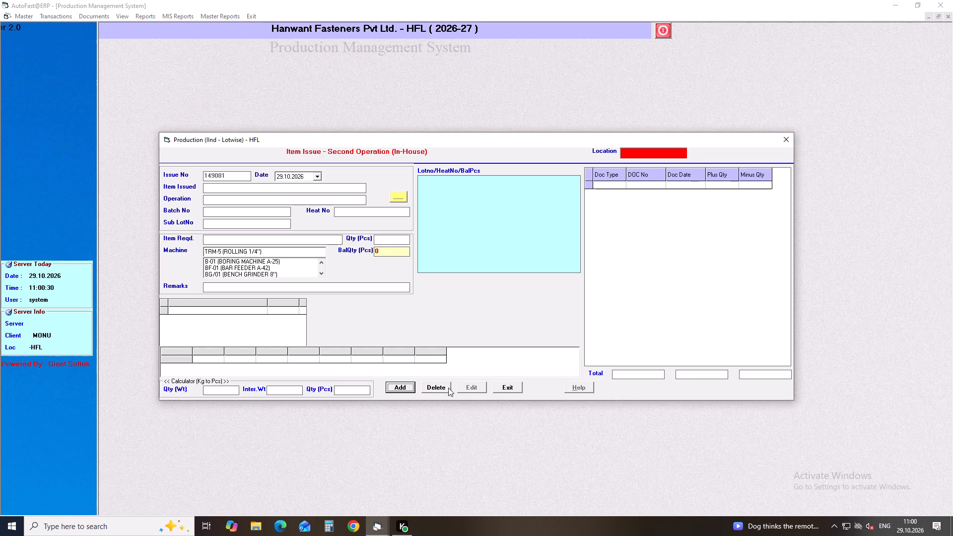
{"action": "key", "text": "Return"}
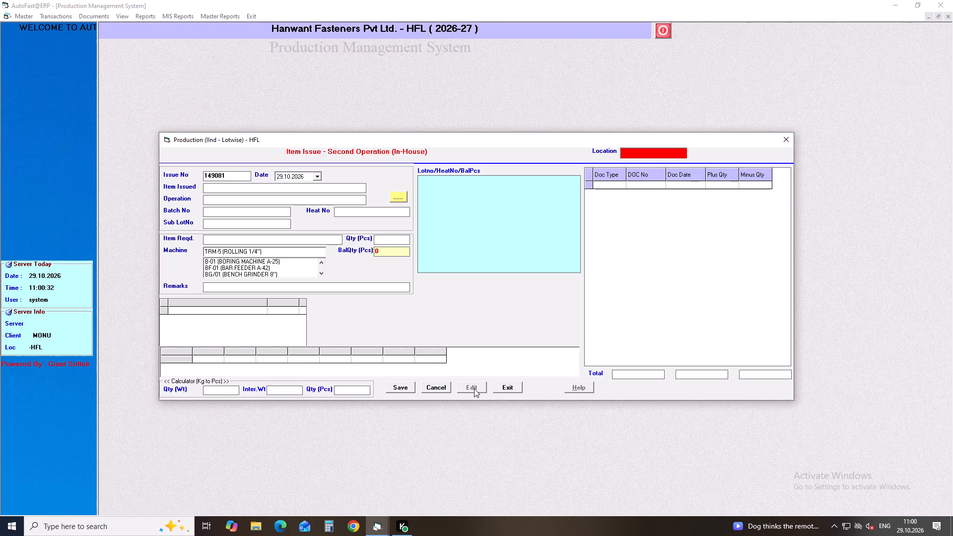
{"action": "left_click", "coordinate": [437, 388]}
{"action": "left_click", "coordinate": [468, 389]}
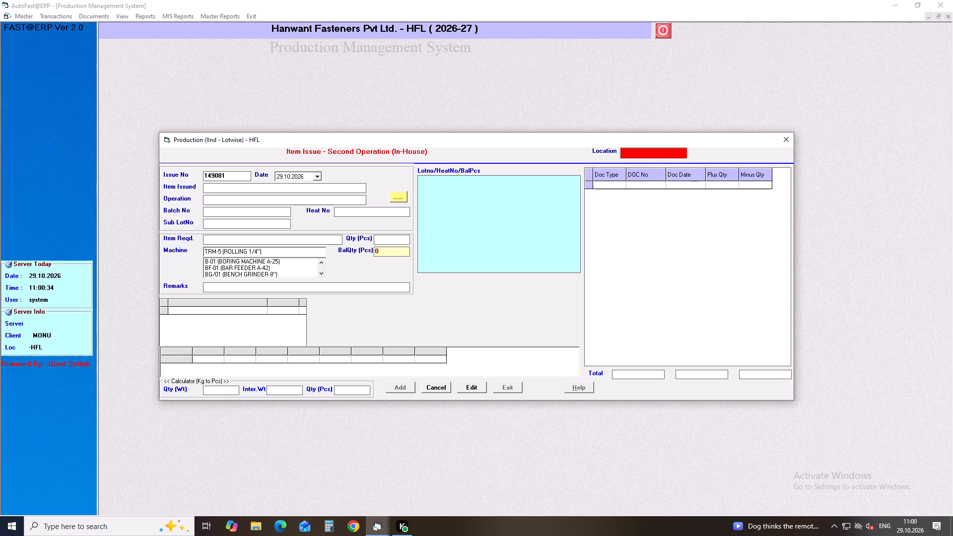
{"action": "left_click", "coordinate": [230, 177]}
{"action": "key", "text": "BackSpace"}
{"action": "key", "text": "0"}
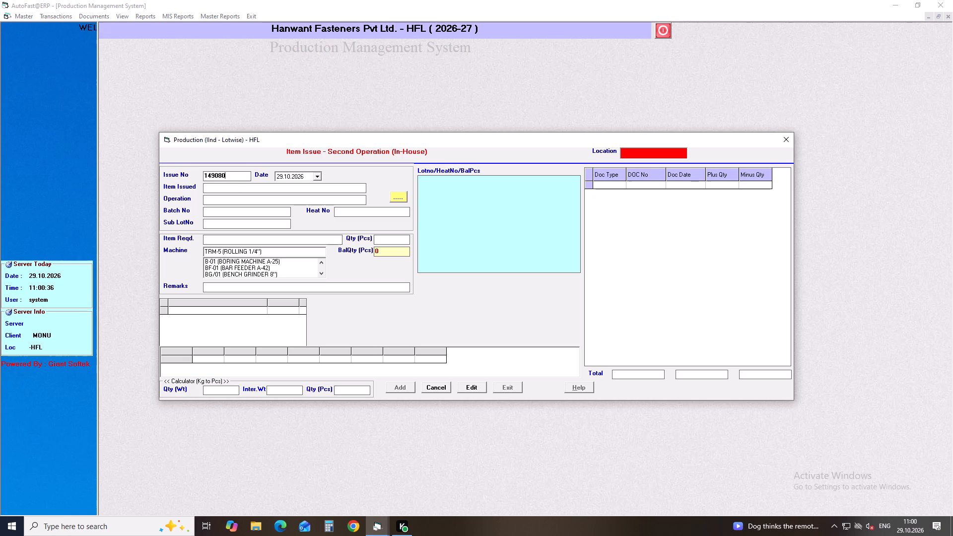
{"action": "left_click", "coordinate": [470, 385]}
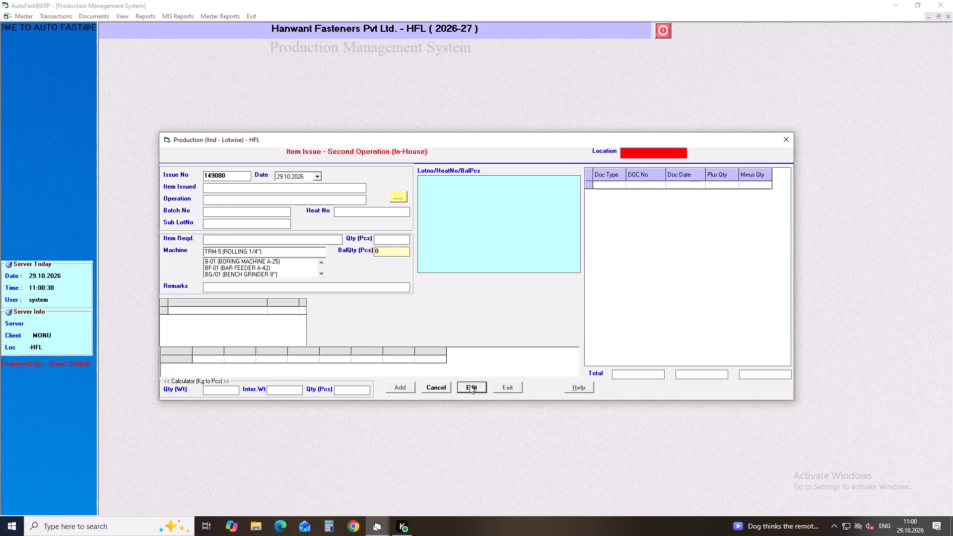
{"action": "left_click", "coordinate": [280, 180]}
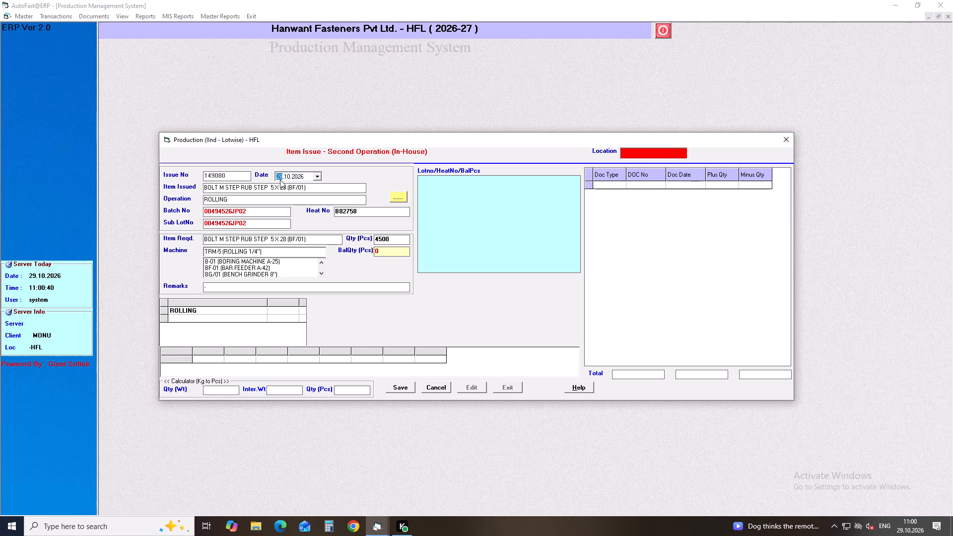
{"action": "key", "text": "Up"}
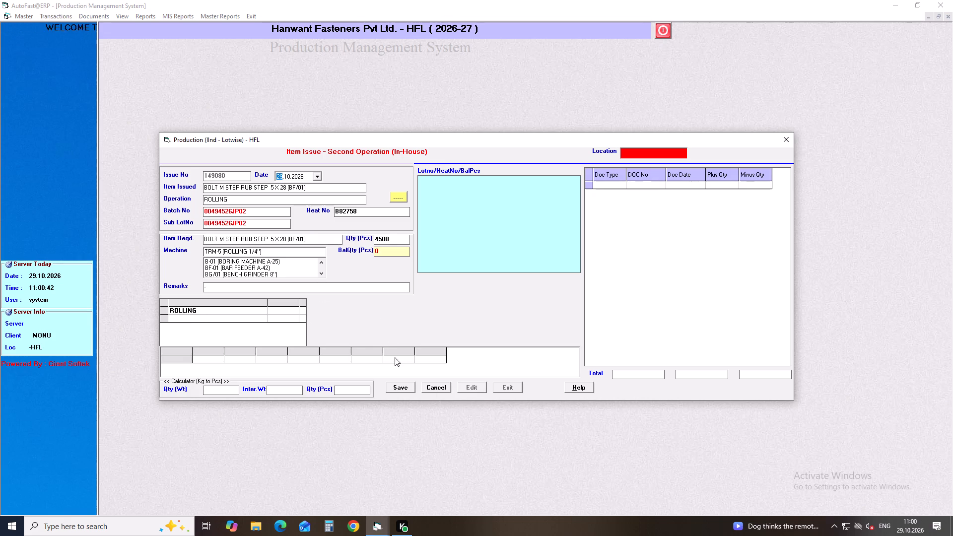
{"action": "left_click", "coordinate": [399, 389]}
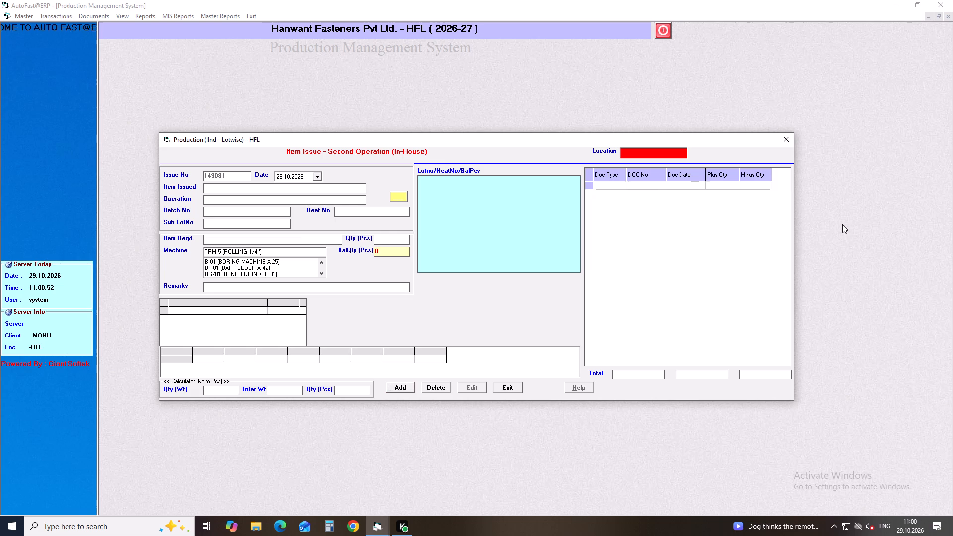
{"action": "left_click", "coordinate": [790, 139]}
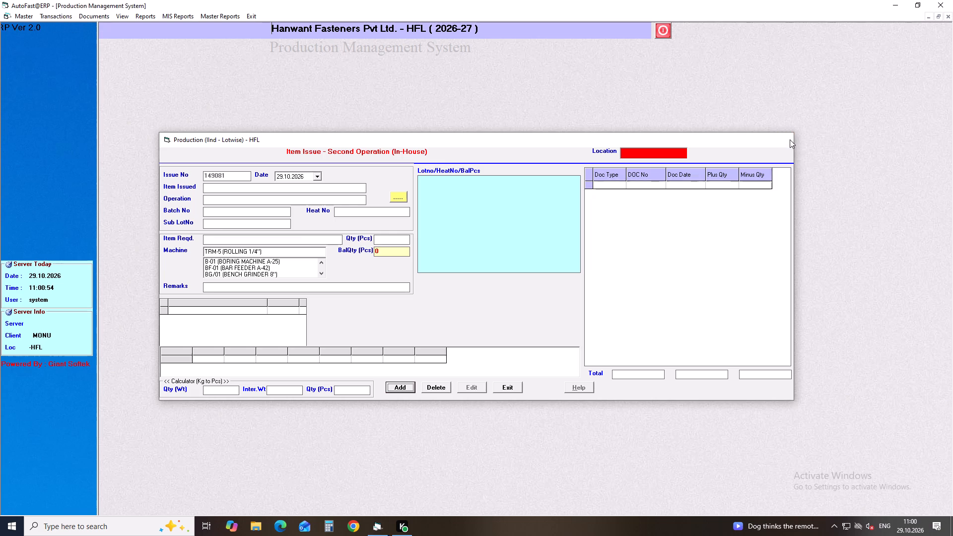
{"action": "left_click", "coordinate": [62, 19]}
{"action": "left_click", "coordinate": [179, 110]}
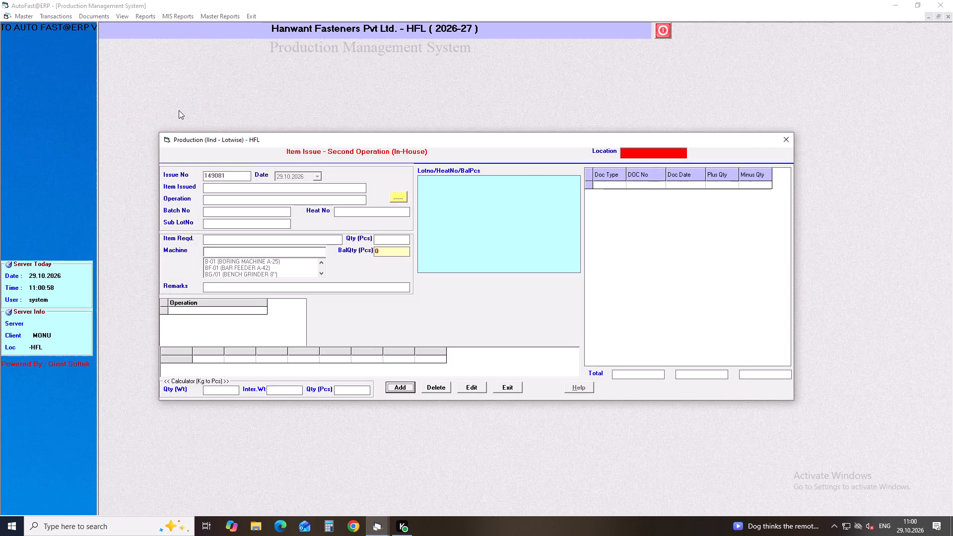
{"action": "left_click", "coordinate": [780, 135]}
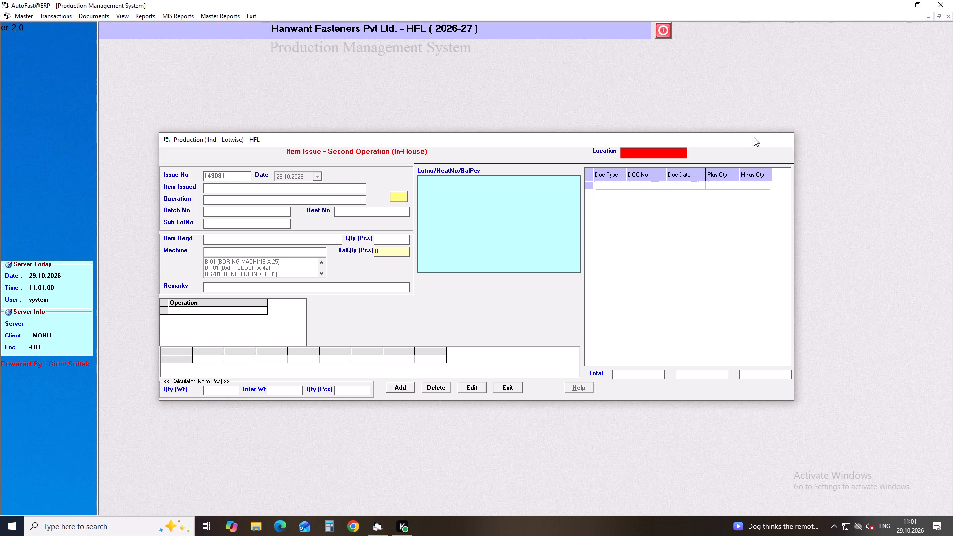
Start a preliminary second-operation production dated 29.10.2026 with shift A, 1.5 total hours and issue 149079.
{"action": "left_click", "coordinate": [55, 18]}
{"action": "left_click", "coordinate": [163, 118]}
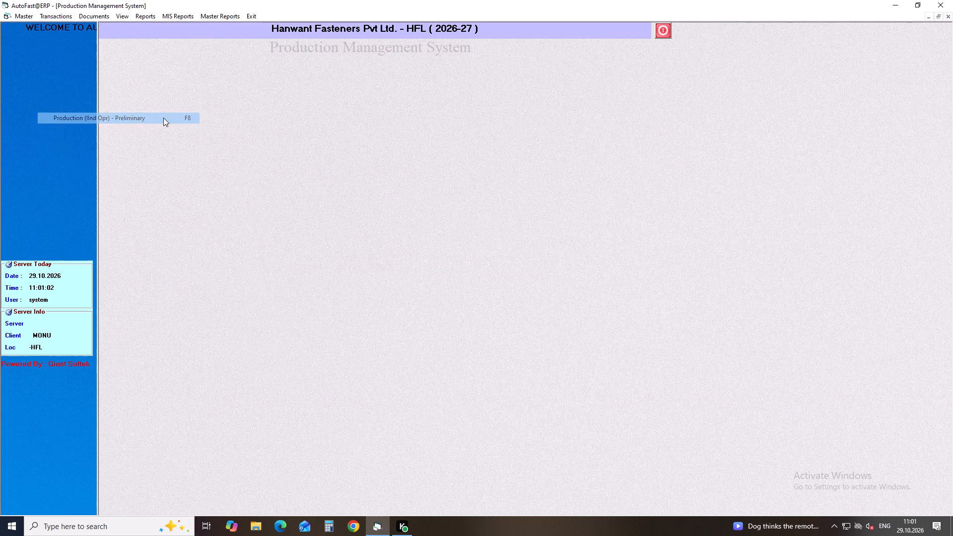
{"action": "key", "text": "Return"}
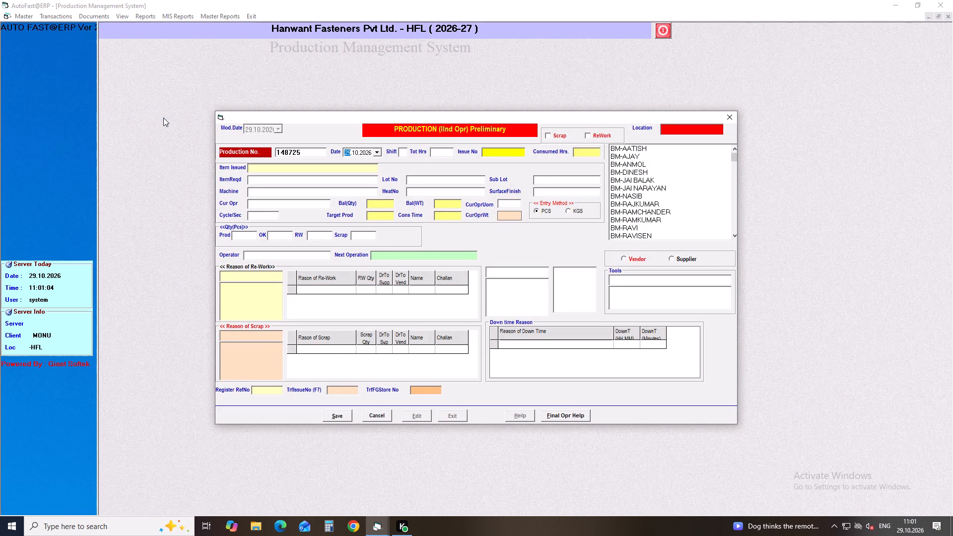
{"action": "key", "text": "Return"}
{"action": "key", "text": "a"}
{"action": "key", "text": "Return"}
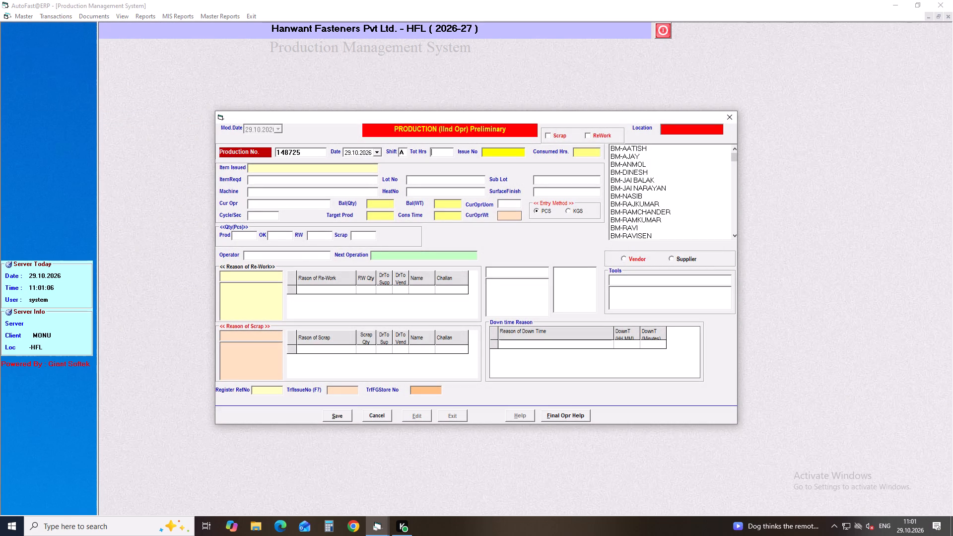
{"action": "key", "text": "1"}
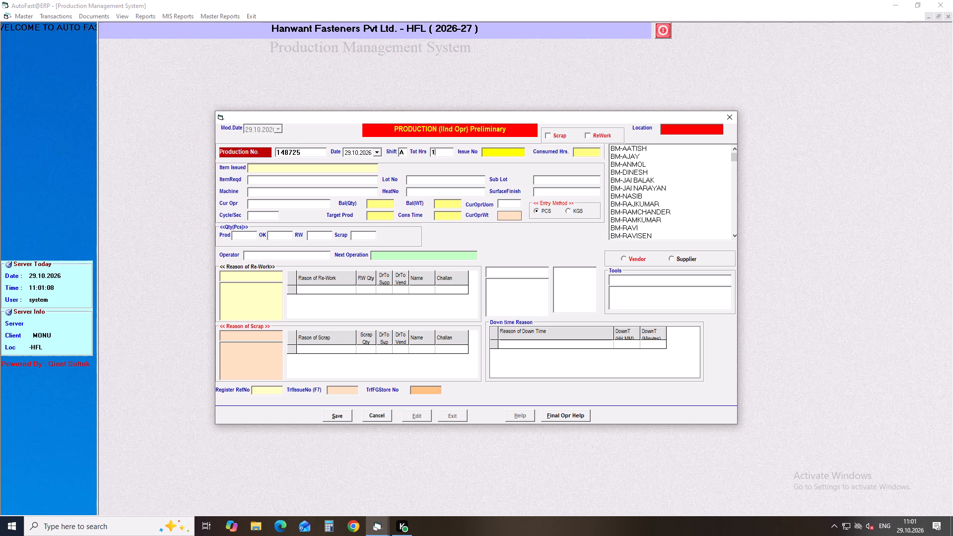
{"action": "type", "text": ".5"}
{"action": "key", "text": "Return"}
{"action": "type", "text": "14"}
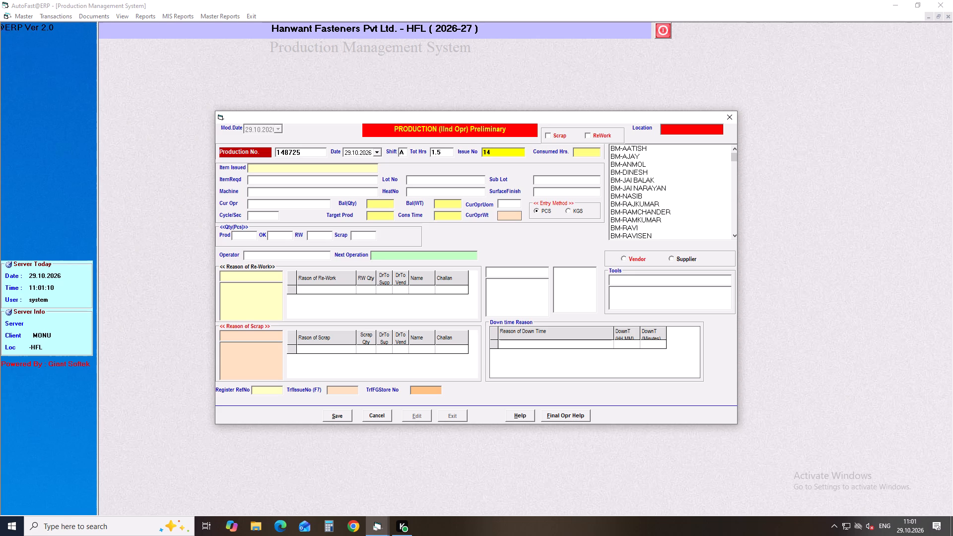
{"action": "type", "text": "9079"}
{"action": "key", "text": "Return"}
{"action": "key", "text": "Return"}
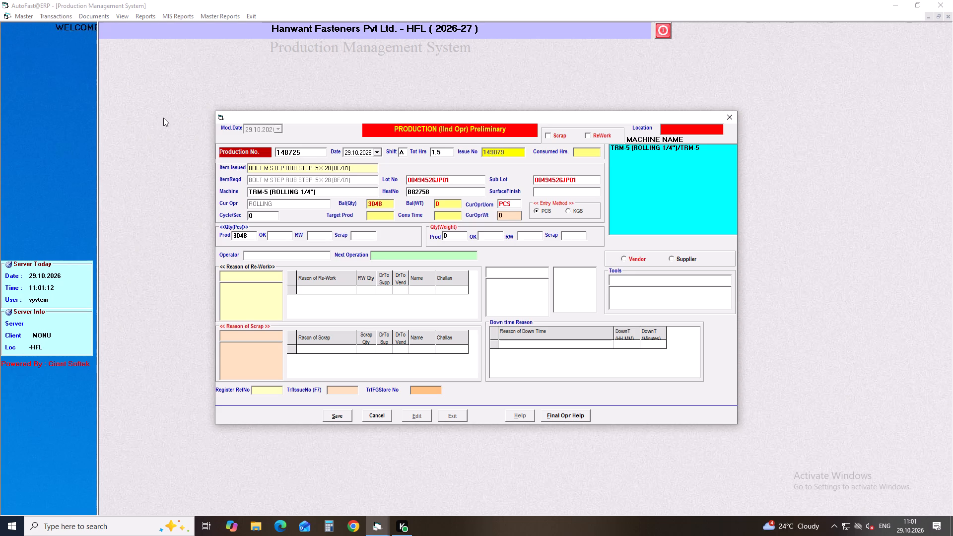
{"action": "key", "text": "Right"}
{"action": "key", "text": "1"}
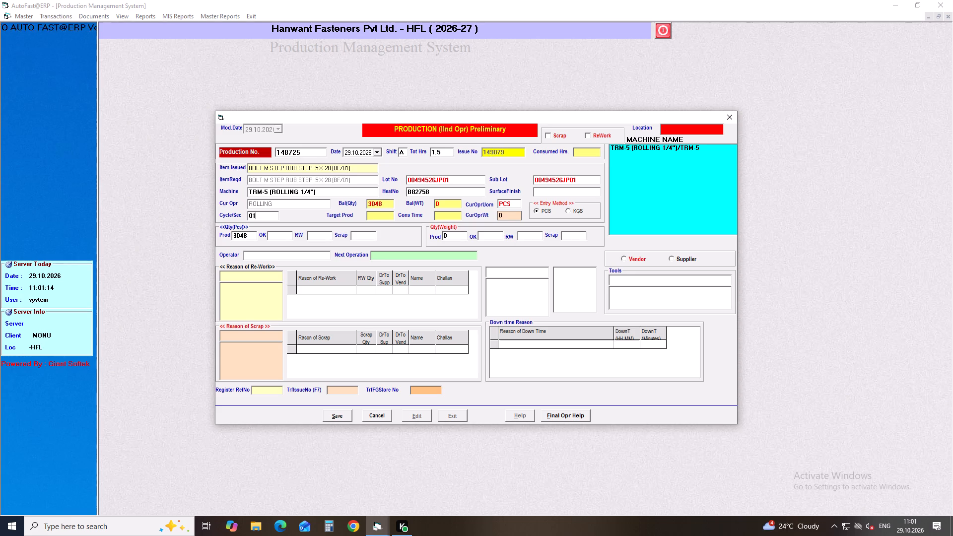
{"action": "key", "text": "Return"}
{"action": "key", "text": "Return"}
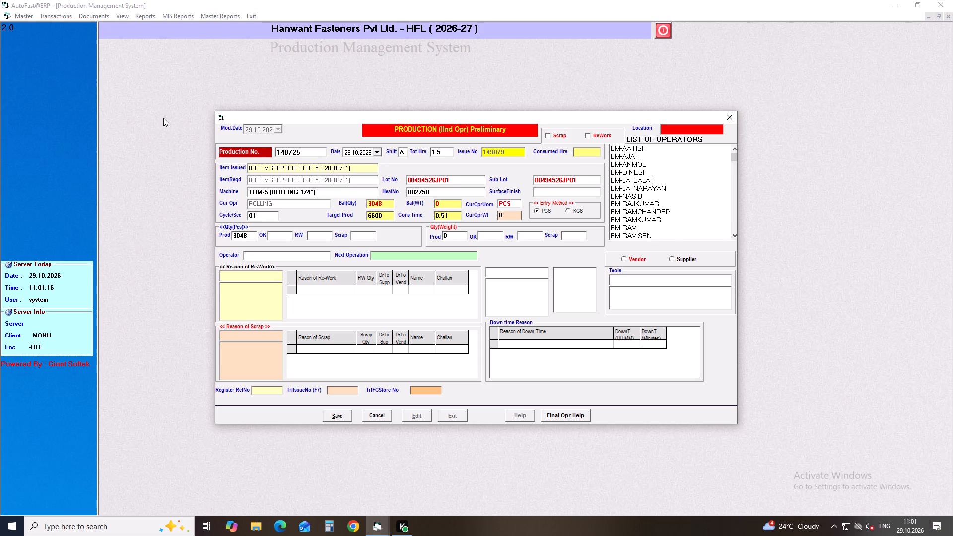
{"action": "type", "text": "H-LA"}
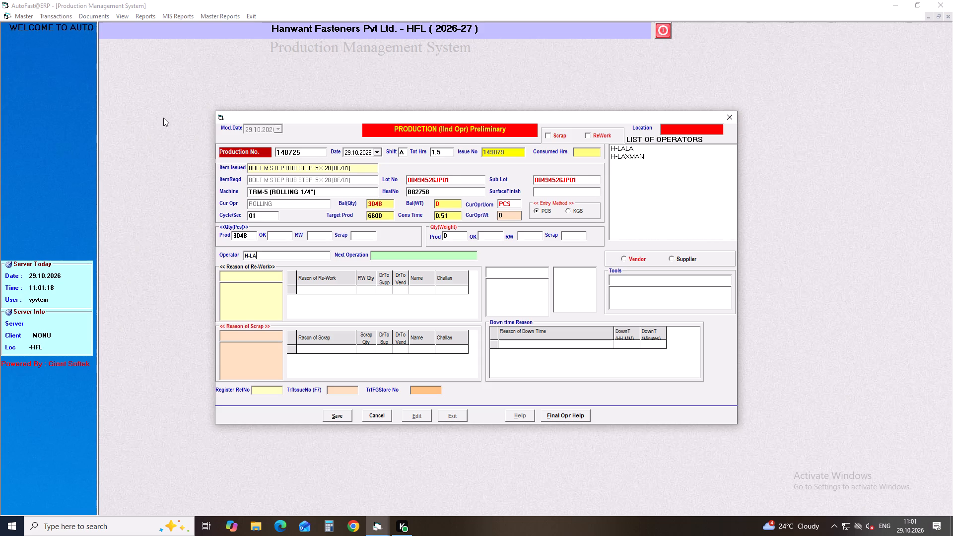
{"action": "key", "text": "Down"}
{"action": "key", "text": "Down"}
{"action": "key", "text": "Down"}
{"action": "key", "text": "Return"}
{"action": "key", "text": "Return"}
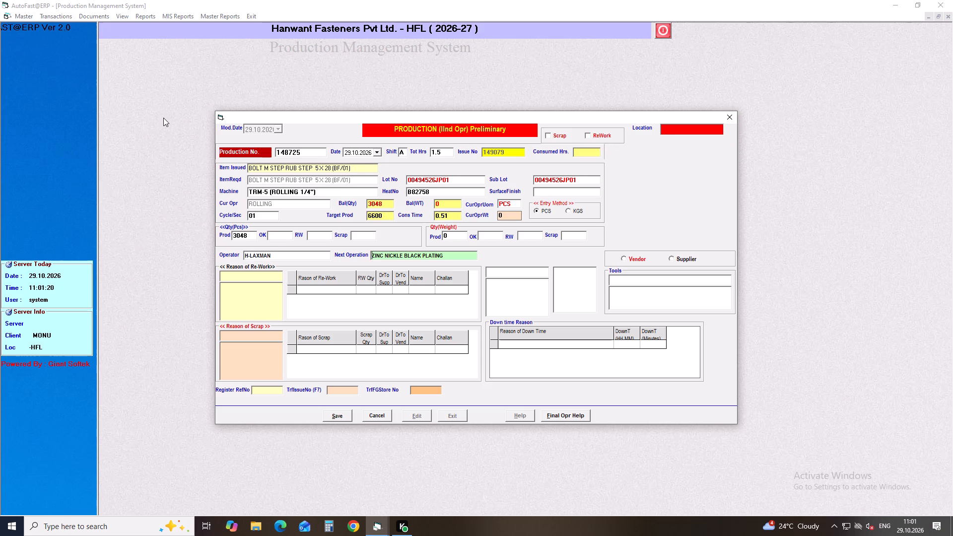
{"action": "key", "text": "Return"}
{"action": "left_click", "coordinate": [335, 410]}
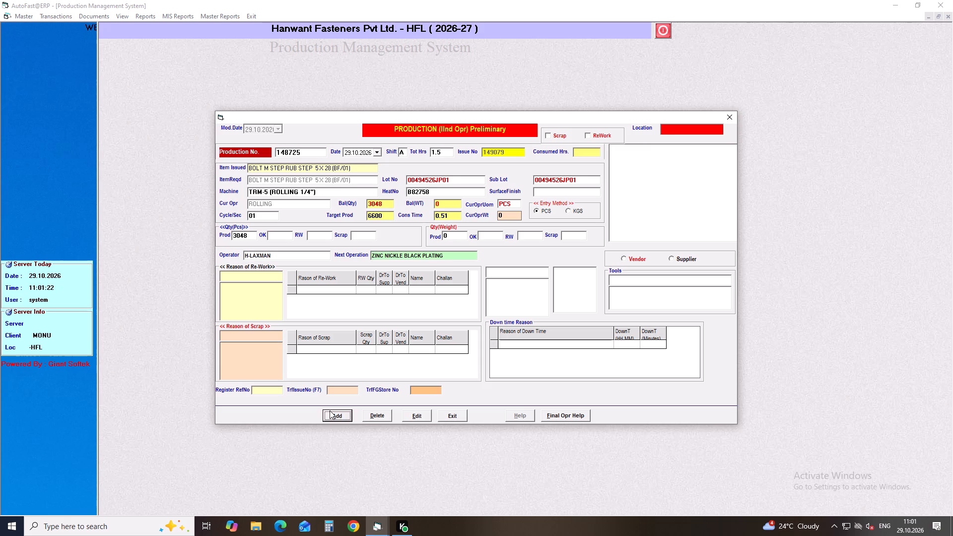
Add another preliminary second-operation production dated 29.10.2026 with shift A, 2 total hours and issue 149080.
{"action": "key", "text": "Return"}
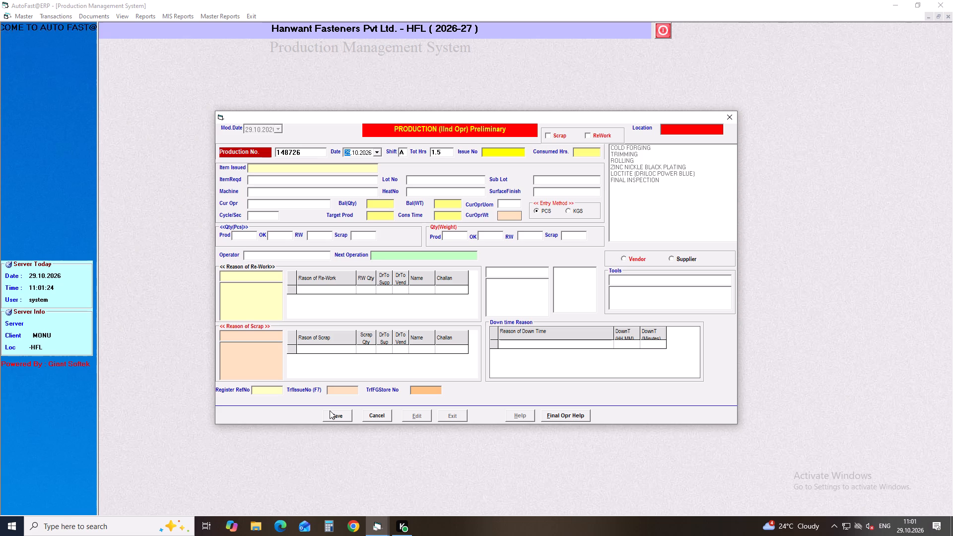
{"action": "key", "text": "Return"}
{"action": "key", "text": "Return"}
{"action": "key", "text": "BackSpace"}
{"action": "key", "text": "BackSpace"}
{"action": "key", "text": "BackSpace"}
{"action": "key", "text": "BackSpace"}
{"action": "key", "text": "BackSpace"}
{"action": "key", "text": "BackSpace"}
{"action": "key", "text": "BackSpace"}
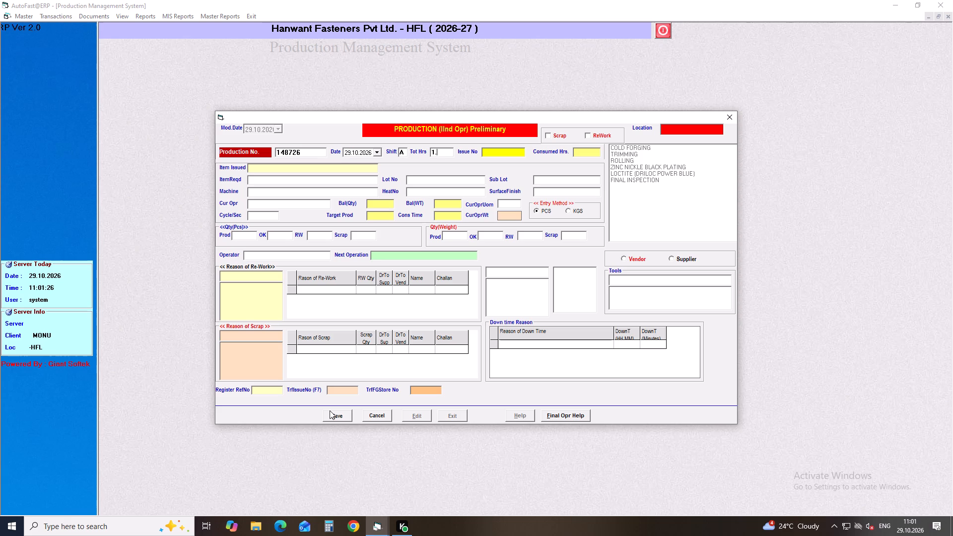
{"action": "key", "text": "2"}
{"action": "key", "text": "Return"}
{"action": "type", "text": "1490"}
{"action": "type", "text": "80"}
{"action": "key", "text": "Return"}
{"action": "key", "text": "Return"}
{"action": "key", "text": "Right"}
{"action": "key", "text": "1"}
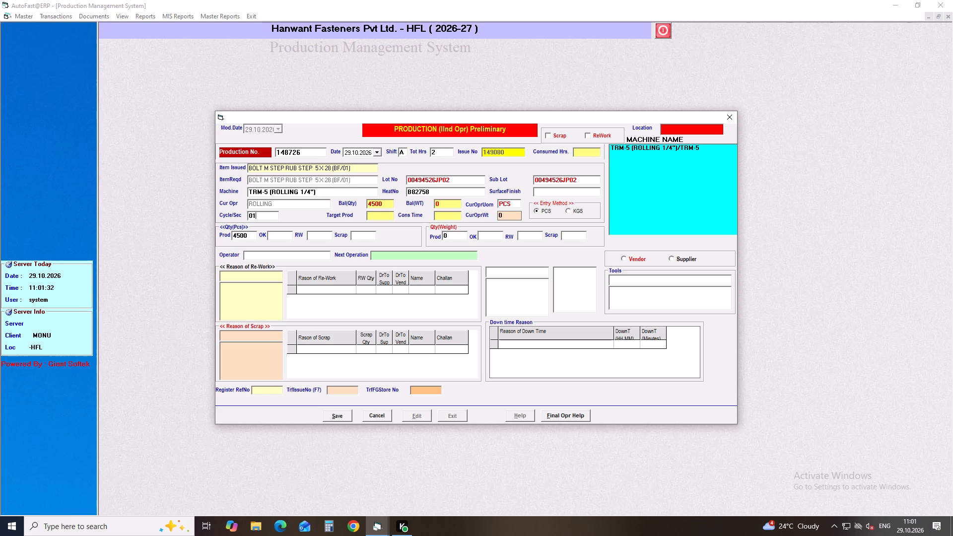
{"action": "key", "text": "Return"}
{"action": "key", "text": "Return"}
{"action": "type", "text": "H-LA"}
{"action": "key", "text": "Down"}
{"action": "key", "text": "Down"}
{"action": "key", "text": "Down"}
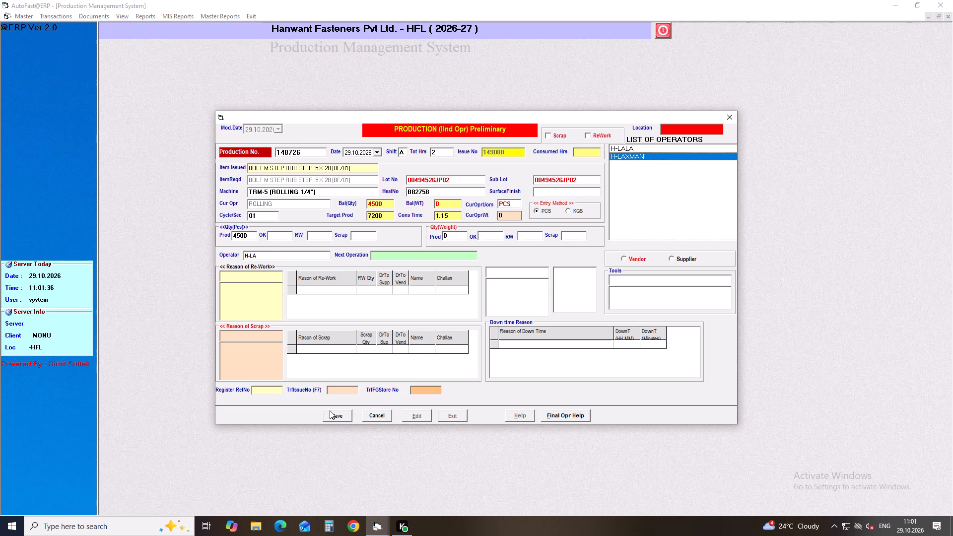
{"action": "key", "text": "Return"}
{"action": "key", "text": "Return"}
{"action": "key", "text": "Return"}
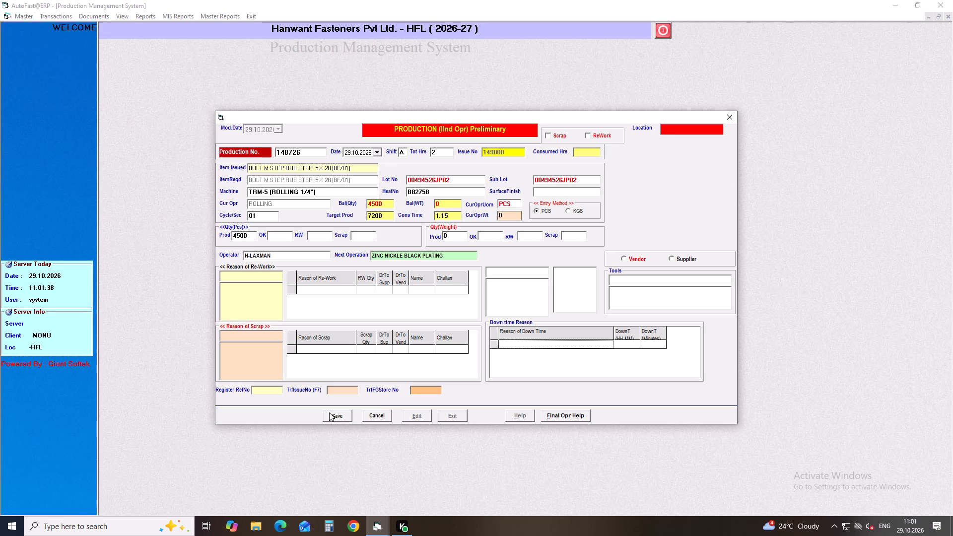
{"action": "left_click", "coordinate": [329, 412]}
{"action": "left_click", "coordinate": [731, 115]}
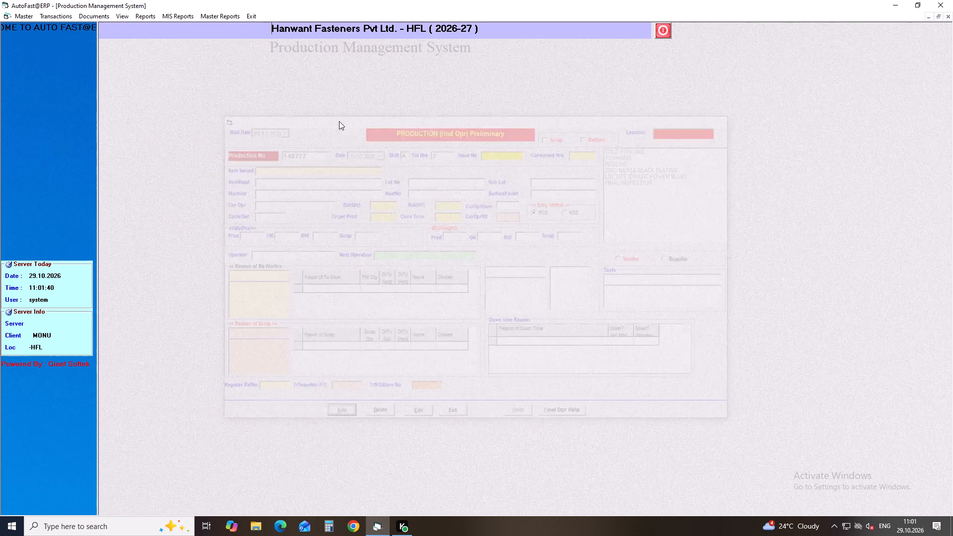
List the in-house production items pending MRP inspection, except final operations, as on 29.10.2026.
{"action": "left_click", "coordinate": [127, 16]}
{"action": "left_click", "coordinate": [132, 23]}
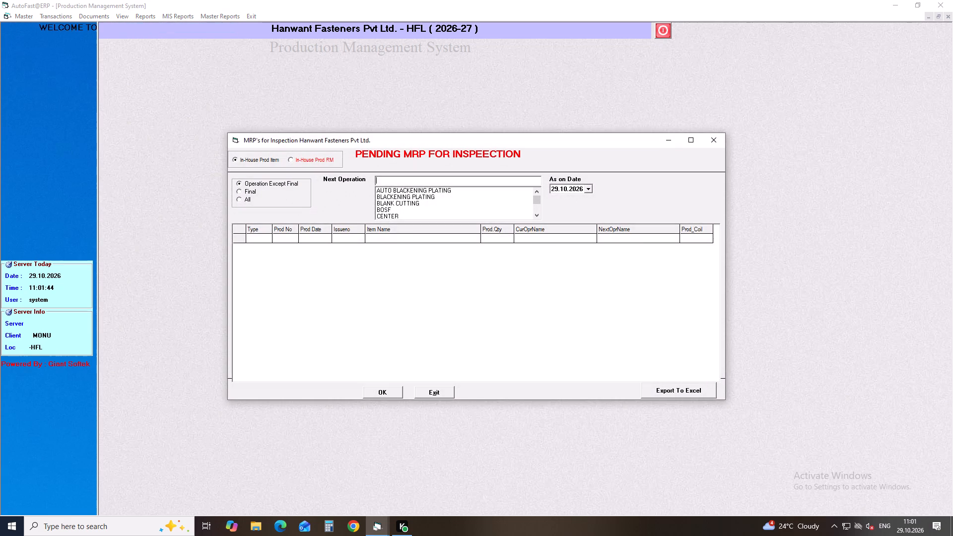
{"action": "key", "text": "Return"}
{"action": "key", "text": "Return"}
{"action": "key", "text": "Return"}
{"action": "key", "text": "Return"}
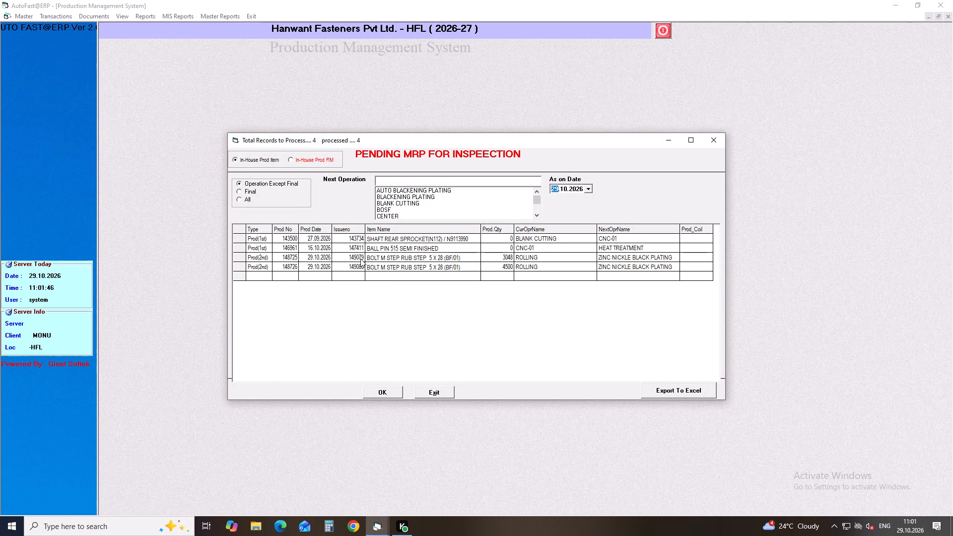
Open second-operation production 148725 (issue 149079) from the pending list, accept its existing entries and save it as final.
{"action": "left_click", "coordinate": [360, 259]}
{"action": "key", "text": "Return"}
{"action": "key", "text": "Return"}
{"action": "key", "text": "Return"}
{"action": "key", "text": "Return"}
{"action": "key", "text": "Return"}
{"action": "key", "text": "Return"}
{"action": "key", "text": "Return"}
{"action": "key", "text": "Return"}
{"action": "key", "text": "Return"}
{"action": "key", "text": "Return"}
{"action": "key", "text": "Return"}
{"action": "key", "text": "Return"}
{"action": "key", "text": "Return"}
{"action": "key", "text": "Return"}
{"action": "key", "text": "Return"}
{"action": "key", "text": "Return"}
{"action": "key", "text": "Return"}
{"action": "key", "text": "Return"}
{"action": "key", "text": "Return"}
{"action": "key", "text": "Return"}
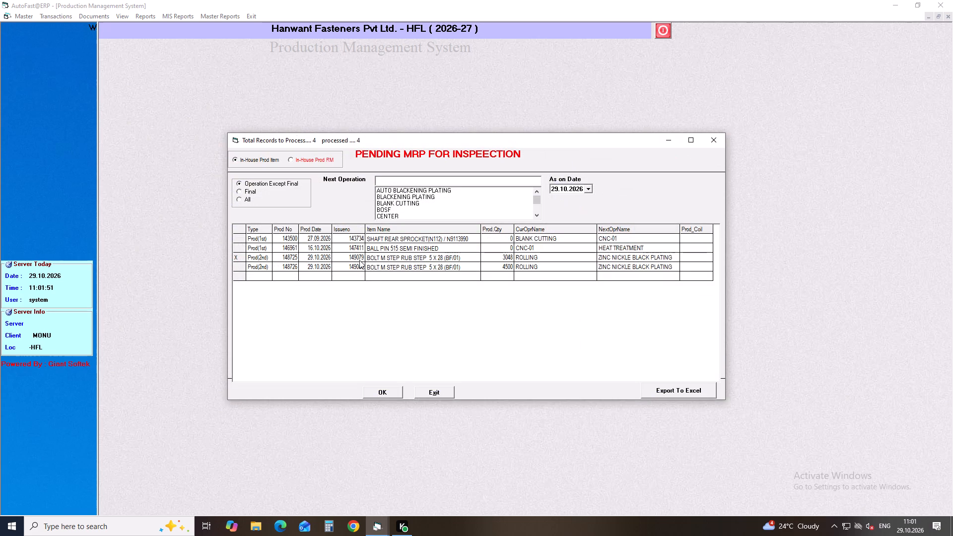
Open second-operation production 148726 (issue 149080) from the pending list, accept 4500 pcs as OK and save it as final.
{"action": "left_click", "coordinate": [357, 268]}
{"action": "key", "text": "Return"}
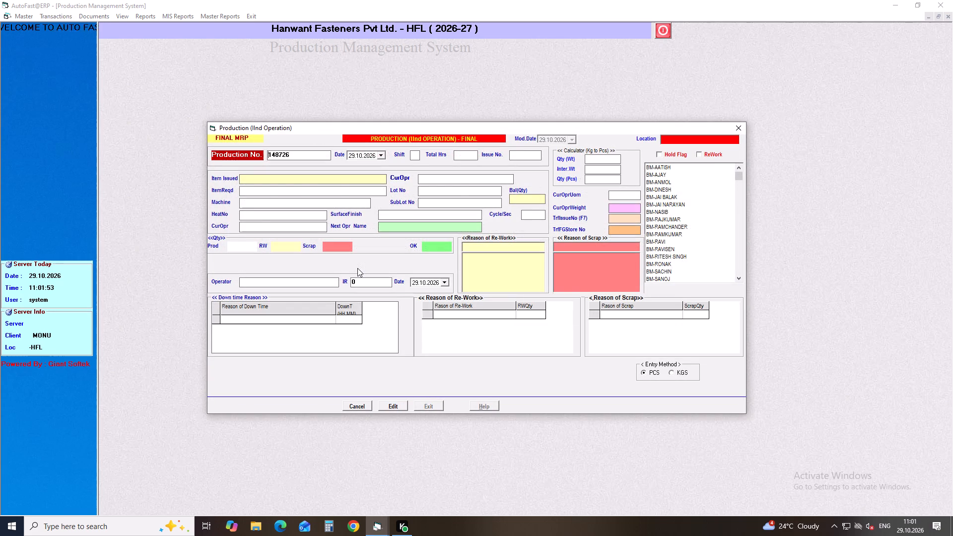
{"action": "key", "text": "Return"}
{"action": "key", "text": "Return"}
{"action": "key", "text": "Return"}
{"action": "key", "text": "Return"}
{"action": "key", "text": "Return"}
{"action": "key", "text": "Return"}
{"action": "key", "text": "Return"}
{"action": "key", "text": "Return"}
{"action": "key", "text": "Return"}
{"action": "key", "text": "Return"}
{"action": "key", "text": "Return"}
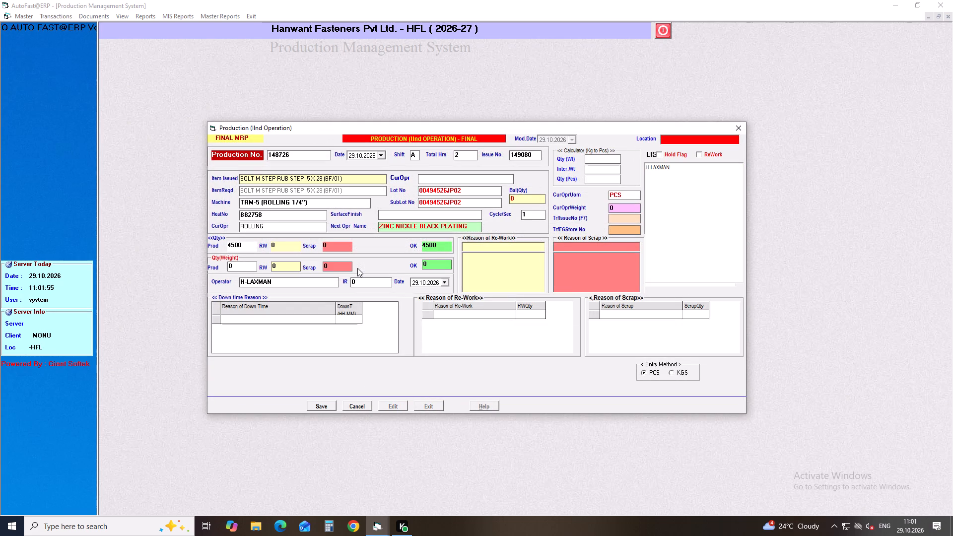
{"action": "key", "text": "Return"}
{"action": "key", "text": "Return"}
{"action": "key", "text": "Return"}
{"action": "key", "text": "Return"}
{"action": "key", "text": "Return"}
{"action": "key", "text": "Return"}
{"action": "key", "text": "Return"}
{"action": "key", "text": "Return"}
{"action": "key", "text": "Return"}
{"action": "key", "text": "Return"}
{"action": "key", "text": "Return"}
{"action": "key", "text": "Return"}
{"action": "key", "text": "Return"}
{"action": "key", "text": "Return"}
{"action": "key", "text": "Return"}
{"action": "key", "text": "Return"}
{"action": "key", "text": "Return"}
{"action": "key", "text": "Return"}
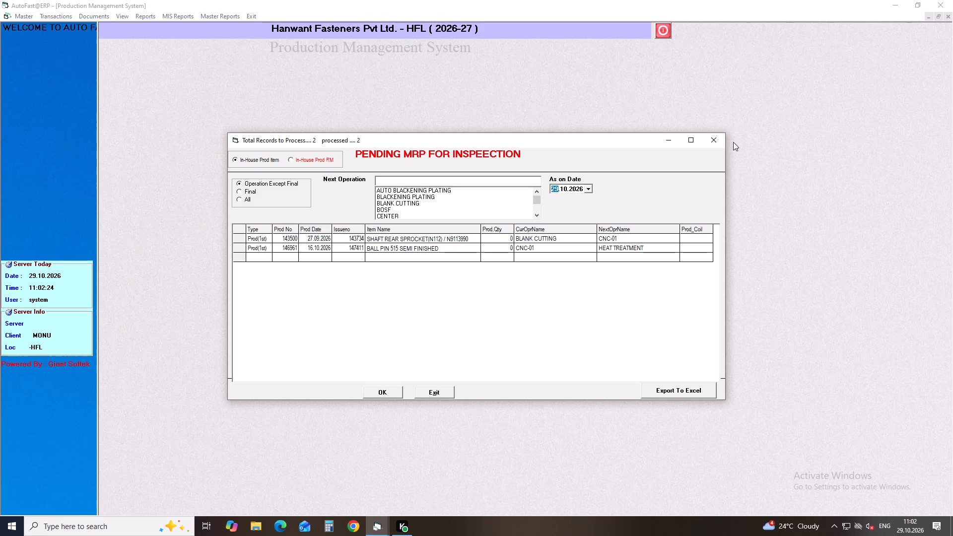
Minimise the main ERP window.
{"action": "left_click", "coordinate": [895, 4]}
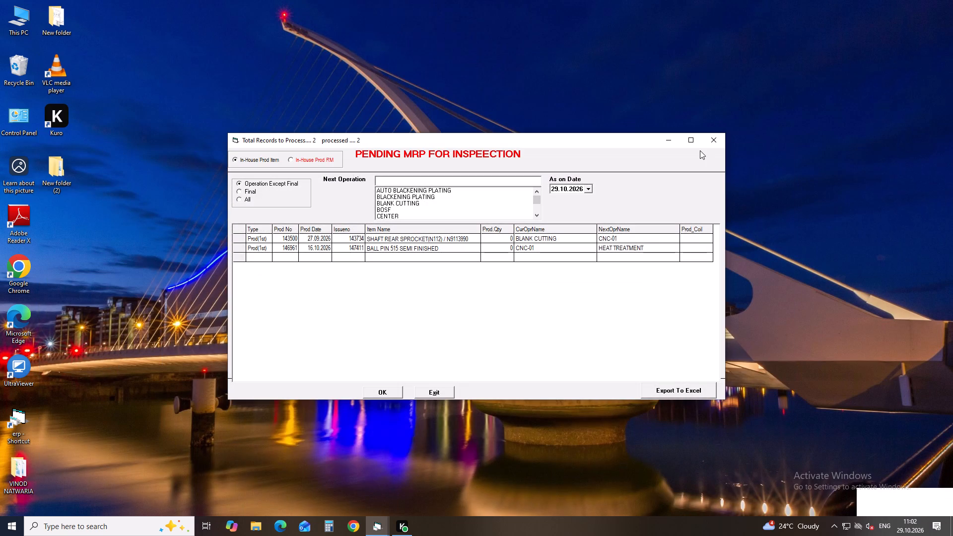